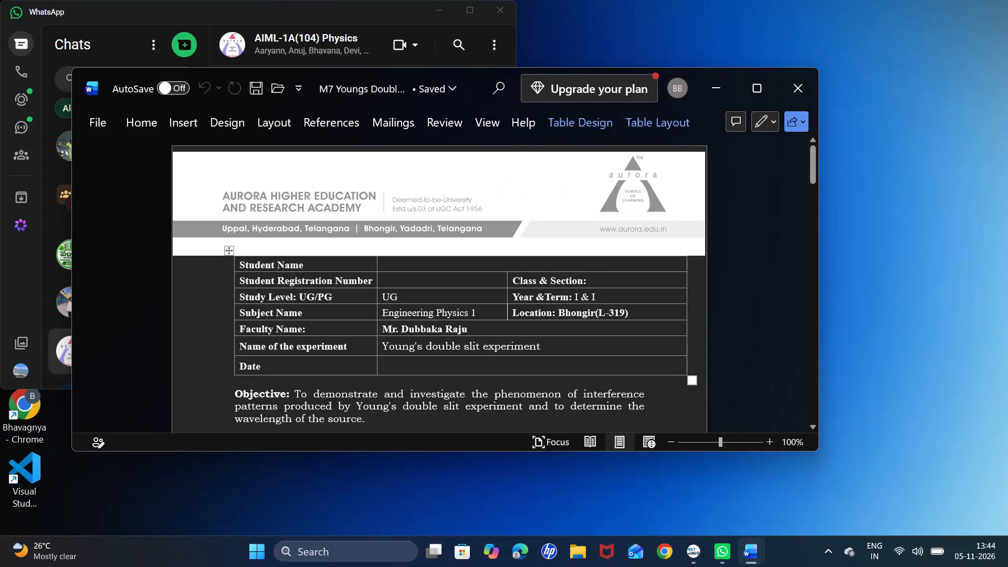
Enter the student's full name in the Student Name row of the lab report's details table.
{"action": "scroll", "coordinate": [503, 270], "scroll_direction": "down", "scroll_amount": 3}
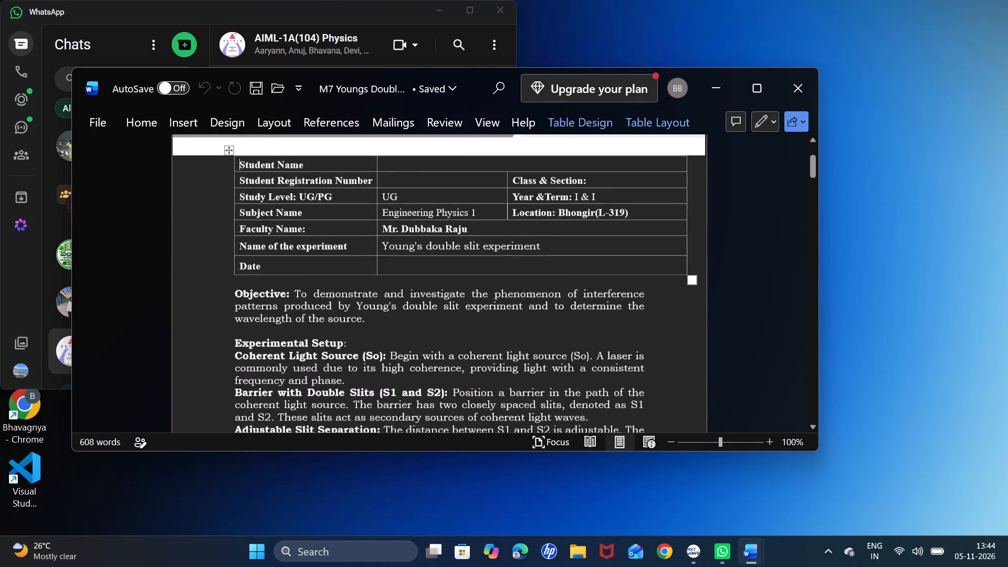
{"action": "scroll", "coordinate": [503, 270], "scroll_direction": "down", "scroll_amount": 9}
{"action": "scroll", "coordinate": [503, 270], "scroll_direction": "up", "scroll_amount": 9}
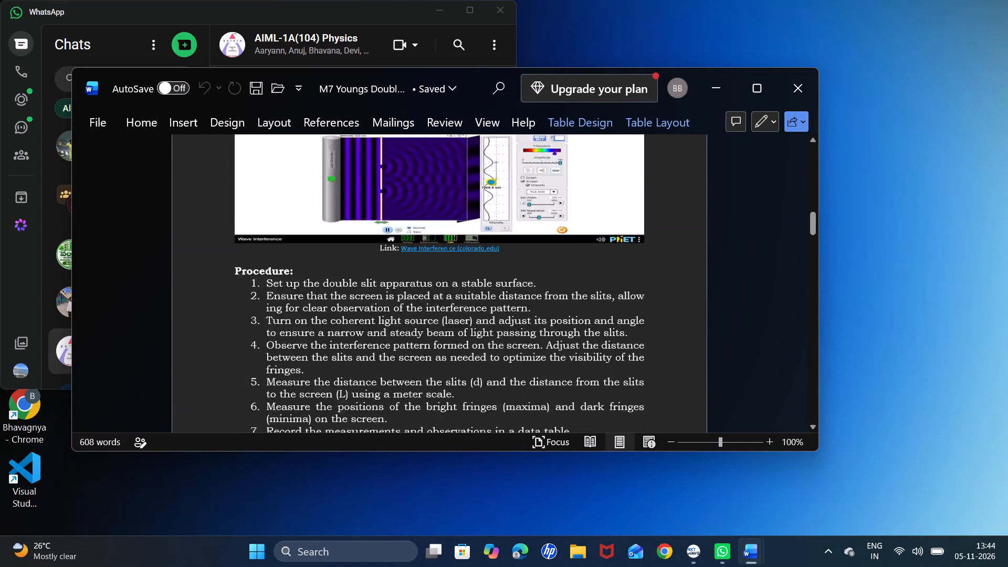
{"action": "scroll", "coordinate": [503, 270], "scroll_direction": "up", "scroll_amount": 5}
{"action": "left_click", "coordinate": [449, 281]}
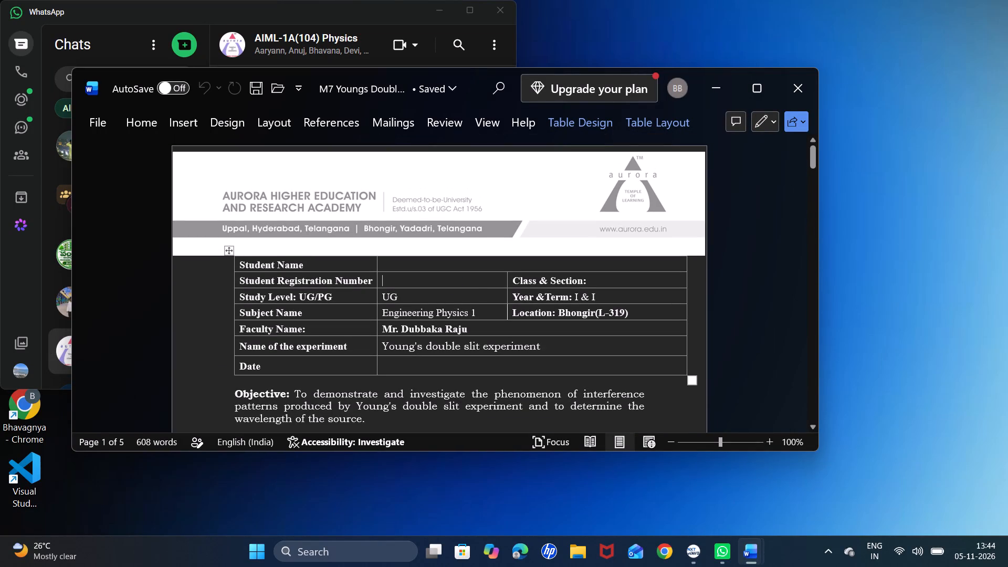
{"action": "left_click", "coordinate": [439, 263]}
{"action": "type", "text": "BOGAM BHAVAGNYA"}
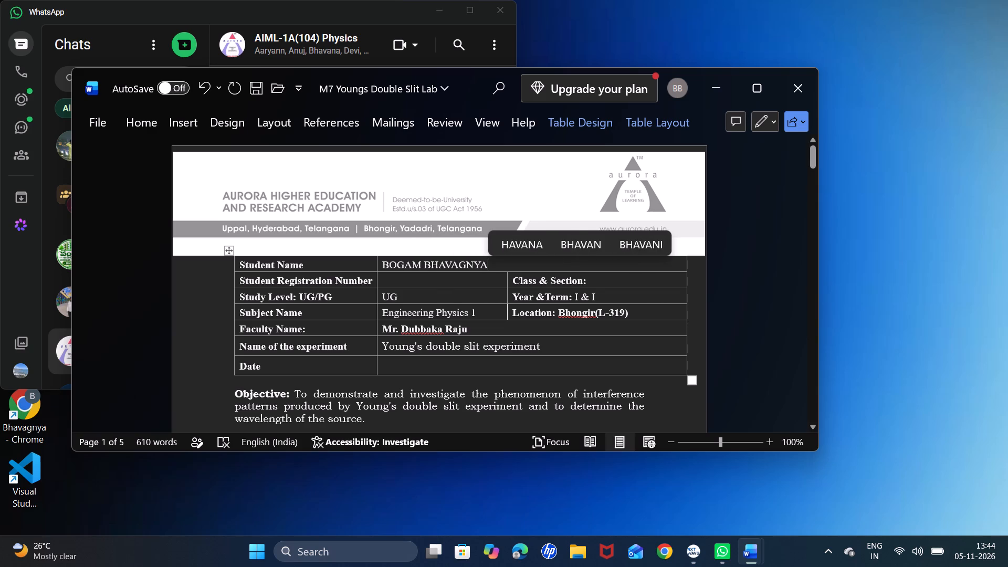
Fill in the Class & Section cell of the details table with AIML-1A.
{"action": "left_click", "coordinate": [595, 285]}
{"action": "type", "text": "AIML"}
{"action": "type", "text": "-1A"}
Place the text cursor in the empty Date cell of the details table.
{"action": "left_click", "coordinate": [414, 366]}
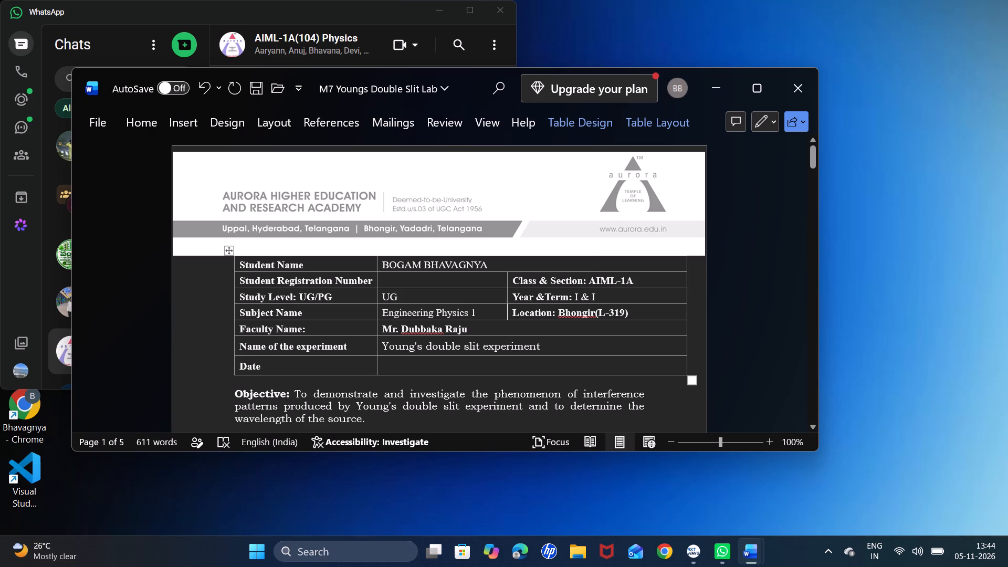
Fill in the Date row of the student details table with 05-11-2026.
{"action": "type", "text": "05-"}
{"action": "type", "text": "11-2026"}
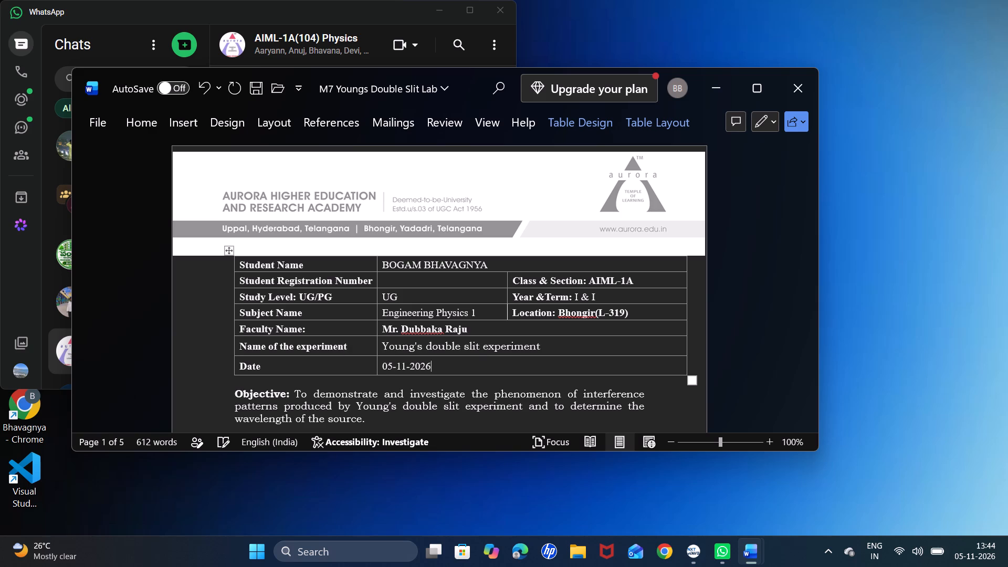
Look through the rest of the lab report, from the objective to the viva voce questions, for sections that still need filling in.
{"action": "scroll", "coordinate": [432, 383], "scroll_direction": "down", "scroll_amount": 1}
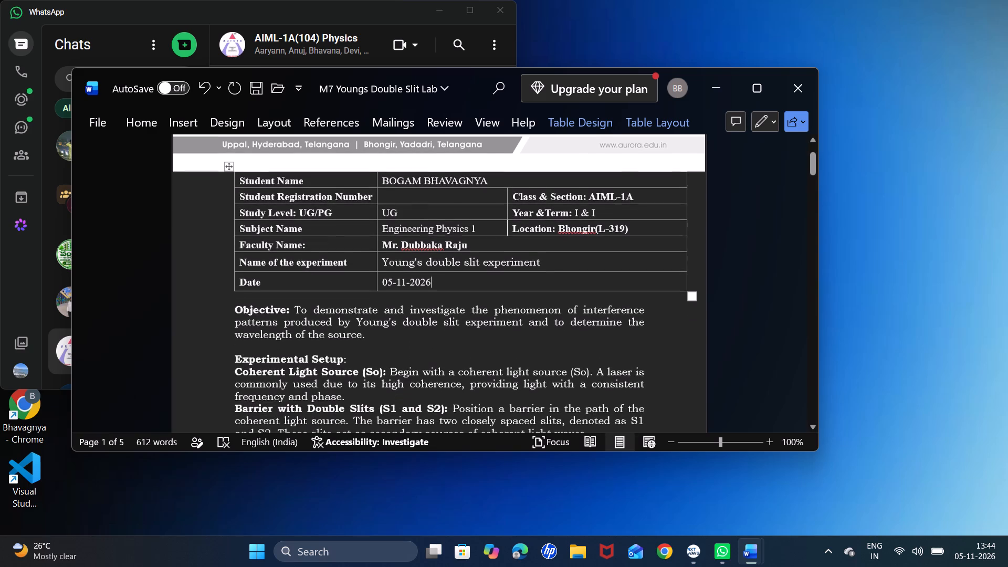
{"action": "scroll", "coordinate": [432, 383], "scroll_direction": "down", "scroll_amount": 4}
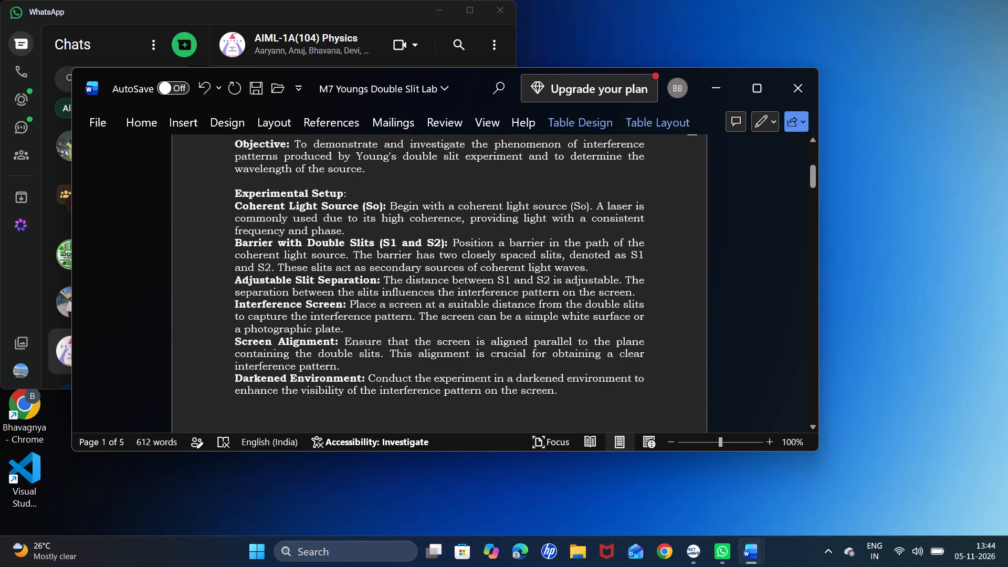
{"action": "scroll", "coordinate": [432, 383], "scroll_direction": "down", "scroll_amount": 5}
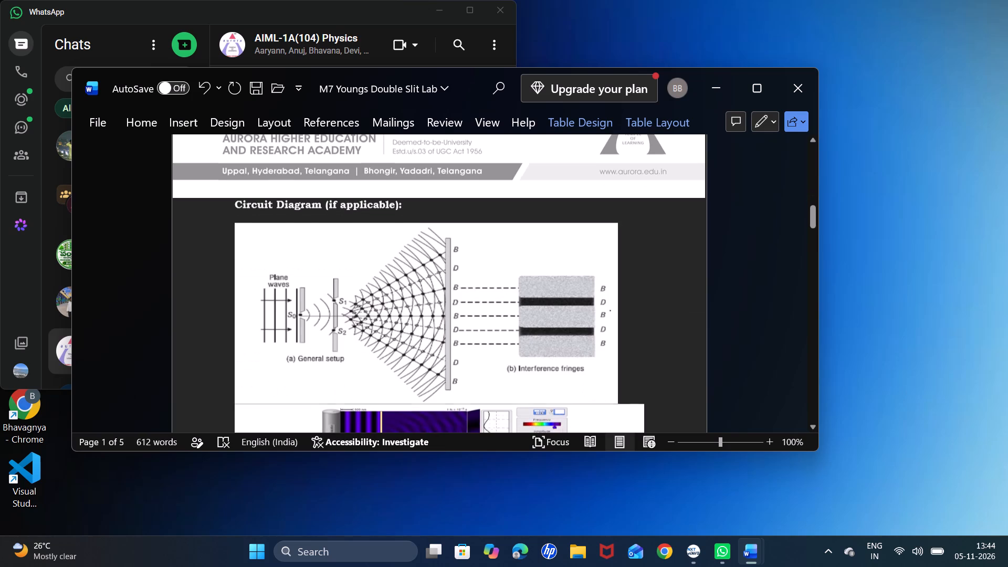
{"action": "scroll", "coordinate": [432, 383], "scroll_direction": "down", "scroll_amount": 5}
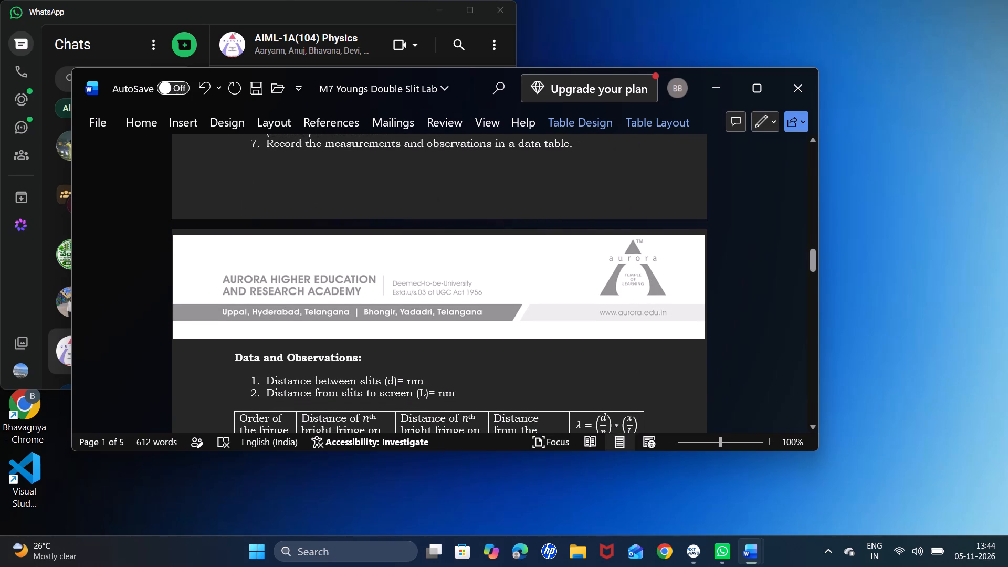
{"action": "scroll", "coordinate": [432, 383], "scroll_direction": "down", "scroll_amount": 1}
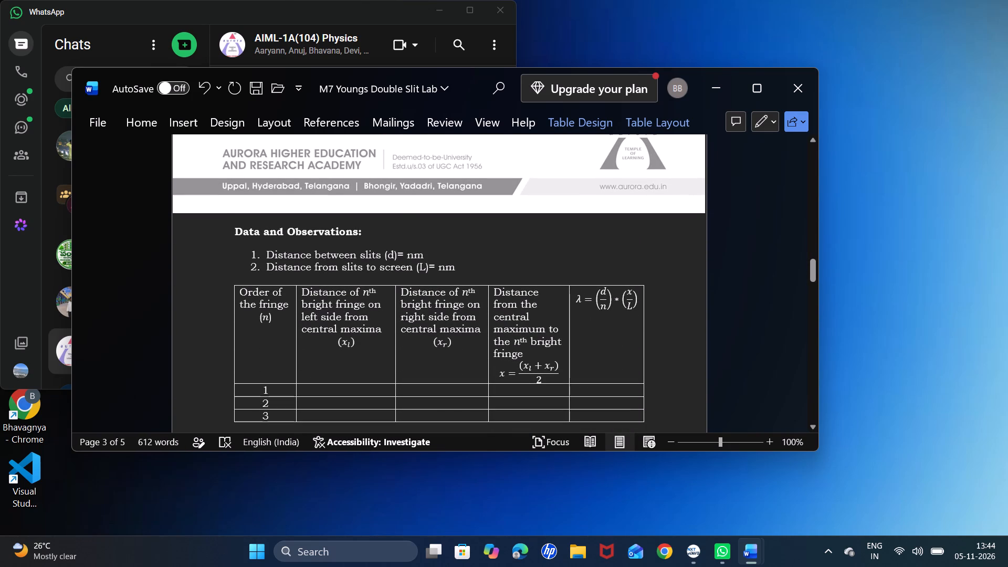
{"action": "left_click", "coordinate": [406, 255]}
{"action": "scroll", "coordinate": [421, 340], "scroll_direction": "down", "scroll_amount": 5}
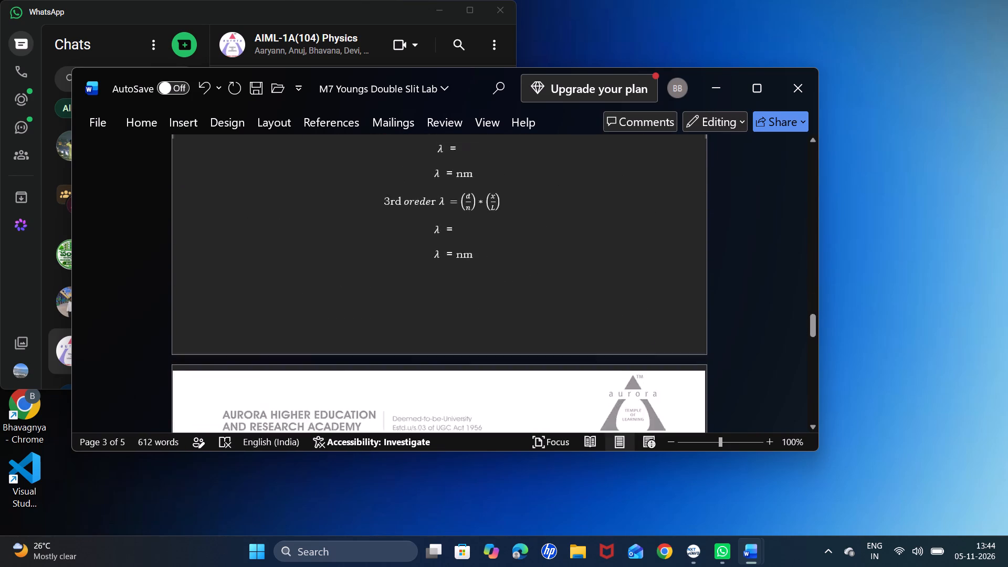
{"action": "scroll", "coordinate": [421, 340], "scroll_direction": "down", "scroll_amount": 12}
{"action": "scroll", "coordinate": [421, 340], "scroll_direction": "up", "scroll_amount": 2}
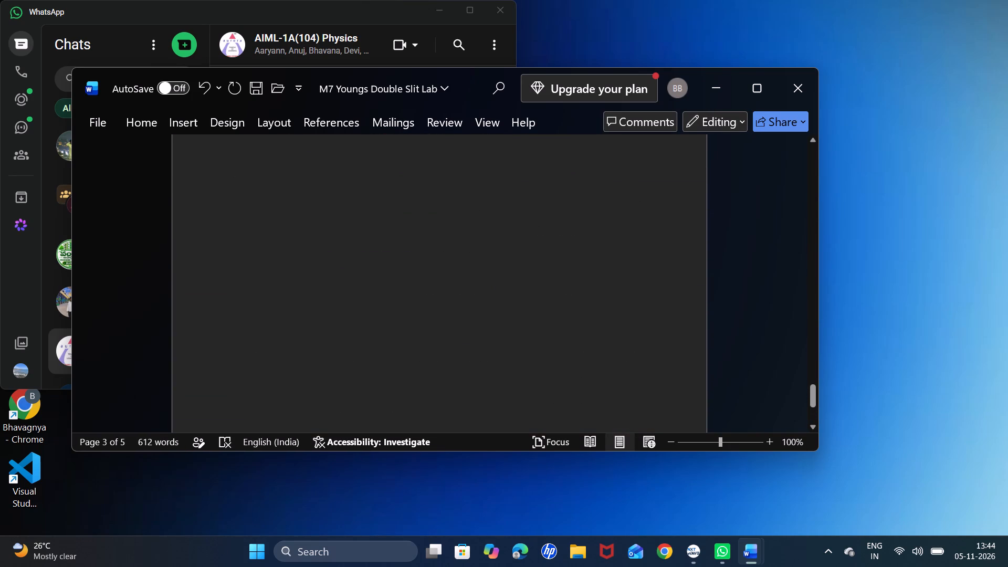
{"action": "scroll", "coordinate": [421, 340], "scroll_direction": "up", "scroll_amount": 4}
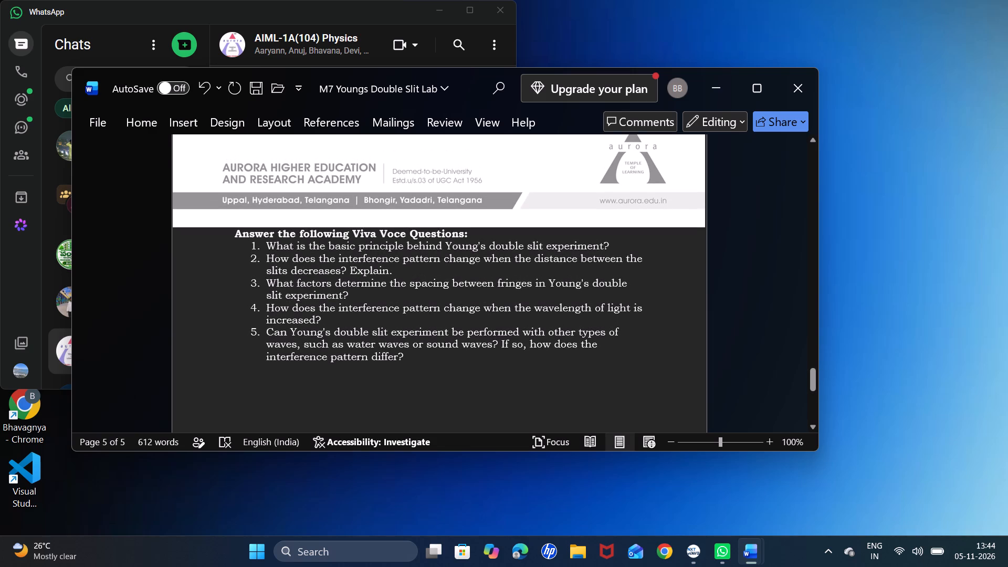
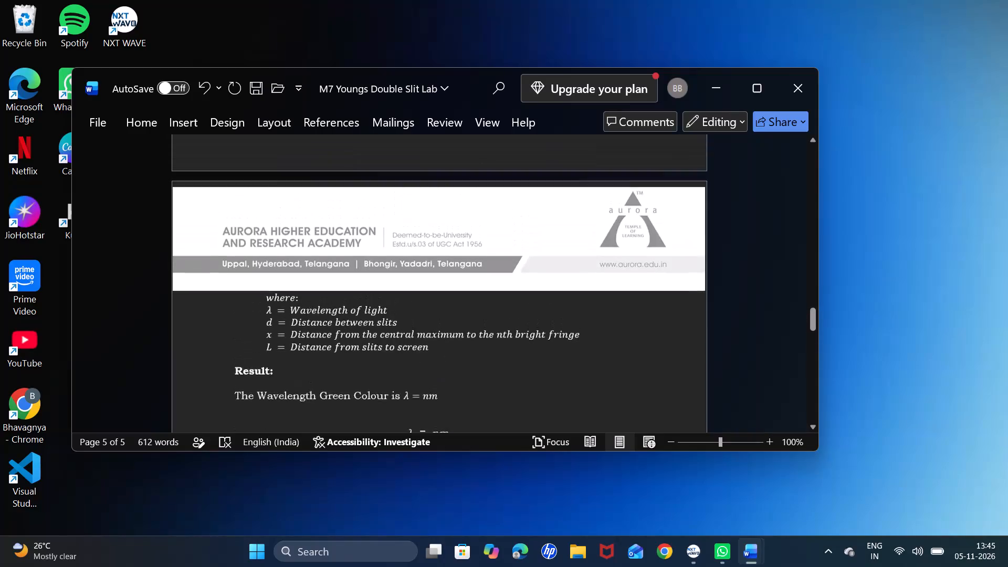
Find the Wave Interference (colorado.edu) simulation link above the Procedure section and bring up its hyperlink options.
{"action": "scroll", "coordinate": [512, 208], "scroll_direction": "up", "scroll_amount": 2}
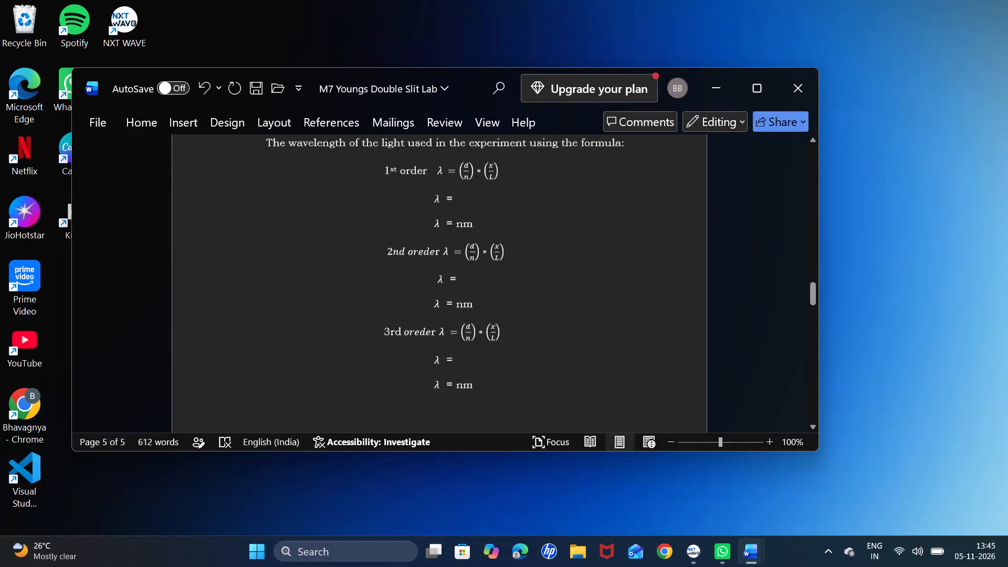
{"action": "scroll", "coordinate": [512, 208], "scroll_direction": "up", "scroll_amount": 4}
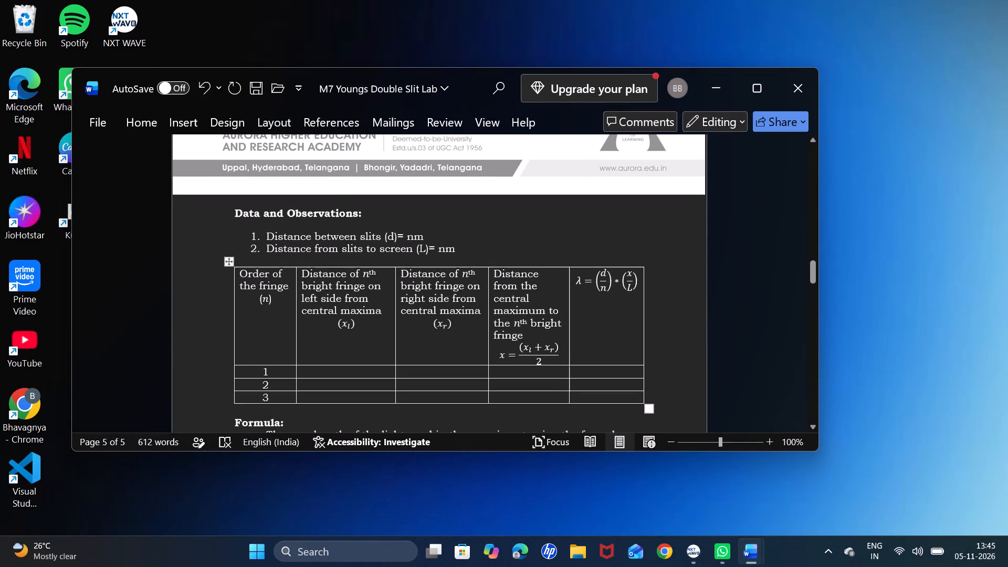
{"action": "scroll", "coordinate": [512, 208], "scroll_direction": "up", "scroll_amount": 3}
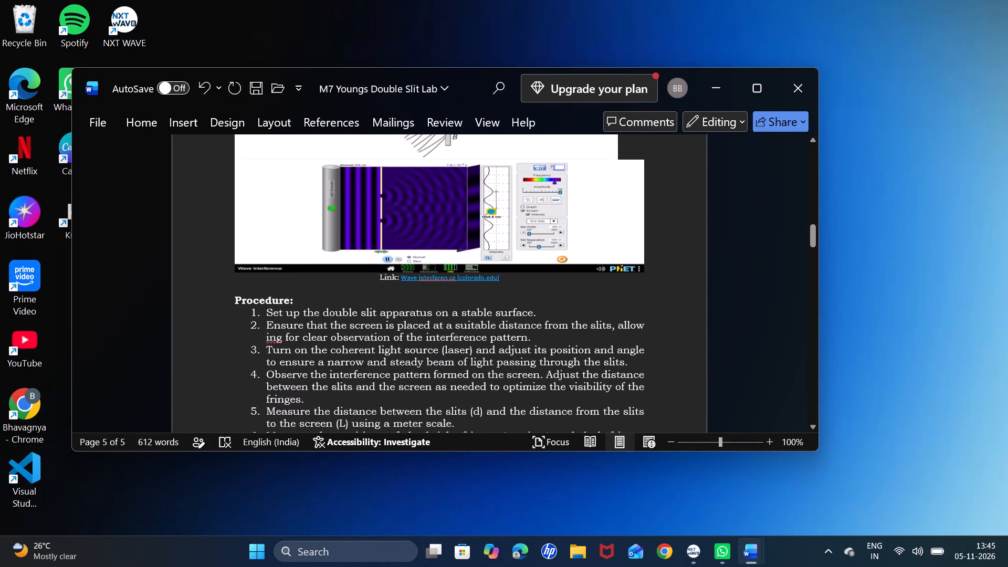
{"action": "left_click", "coordinate": [461, 278]}
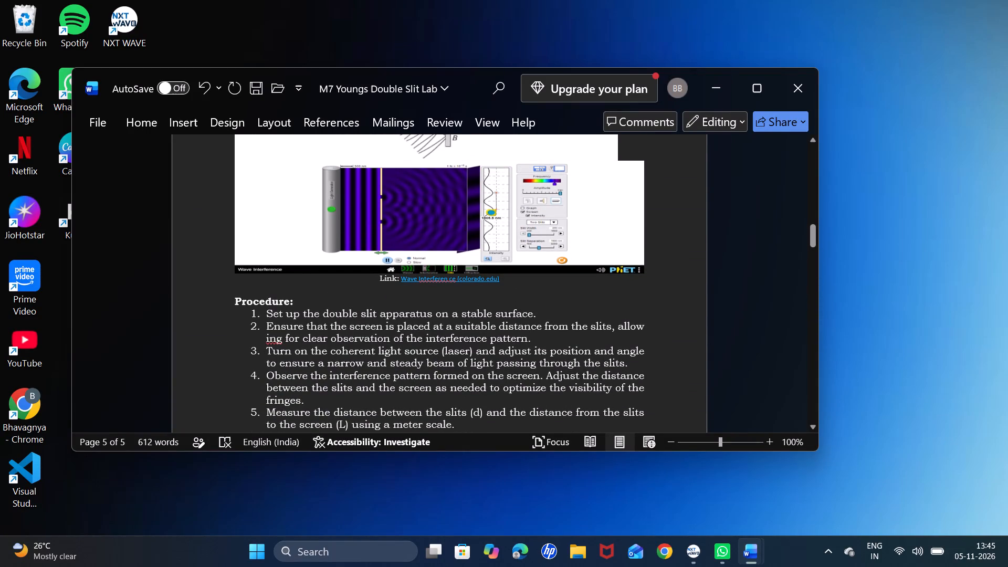
{"action": "right_click", "coordinate": [461, 278]}
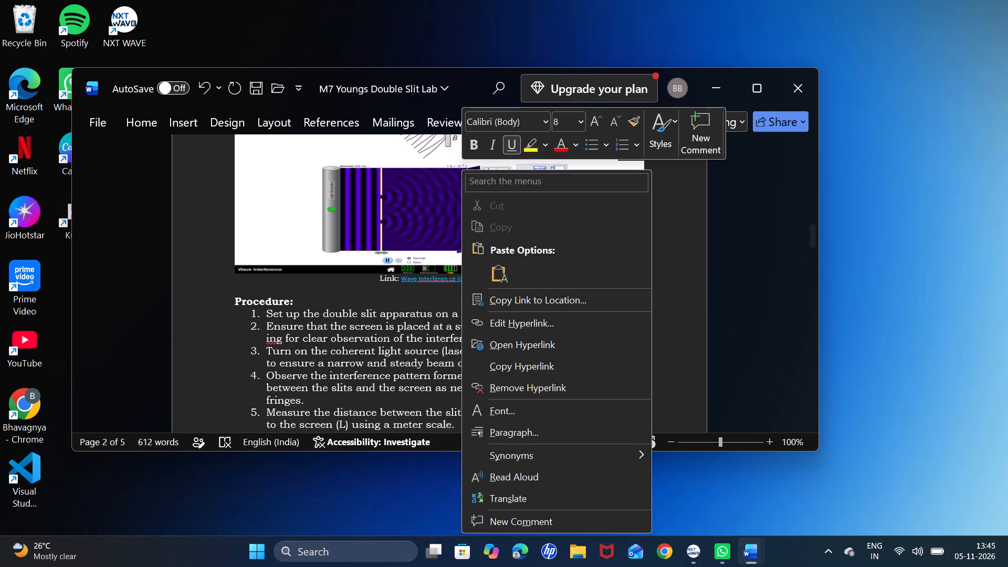
Open the report's Wave Interference simulation link in Edge and arrange it side by side with the Word report.
{"action": "left_click", "coordinate": [524, 349]}
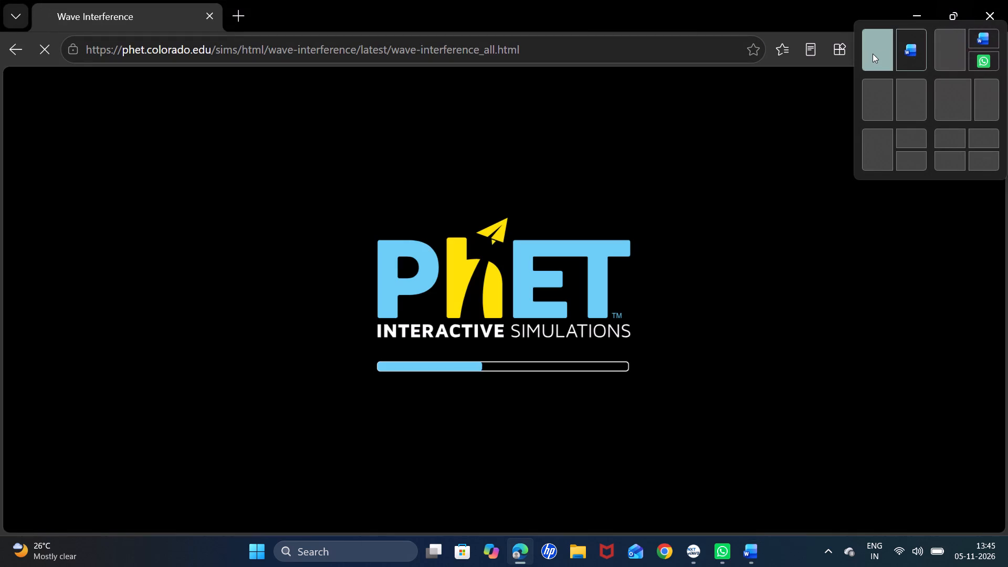
{"action": "left_click", "coordinate": [869, 55]}
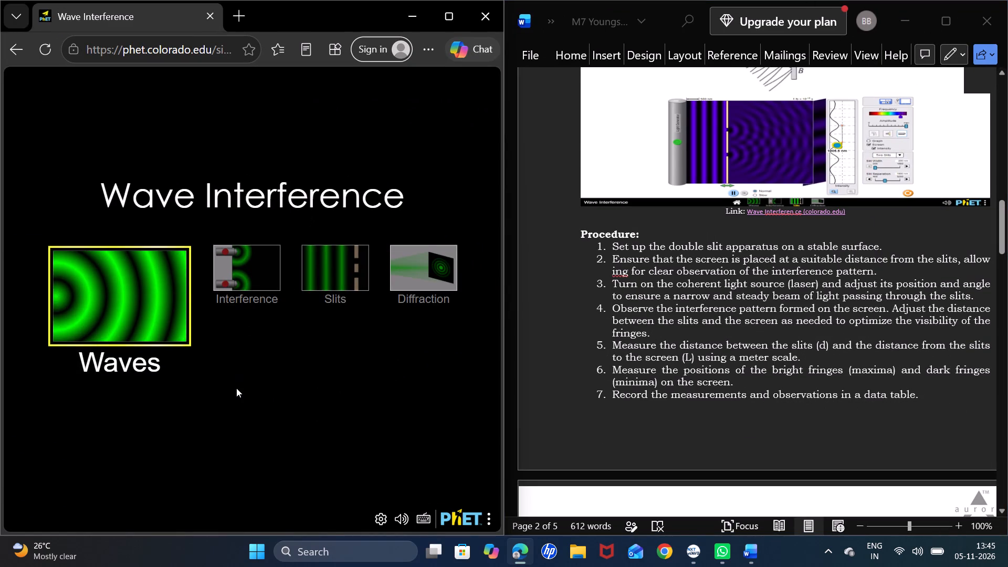
Review the lab report's procedure, data and observations table, wavelength formulas, experimental setup and student details beside the simulation.
{"action": "scroll", "coordinate": [707, 256], "scroll_direction": "up", "scroll_amount": 1}
{"action": "scroll", "coordinate": [707, 256], "scroll_direction": "down", "scroll_amount": 1}
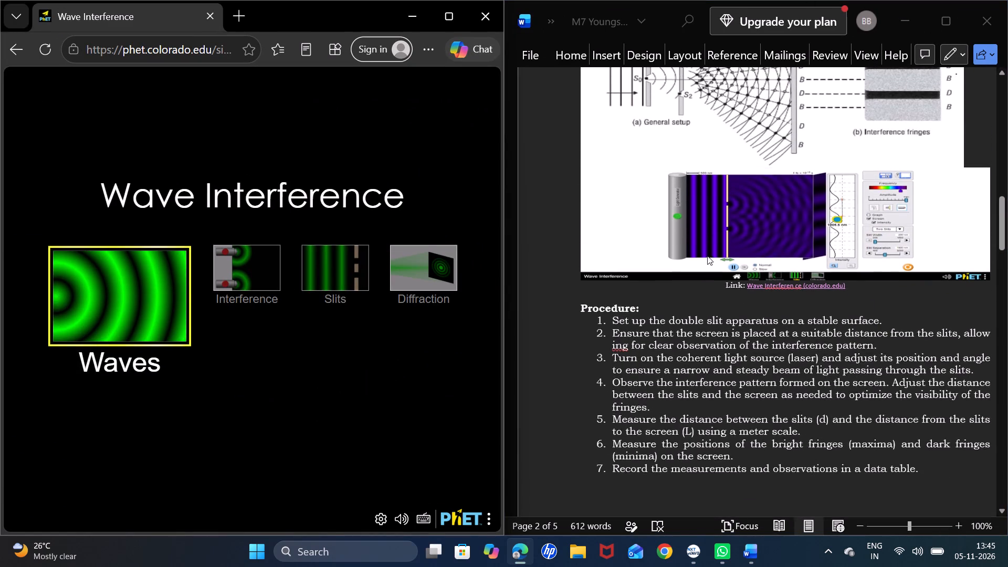
{"action": "scroll", "coordinate": [707, 256], "scroll_direction": "down", "scroll_amount": 3}
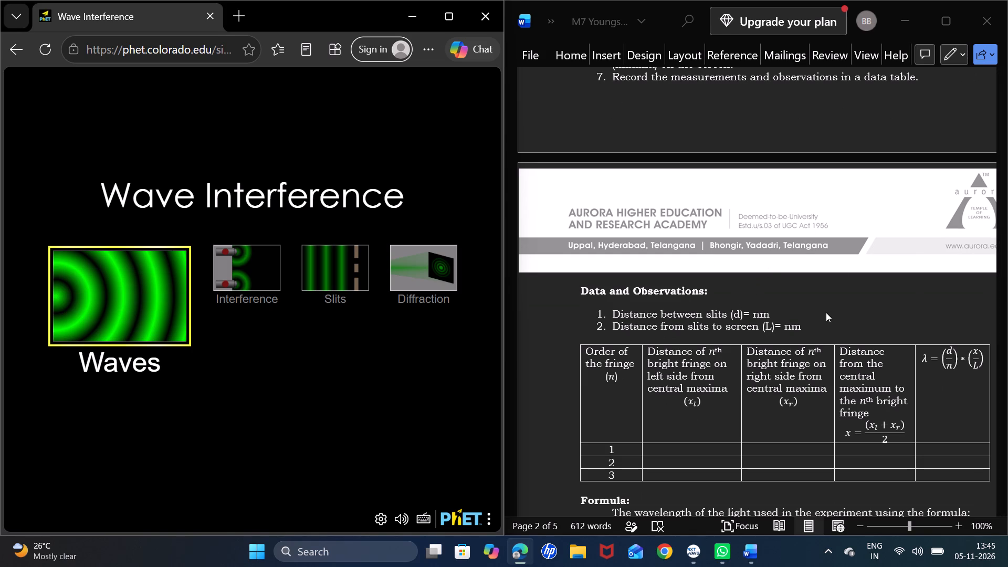
{"action": "scroll", "coordinate": [826, 312], "scroll_direction": "down", "scroll_amount": 1}
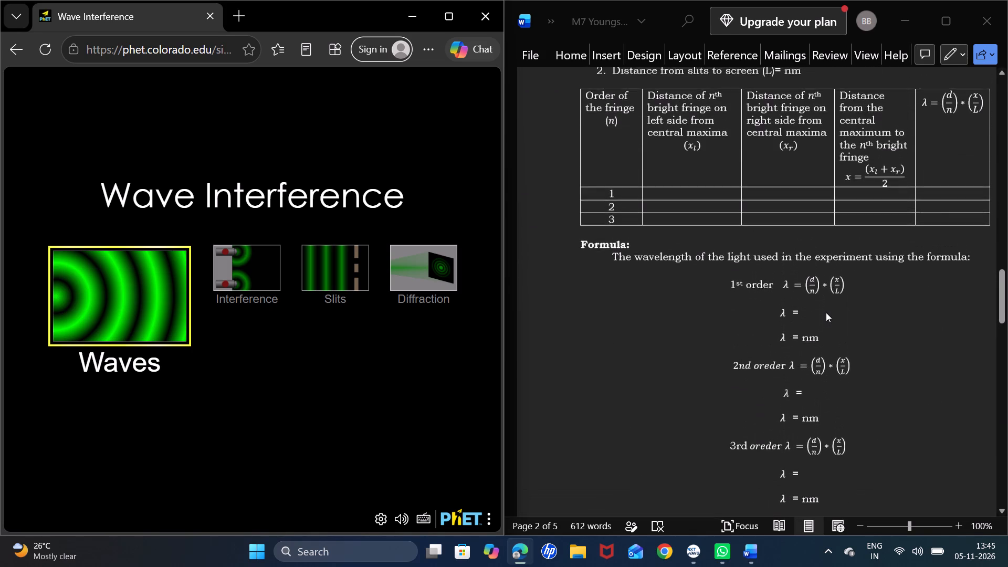
{"action": "scroll", "coordinate": [826, 312], "scroll_direction": "up", "scroll_amount": 5}
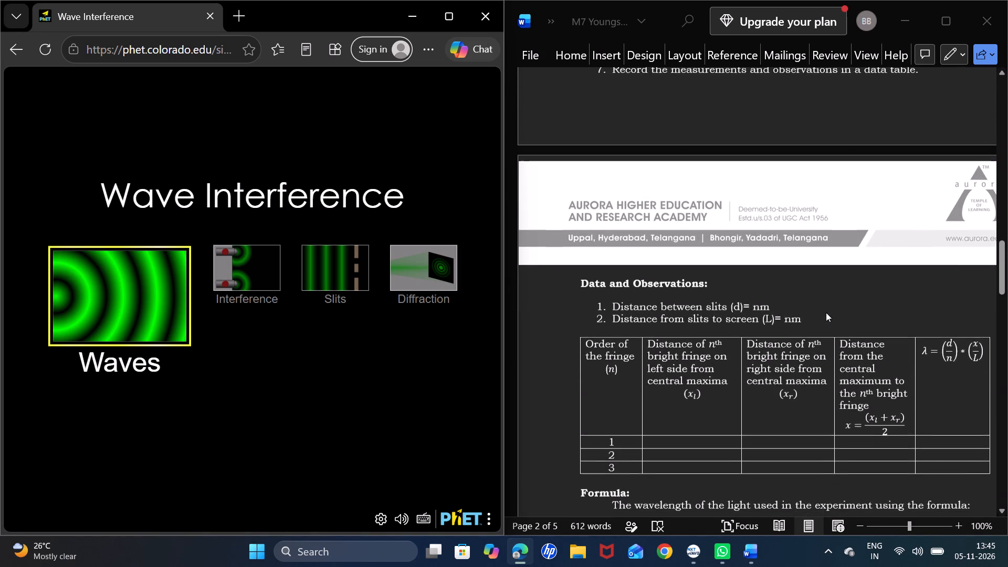
{"action": "scroll", "coordinate": [826, 312], "scroll_direction": "up", "scroll_amount": 3}
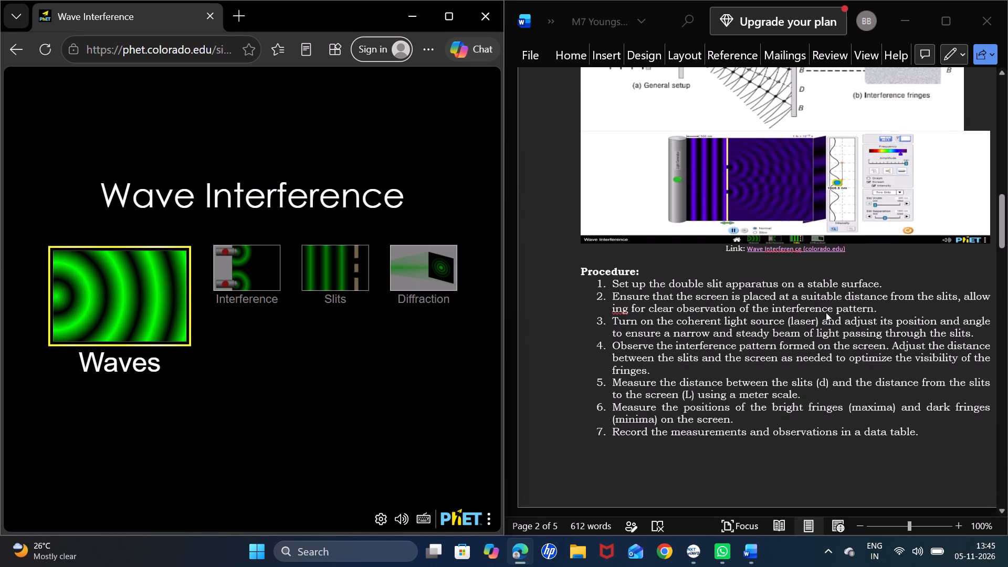
{"action": "scroll", "coordinate": [826, 312], "scroll_direction": "up", "scroll_amount": 6}
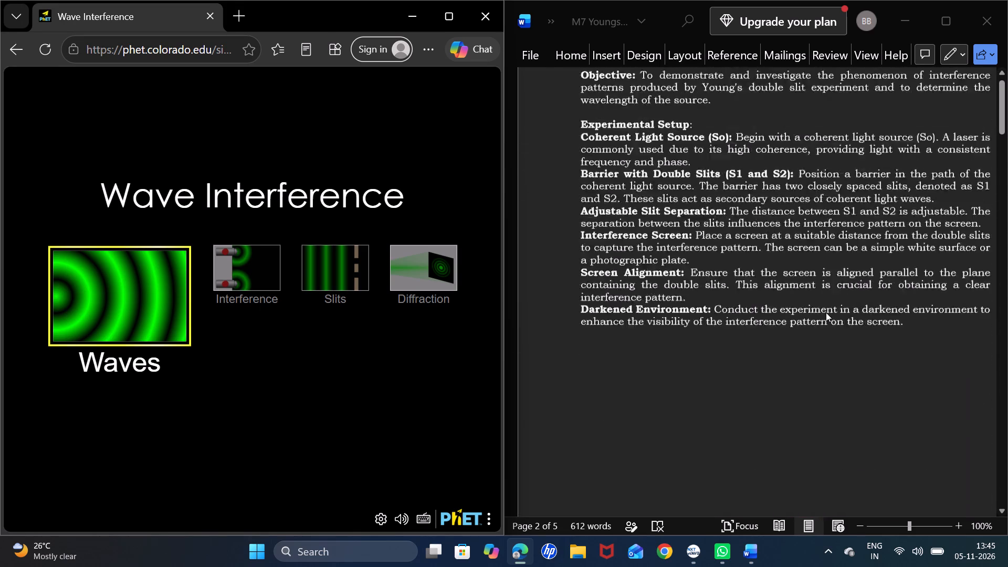
{"action": "scroll", "coordinate": [826, 312], "scroll_direction": "up", "scroll_amount": 1}
{"action": "scroll", "coordinate": [826, 312], "scroll_direction": "down", "scroll_amount": 1}
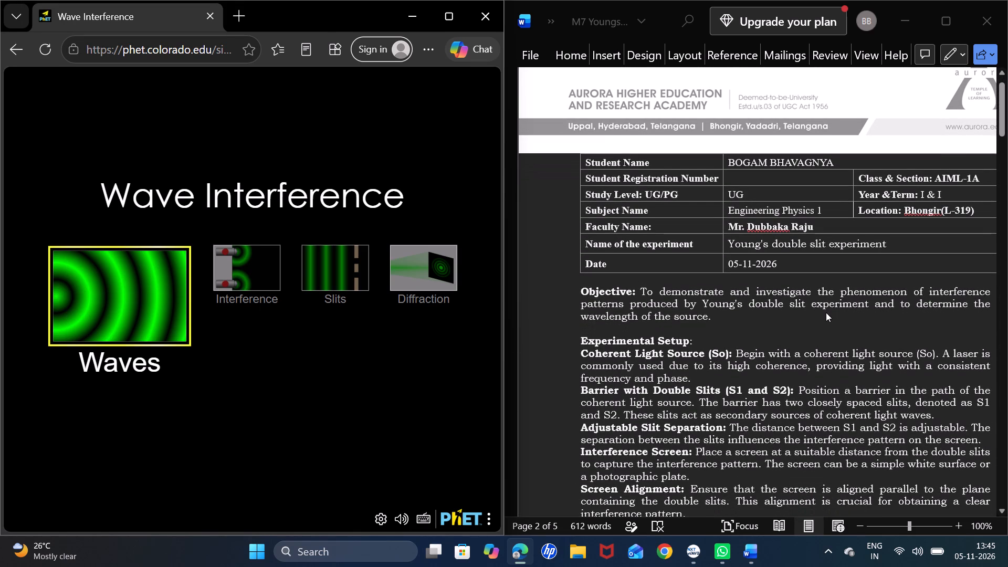
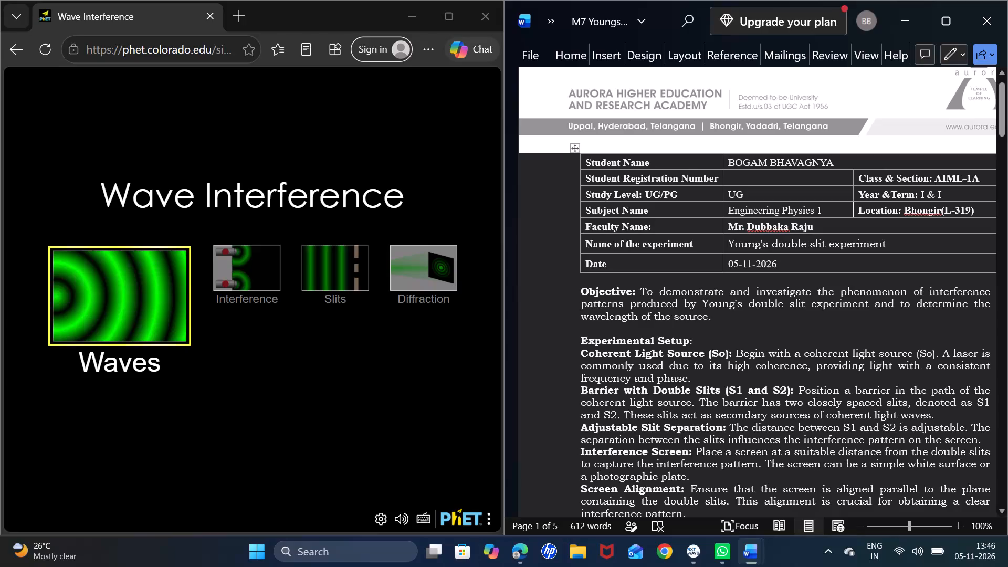
Fill in the student registration number in the report's student details table.
{"action": "key", "text": "ctrl+v"}
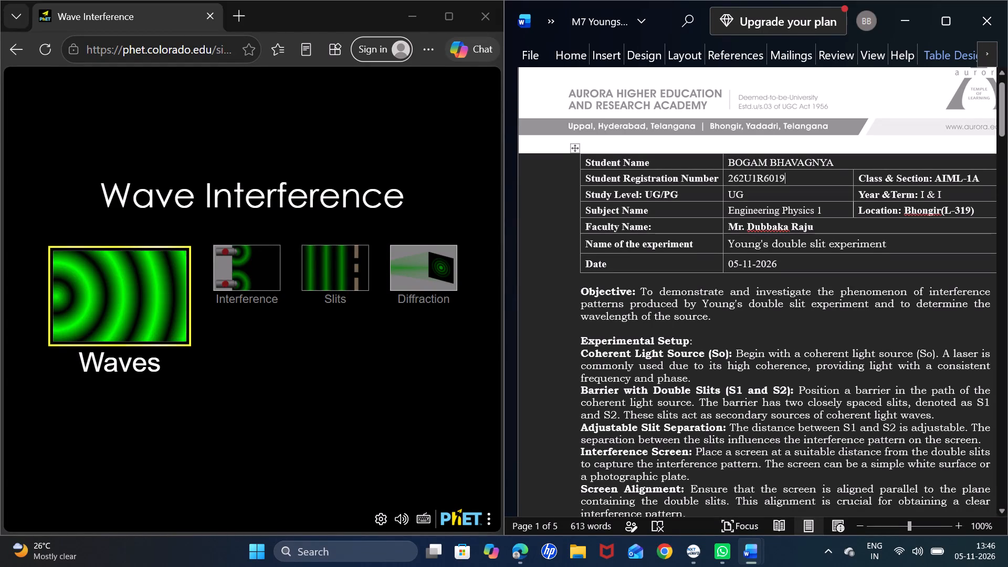
Review the report's circuit diagram, reference simulation picture, procedure, and data and observations table.
{"action": "scroll", "coordinate": [695, 306], "scroll_direction": "down", "scroll_amount": 5}
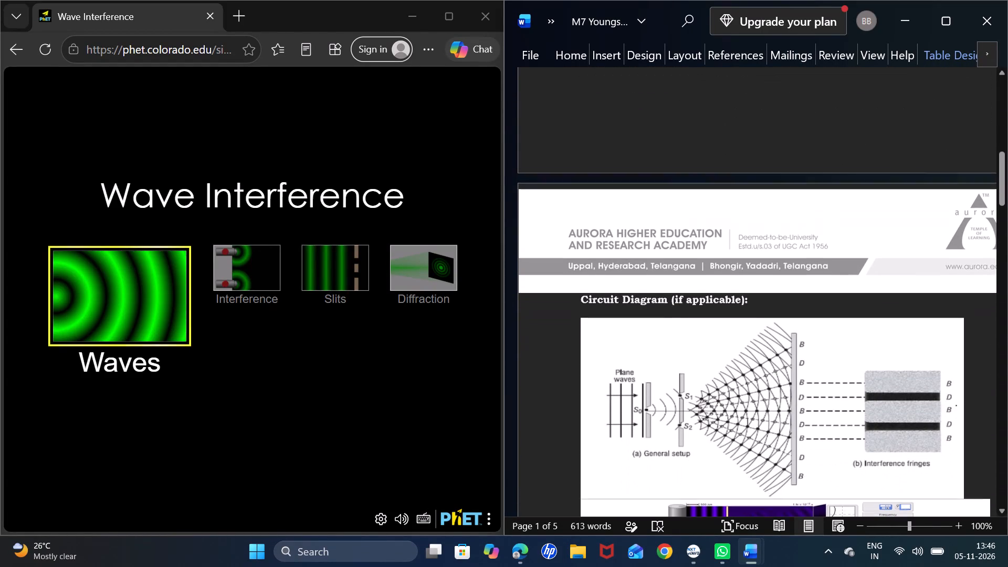
{"action": "scroll", "coordinate": [695, 306], "scroll_direction": "down", "scroll_amount": 1}
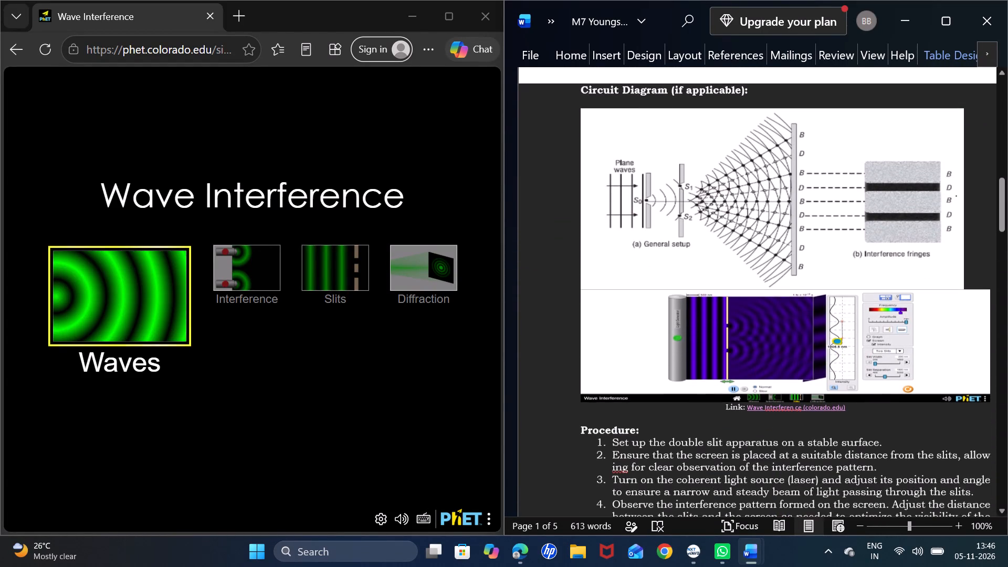
{"action": "scroll", "coordinate": [695, 306], "scroll_direction": "down", "scroll_amount": 1}
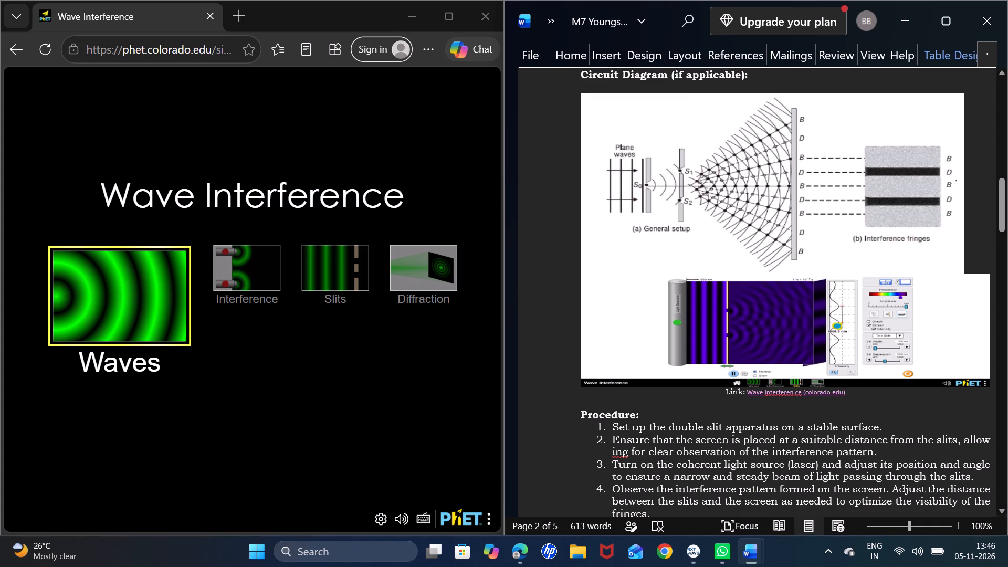
{"action": "scroll", "coordinate": [738, 360], "scroll_direction": "down", "scroll_amount": 2}
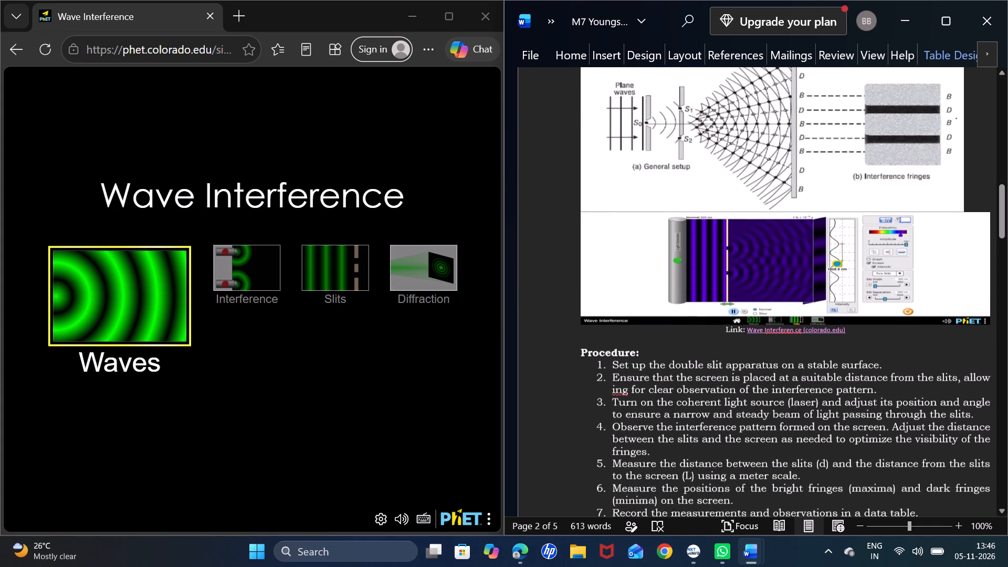
{"action": "scroll", "coordinate": [738, 360], "scroll_direction": "down", "scroll_amount": 2}
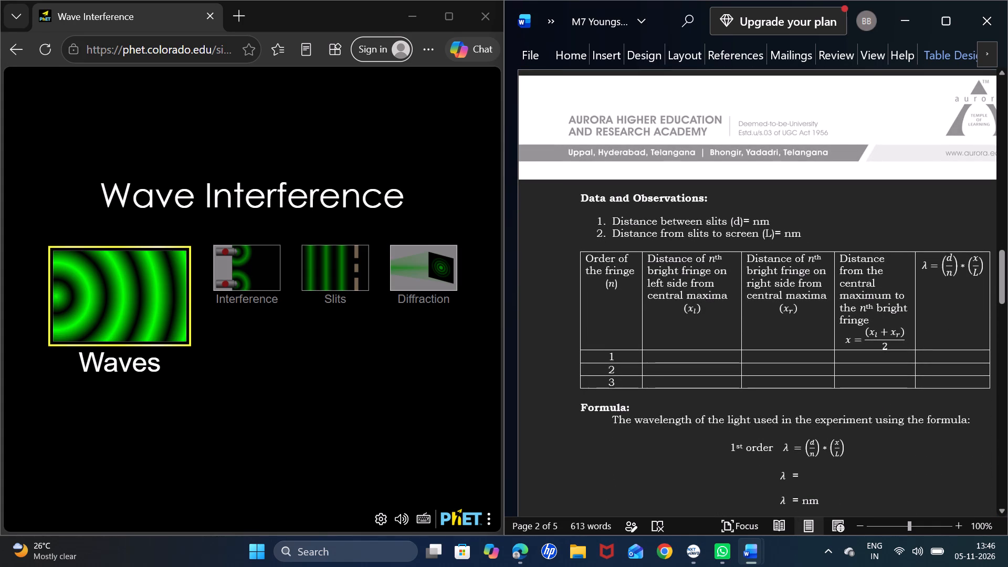
{"action": "scroll", "coordinate": [738, 360], "scroll_direction": "down", "scroll_amount": 1}
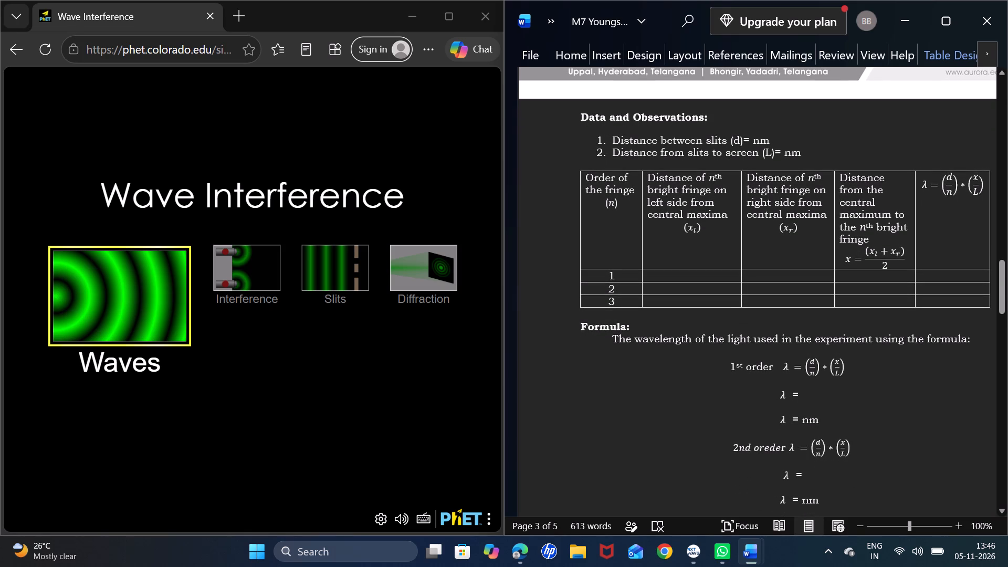
{"action": "scroll", "coordinate": [738, 360], "scroll_direction": "up", "scroll_amount": 3}
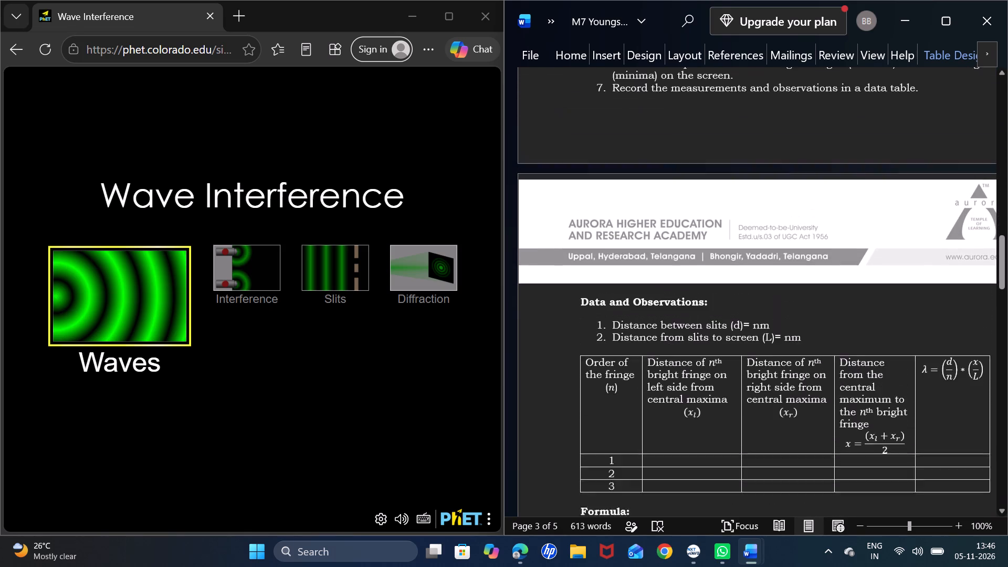
{"action": "scroll", "coordinate": [738, 360], "scroll_direction": "up", "scroll_amount": 4}
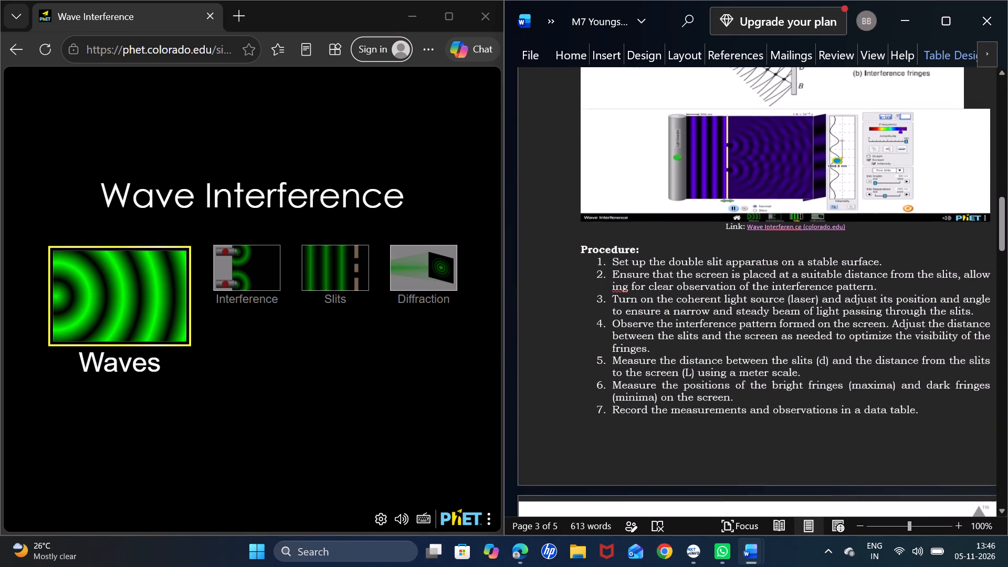
{"action": "scroll", "coordinate": [738, 360], "scroll_direction": "up", "scroll_amount": 3}
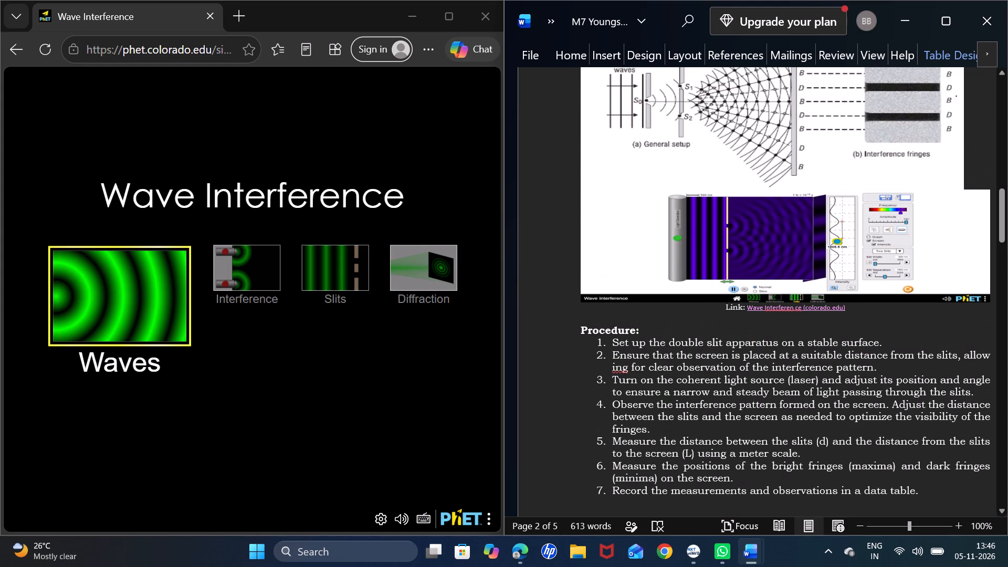
{"action": "scroll", "coordinate": [738, 360], "scroll_direction": "up", "scroll_amount": 1}
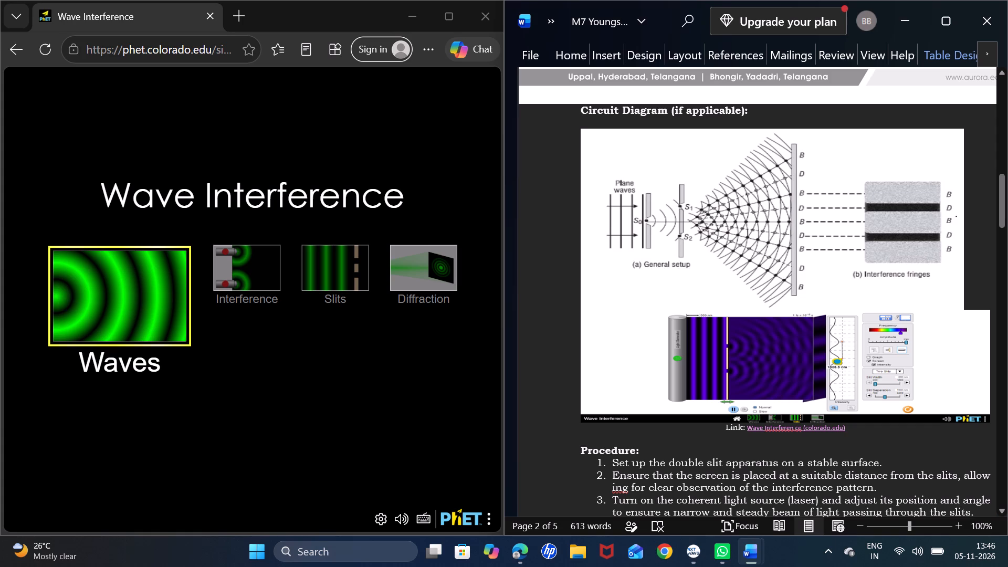
{"action": "scroll", "coordinate": [719, 345], "scroll_direction": "down", "scroll_amount": 2}
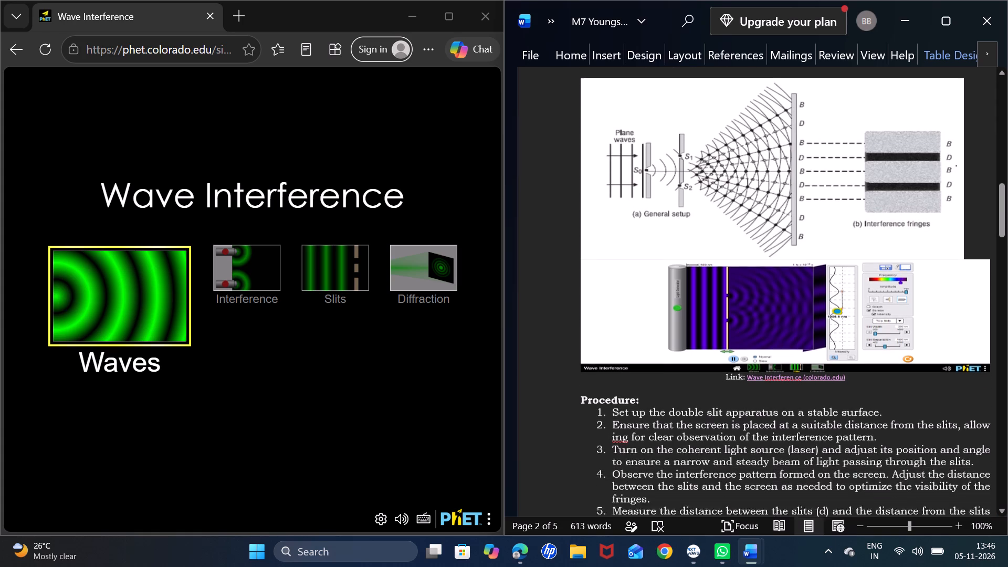
{"action": "scroll", "coordinate": [719, 345], "scroll_direction": "down", "scroll_amount": 5}
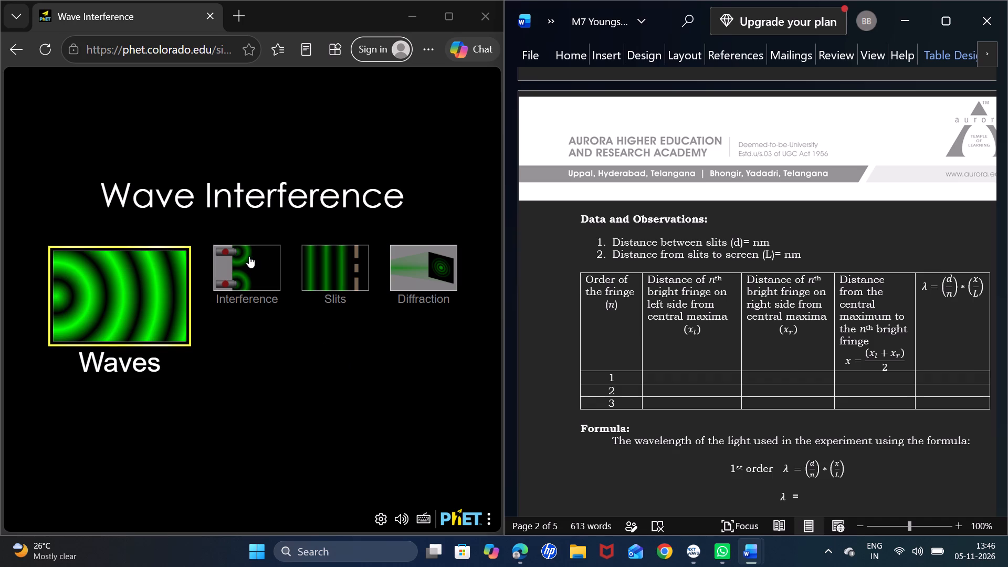
Open the Slits screen of the Wave Interference simulation and set the barrier to Two Slits.
{"action": "left_click", "coordinate": [337, 258]}
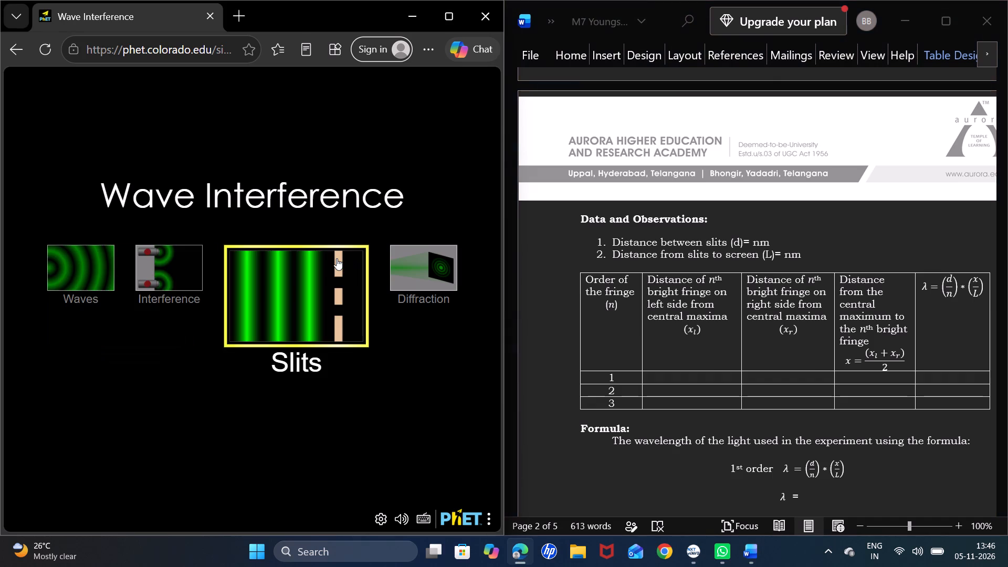
{"action": "double_click", "coordinate": [337, 258]}
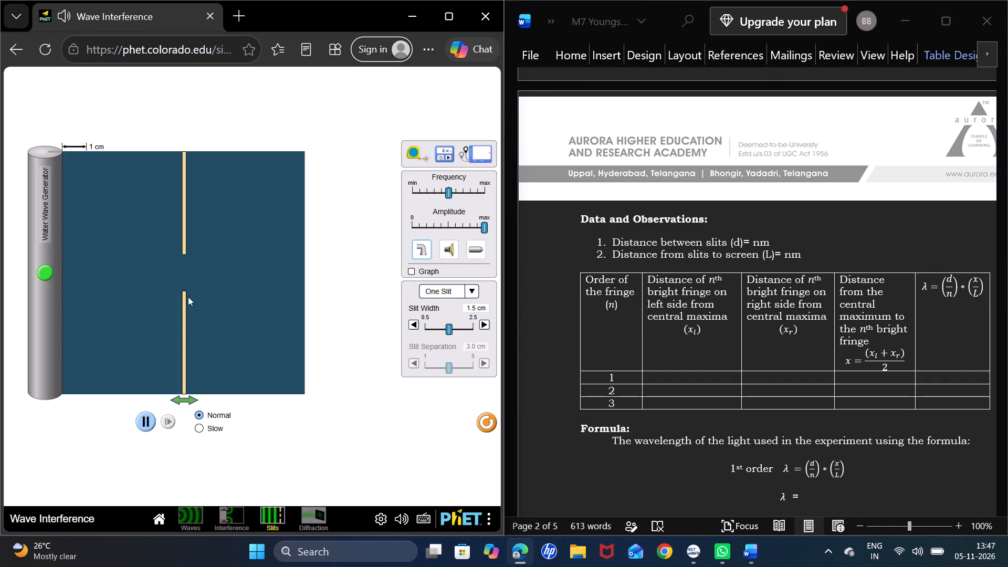
{"action": "left_click", "coordinate": [469, 289]}
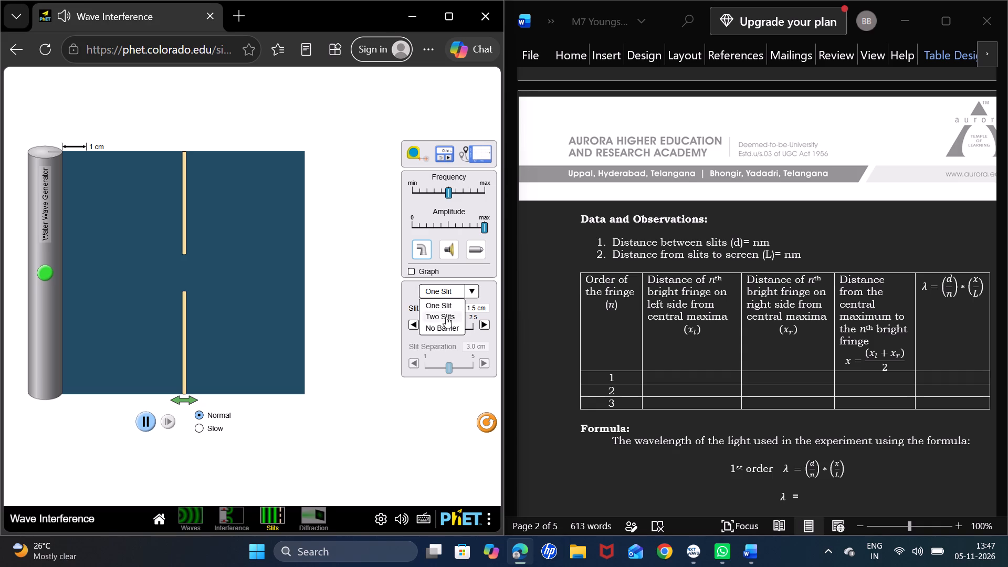
{"action": "left_click", "coordinate": [446, 317]}
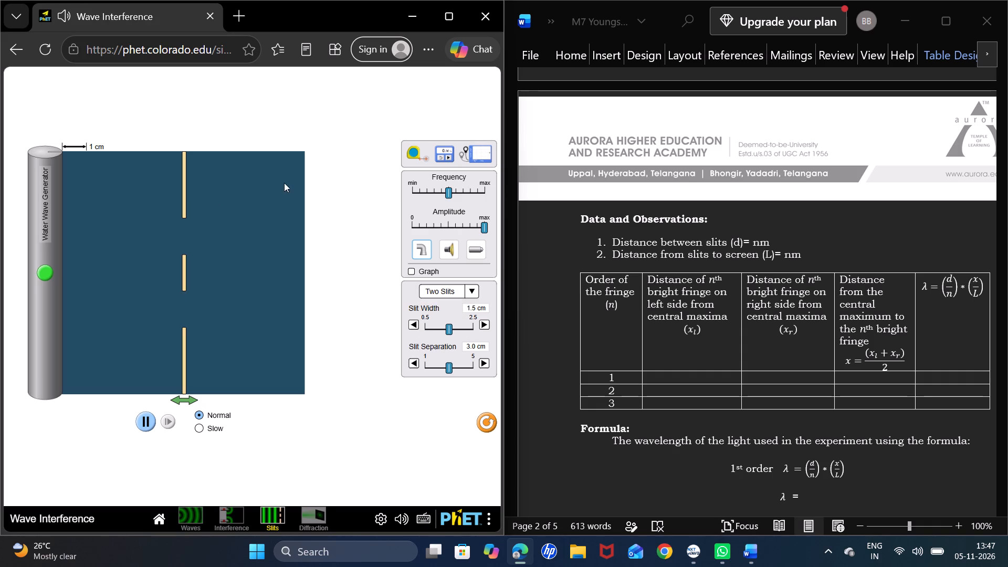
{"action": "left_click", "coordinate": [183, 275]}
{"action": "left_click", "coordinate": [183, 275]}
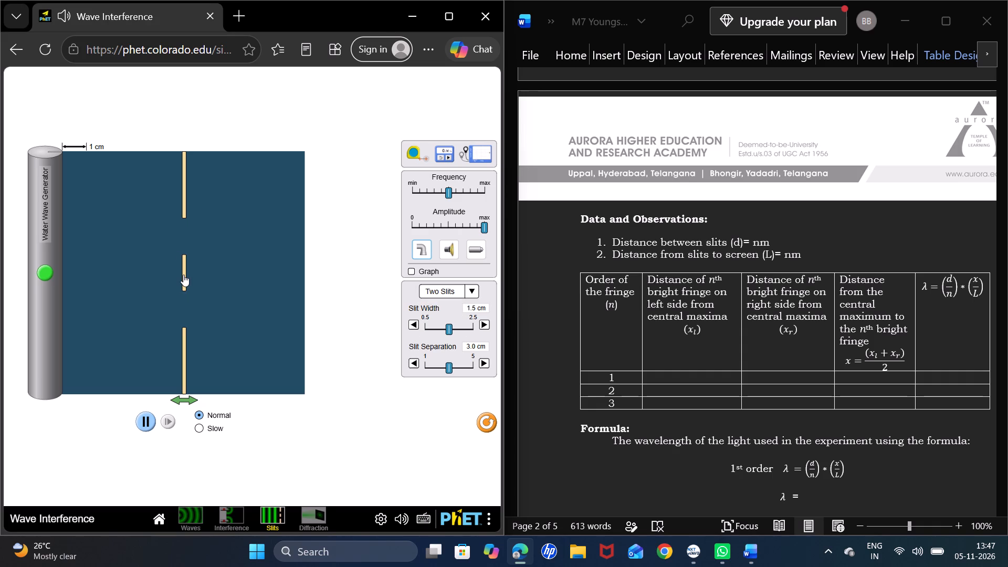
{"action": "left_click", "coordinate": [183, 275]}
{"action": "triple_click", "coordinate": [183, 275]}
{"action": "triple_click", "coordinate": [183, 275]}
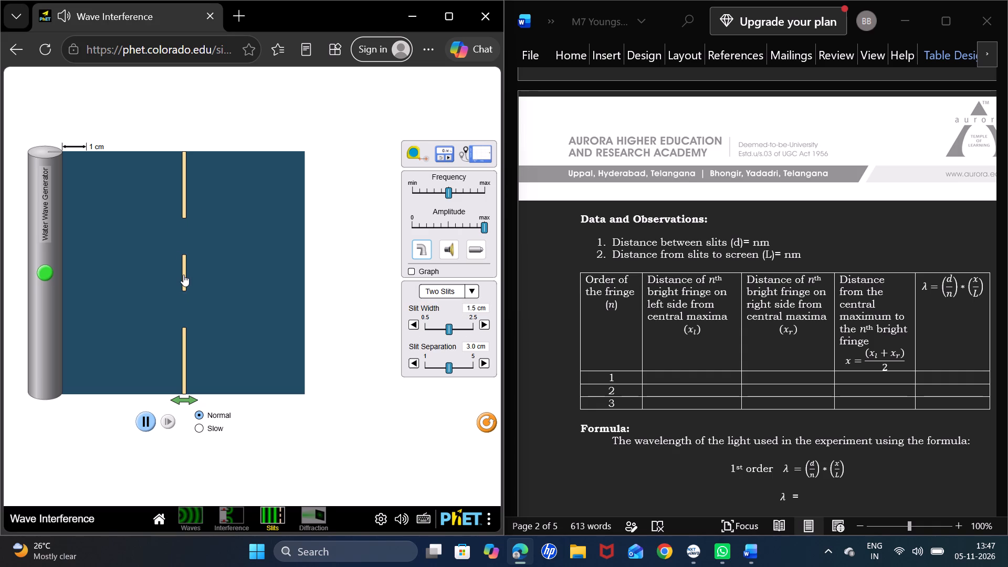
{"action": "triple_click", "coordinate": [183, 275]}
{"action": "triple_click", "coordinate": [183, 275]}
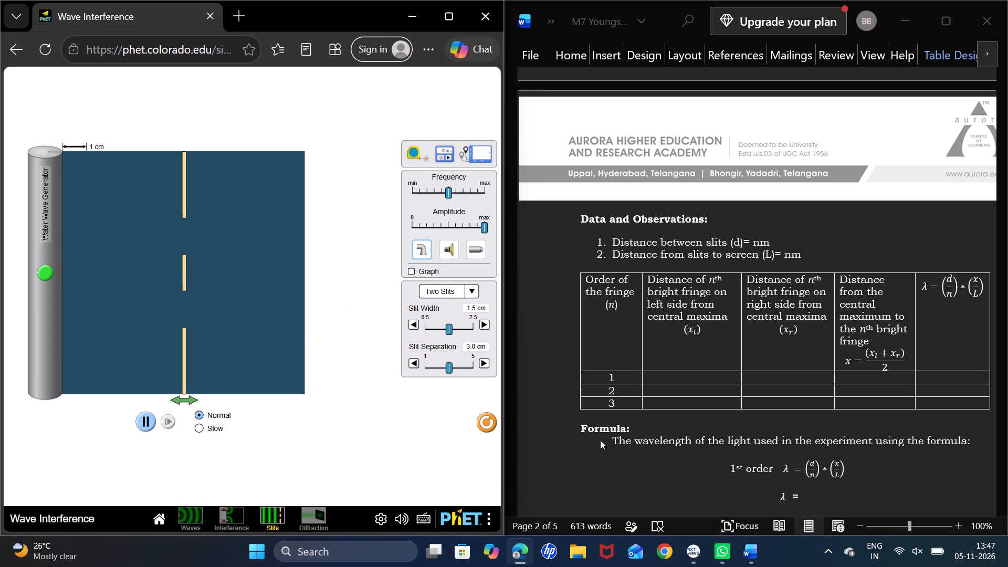
Enter 1.5 as the distance between slits (d) under Data and Observations in the Word report.
{"action": "left_click", "coordinate": [753, 240]}
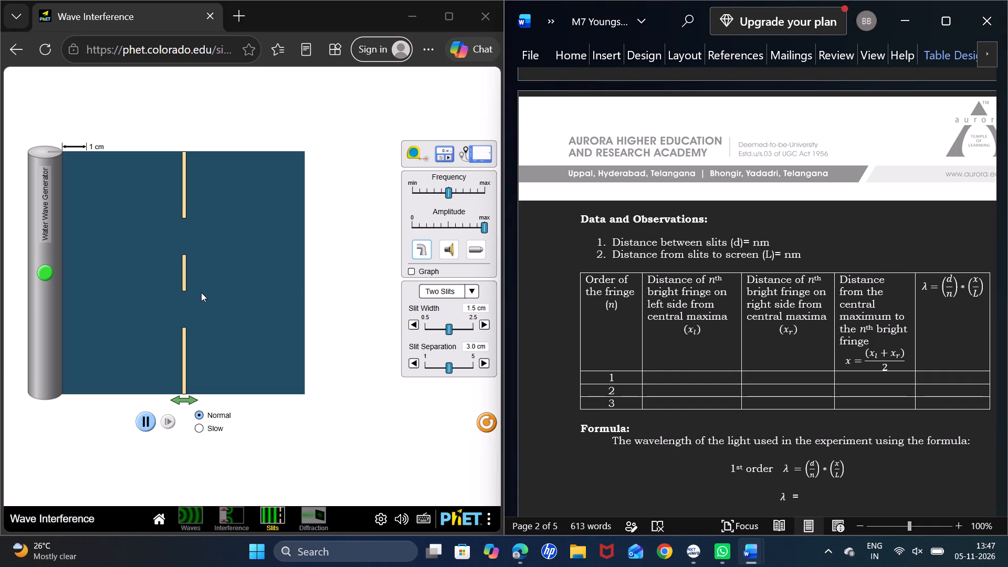
{"action": "left_click", "coordinate": [450, 329]}
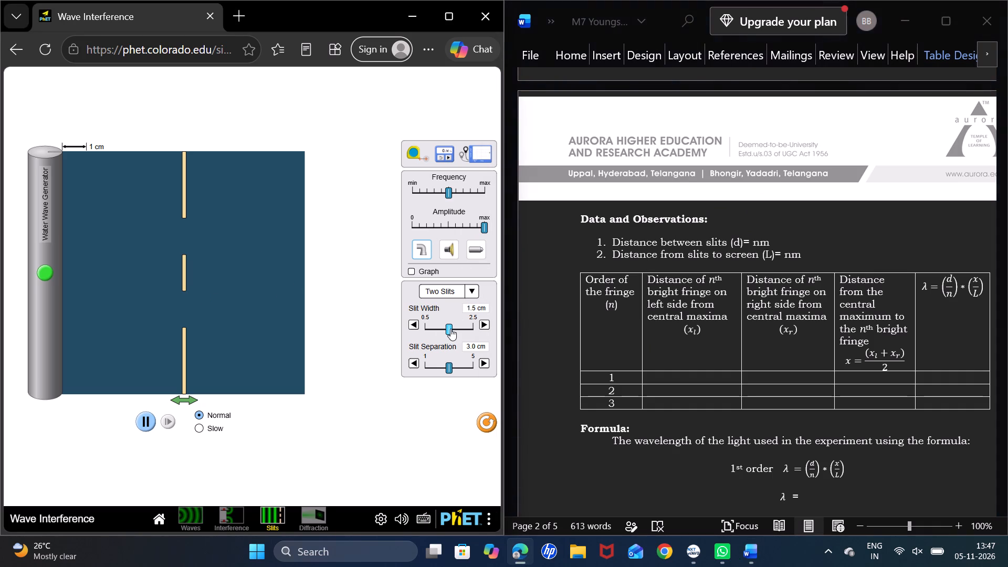
{"action": "left_click", "coordinate": [448, 329]}
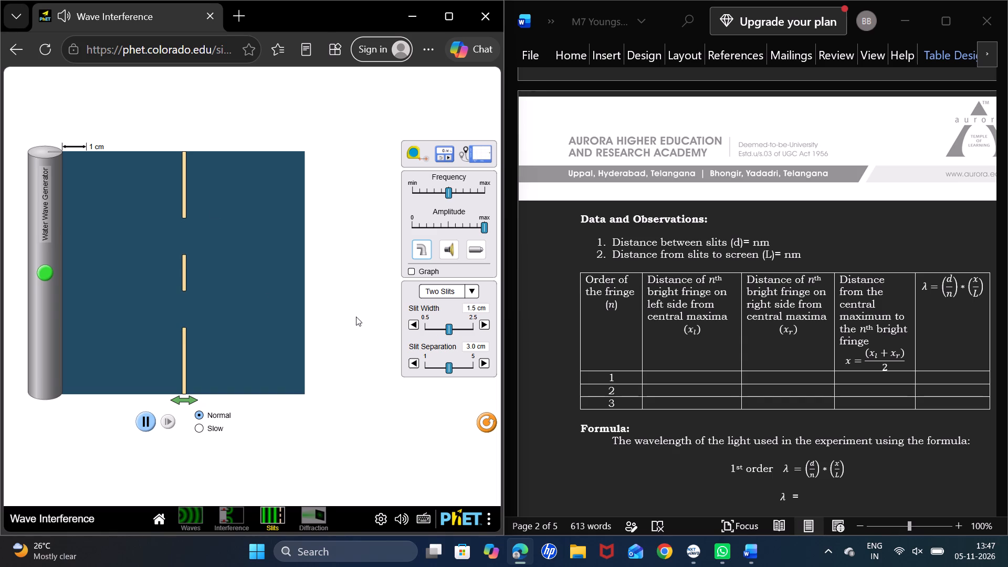
{"action": "left_click", "coordinate": [753, 238]}
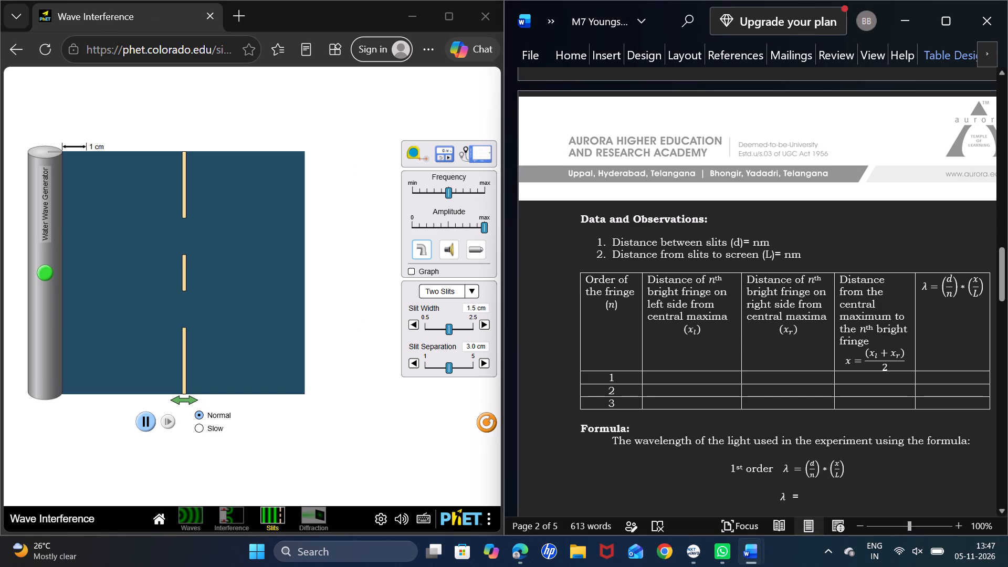
{"action": "left_click", "coordinate": [750, 243]}
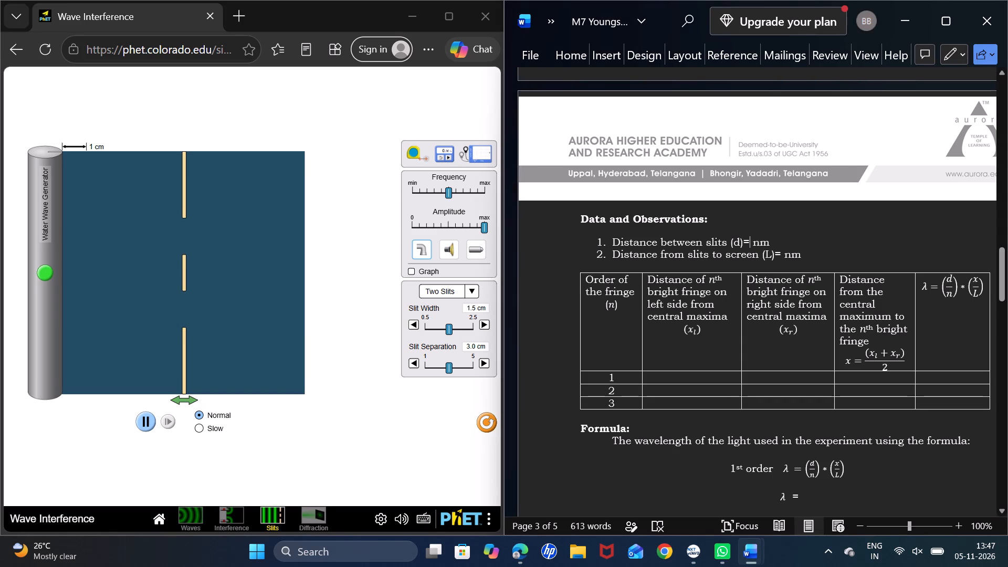
{"action": "key", "text": "Right"}
{"action": "type", "text": "1.5"}
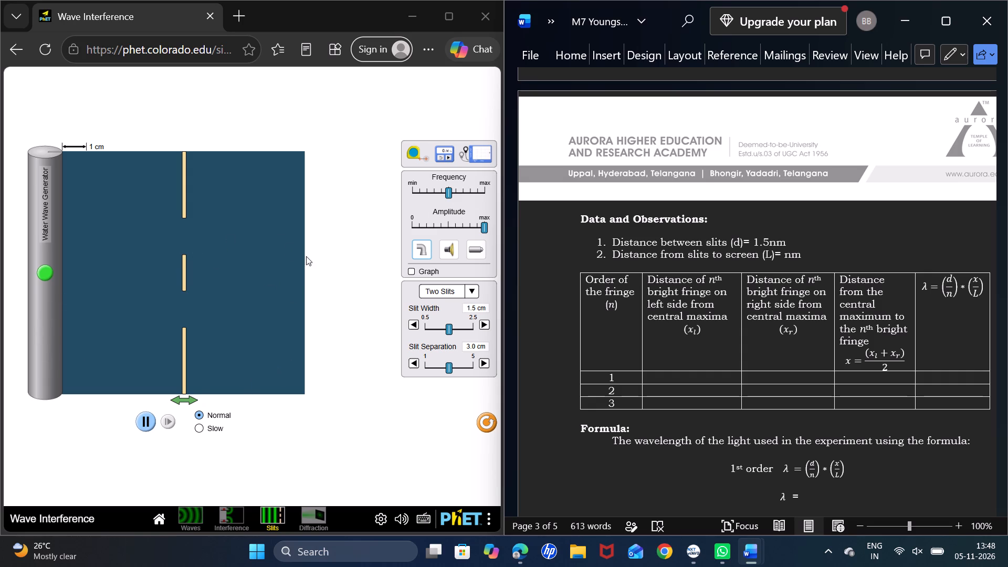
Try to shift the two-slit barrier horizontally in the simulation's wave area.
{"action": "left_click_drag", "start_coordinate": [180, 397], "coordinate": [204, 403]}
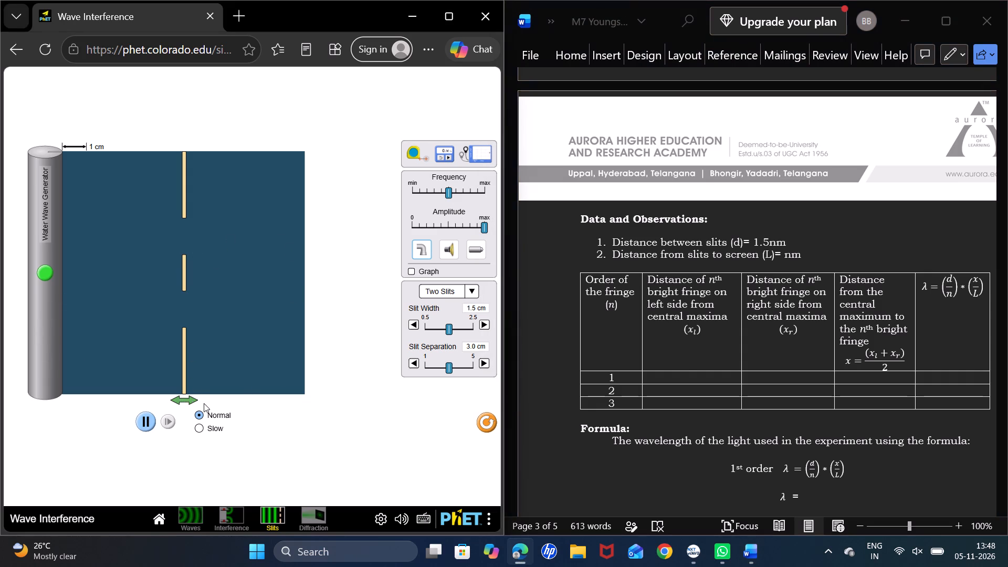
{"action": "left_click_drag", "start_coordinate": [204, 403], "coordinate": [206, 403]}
Run the water wave generator briefly to watch the waves pass through the two slits, and switch it off.
{"action": "left_click", "coordinate": [42, 270]}
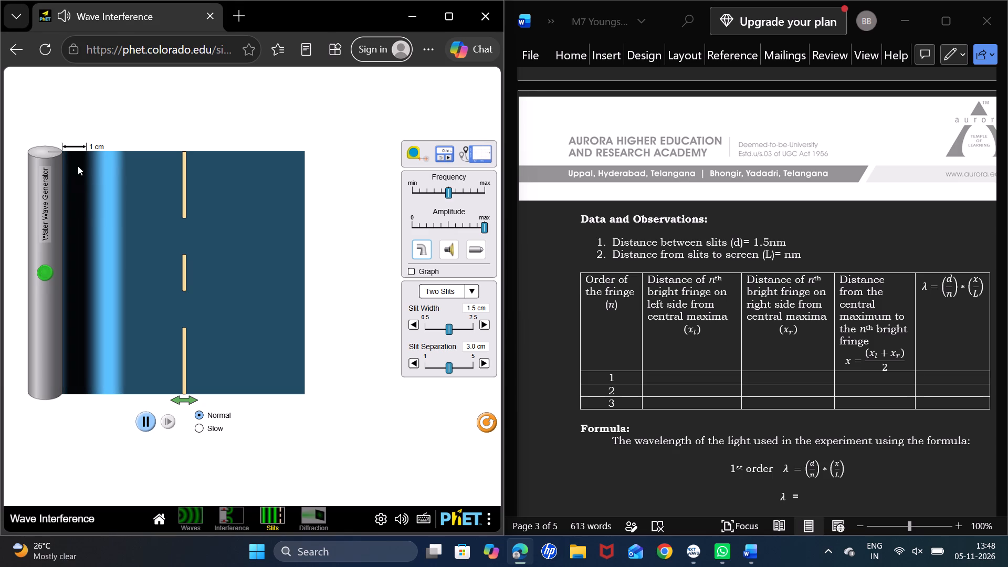
{"action": "left_click", "coordinate": [88, 143]}
{"action": "left_click_drag", "start_coordinate": [80, 146], "coordinate": [92, 148]}
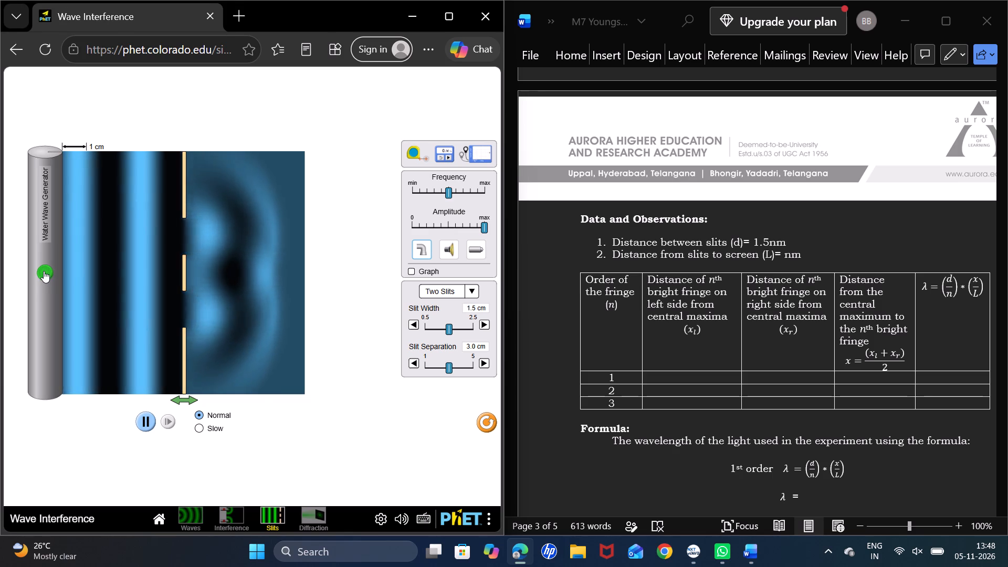
{"action": "left_click", "coordinate": [44, 271]}
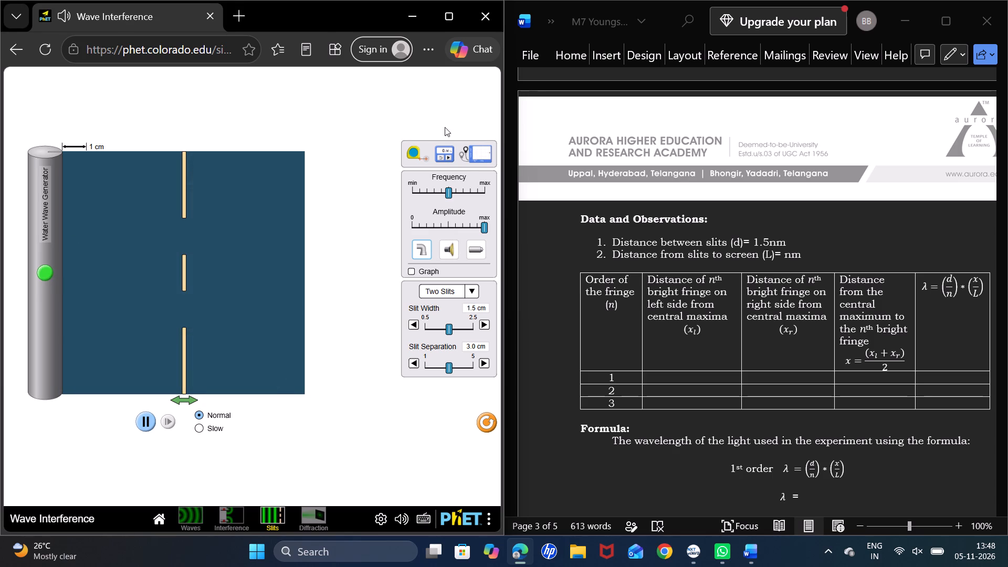
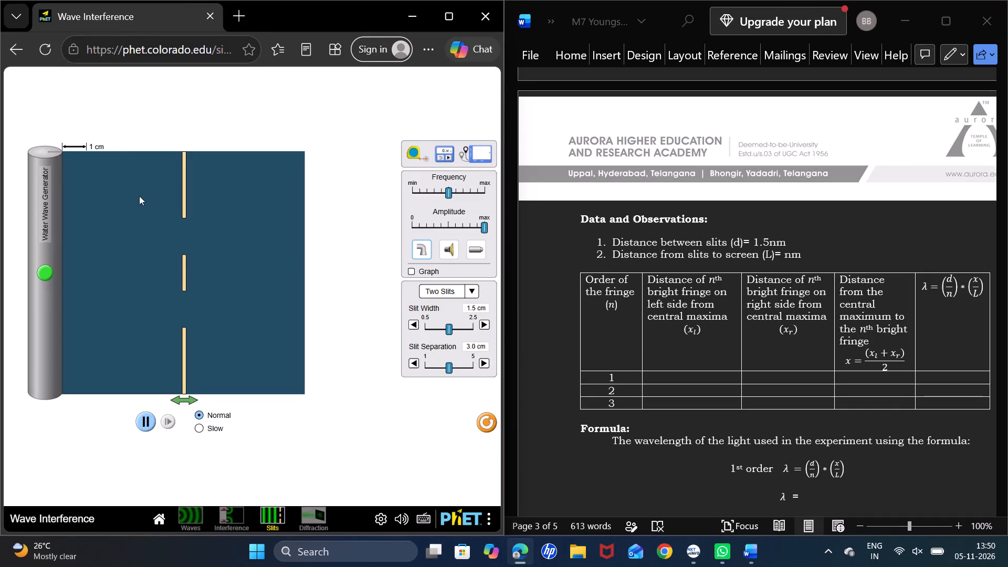
Set the slit width of the two-slit barrier in the water wave simulation to 0.5 cm.
{"action": "left_click", "coordinate": [463, 330]}
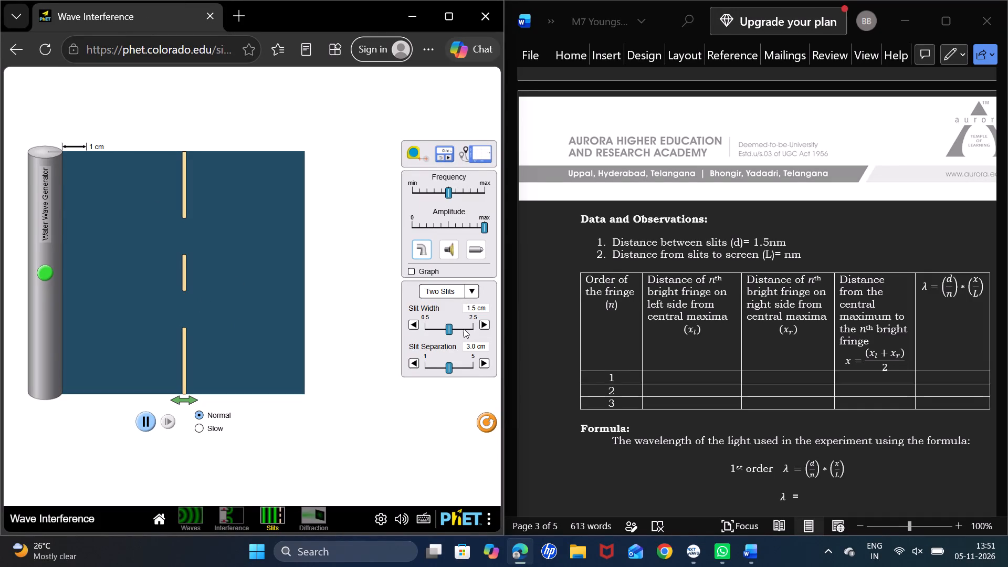
{"action": "left_click", "coordinate": [464, 328]}
{"action": "double_click", "coordinate": [464, 328]}
{"action": "left_click_drag", "start_coordinate": [490, 325], "coordinate": [489, 324]}
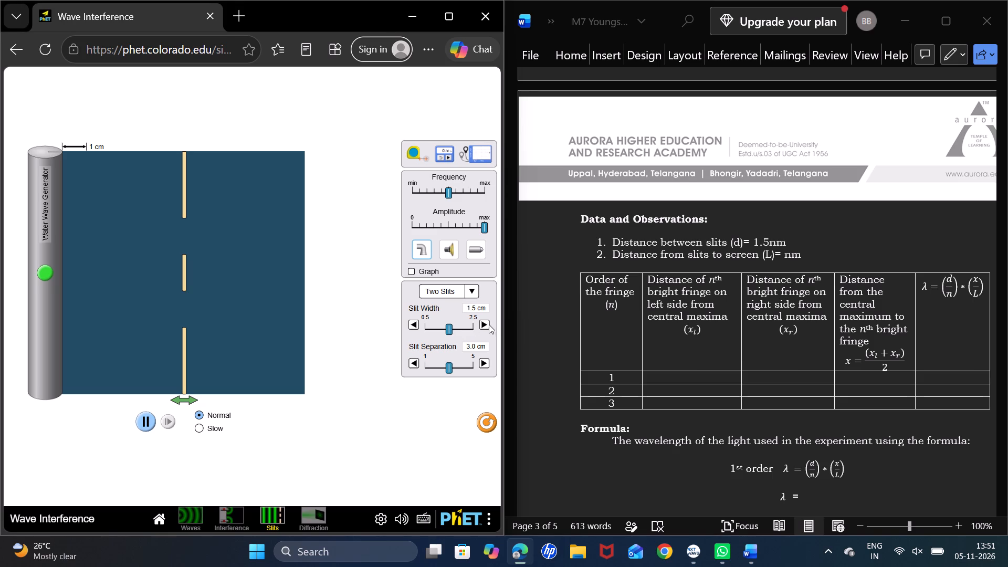
{"action": "left_click_drag", "start_coordinate": [489, 324], "coordinate": [485, 324]}
{"action": "left_click", "coordinate": [485, 324]}
{"action": "left_click", "coordinate": [485, 324]}
{"action": "left_click", "coordinate": [485, 324]}
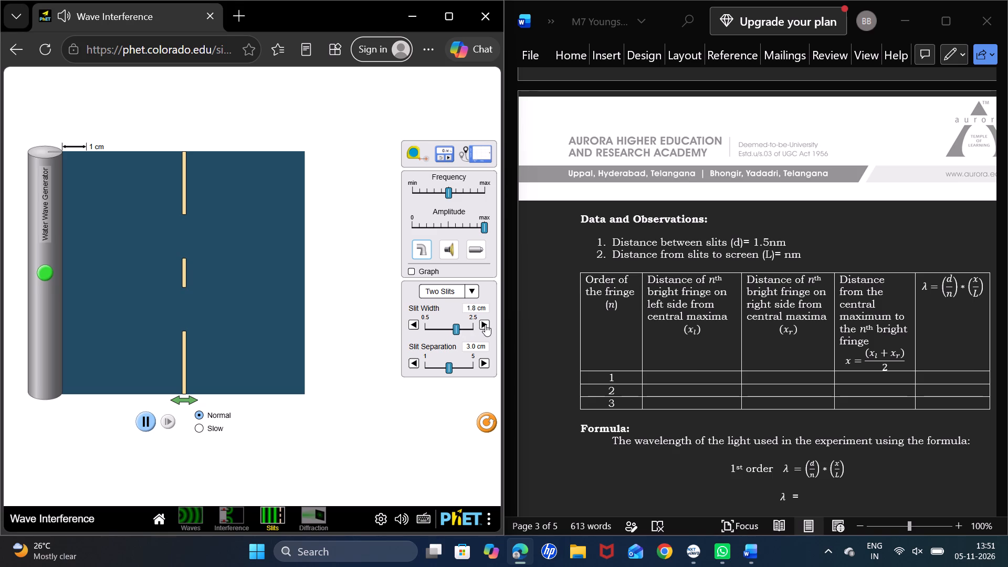
{"action": "triple_click", "coordinate": [416, 324]}
{"action": "triple_click", "coordinate": [416, 324]}
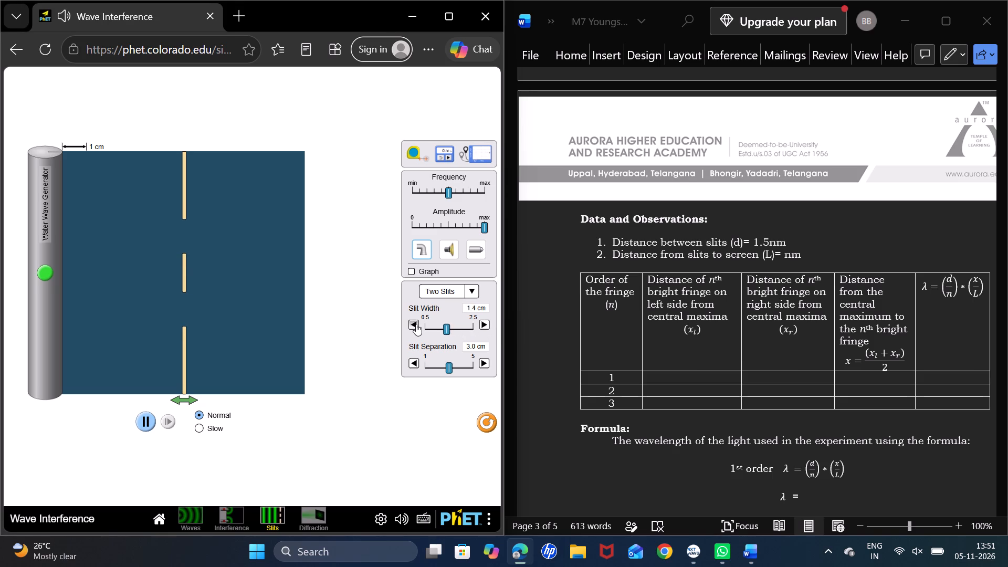
{"action": "triple_click", "coordinate": [416, 324]}
{"action": "triple_click", "coordinate": [416, 324]}
{"action": "double_click", "coordinate": [416, 324]}
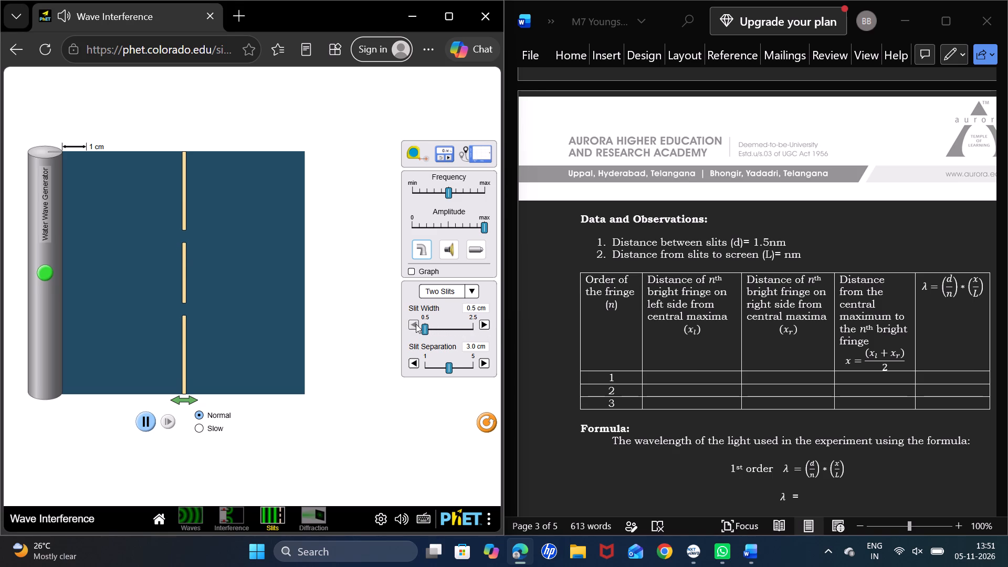
Set the slit separation of the two-slit water wave barrier to 5.0 cm.
{"action": "left_click", "coordinate": [450, 367]}
{"action": "left_click", "coordinate": [485, 363]}
{"action": "triple_click", "coordinate": [485, 363]}
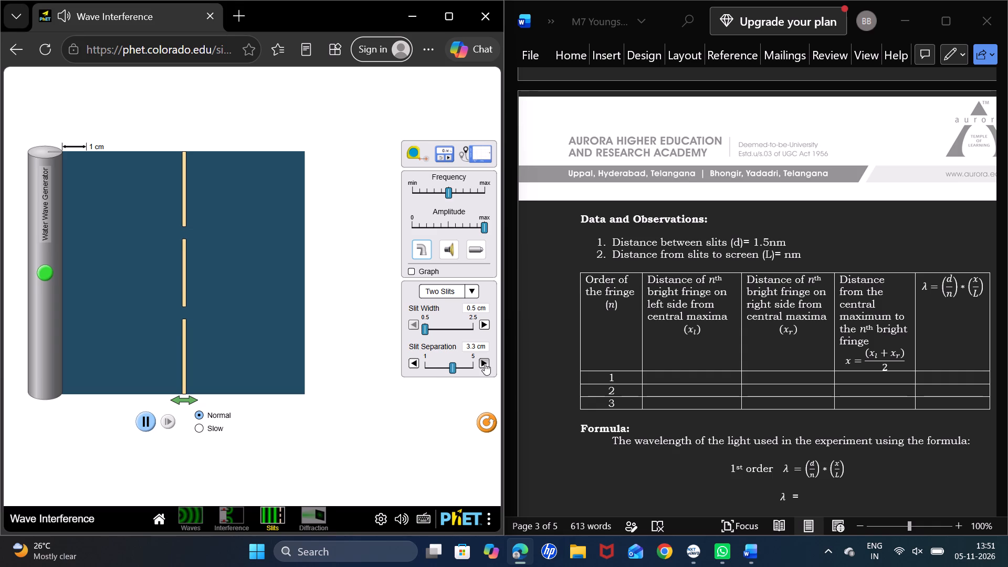
{"action": "triple_click", "coordinate": [485, 363]}
{"action": "triple_click", "coordinate": [485, 363]}
{"action": "triple_click", "coordinate": [485, 363]}
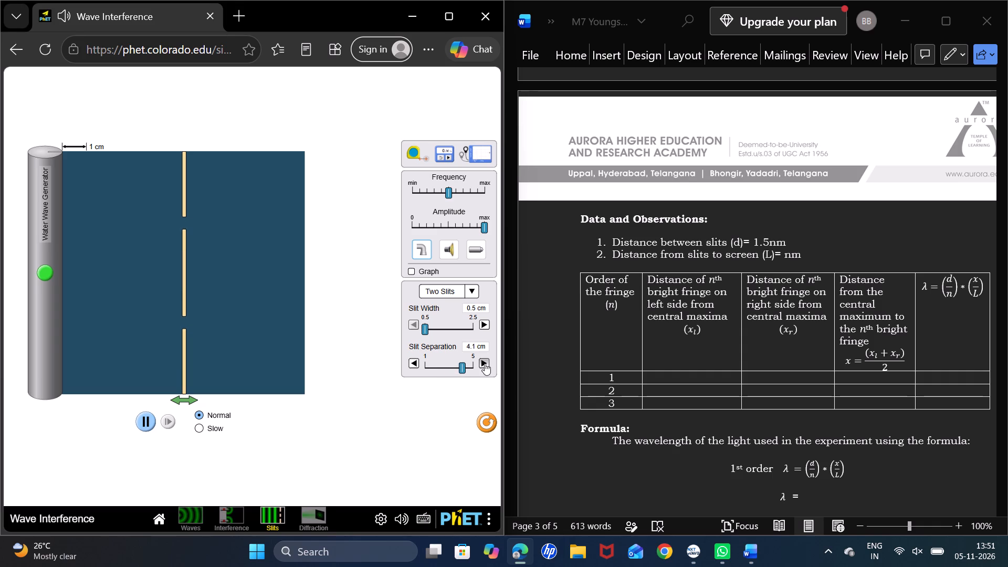
{"action": "triple_click", "coordinate": [485, 363]}
{"action": "left_click", "coordinate": [485, 363]}
{"action": "double_click", "coordinate": [485, 363]}
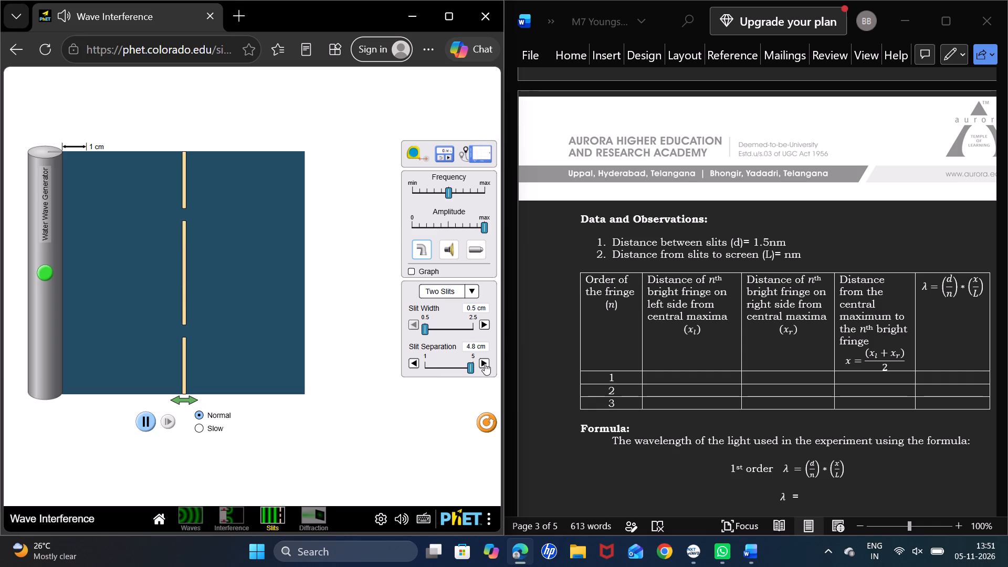
{"action": "left_click", "coordinate": [485, 363]}
{"action": "left_click", "coordinate": [485, 363]}
Delete the distance between slits (d) value under Data and Observations in the Word report, keeping the nm unit.
{"action": "left_click", "coordinate": [766, 237]}
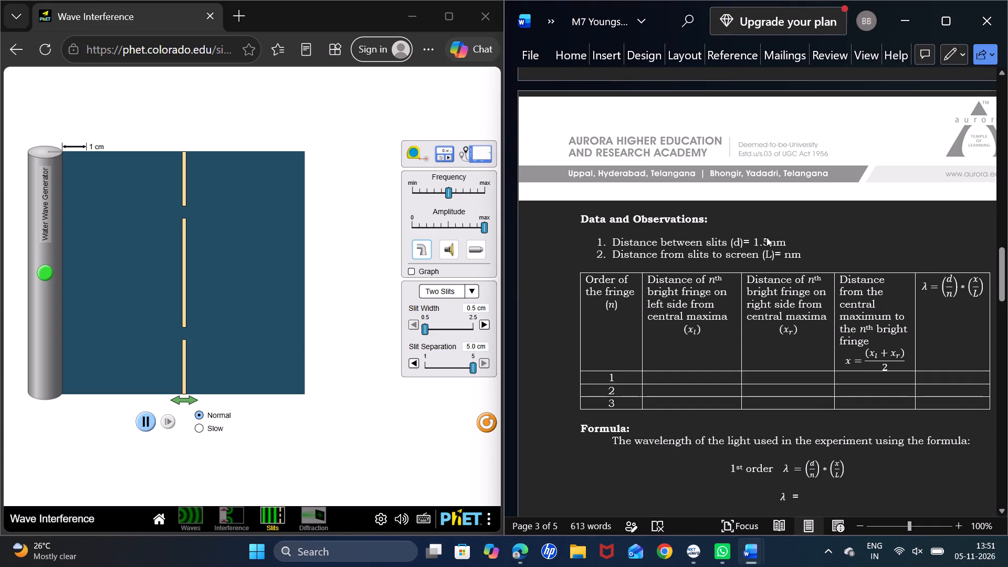
{"action": "key", "text": "BackSpace"}
{"action": "key", "text": "BackSpace"}
{"action": "key", "text": "BackSpace"}
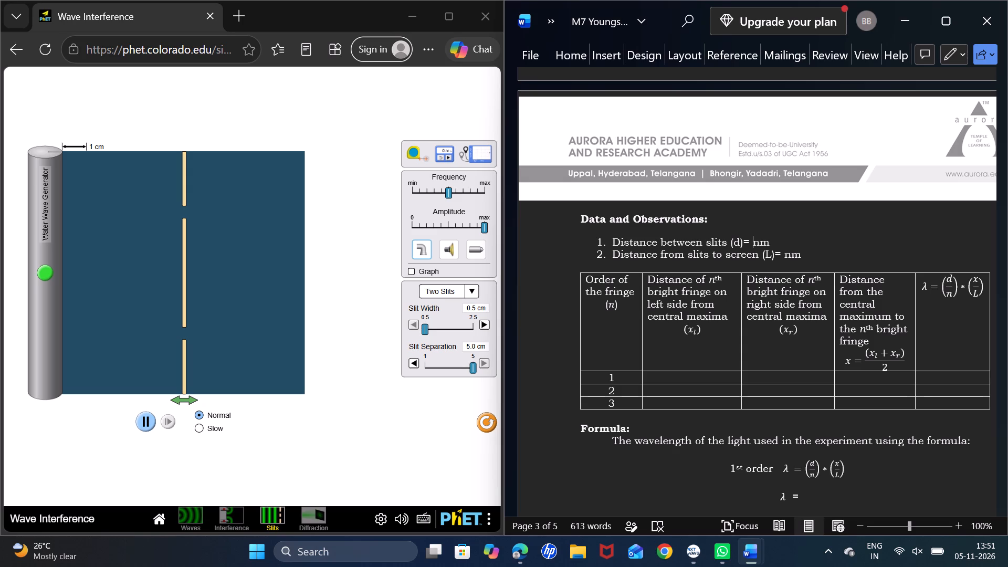
Switch the wave source in the Wave Interference simulation from water to light.
{"action": "left_click", "coordinate": [487, 244]}
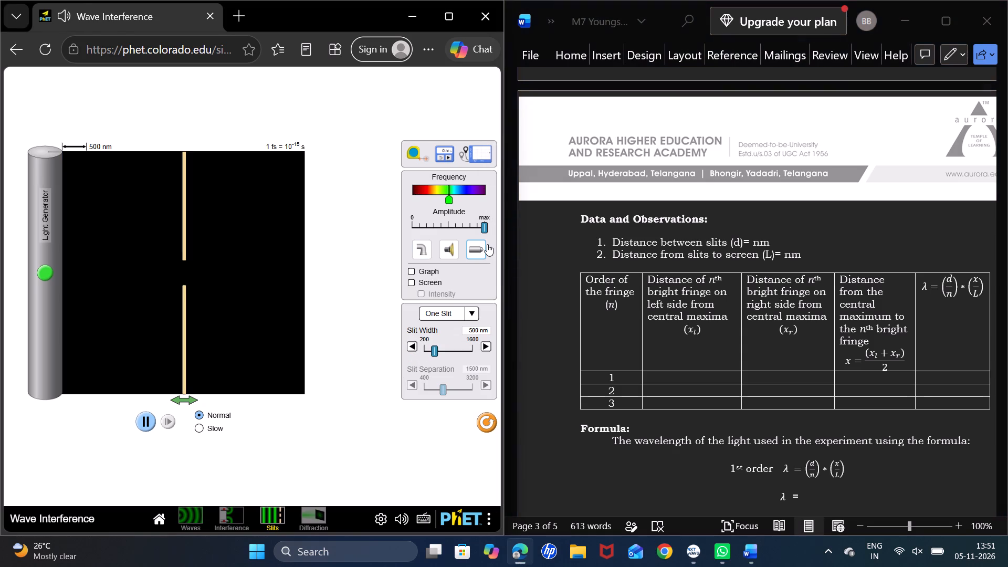
Shift the one-slit barrier in the light wave area slightly toward the light generator.
{"action": "left_click", "coordinate": [184, 247]}
{"action": "left_click_drag", "start_coordinate": [184, 247], "coordinate": [181, 262]}
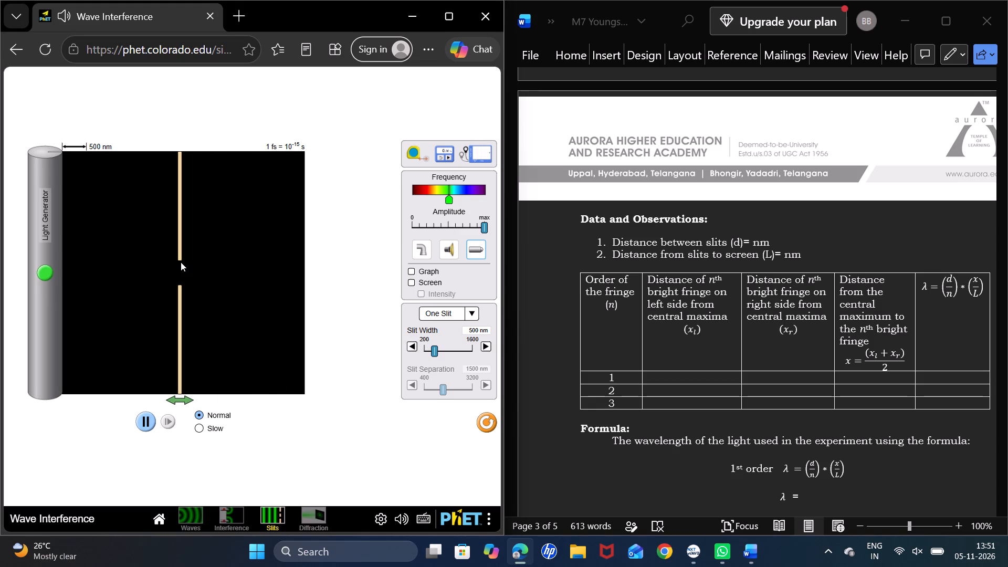
{"action": "left_click", "coordinate": [181, 262]}
{"action": "left_click", "coordinate": [178, 245]}
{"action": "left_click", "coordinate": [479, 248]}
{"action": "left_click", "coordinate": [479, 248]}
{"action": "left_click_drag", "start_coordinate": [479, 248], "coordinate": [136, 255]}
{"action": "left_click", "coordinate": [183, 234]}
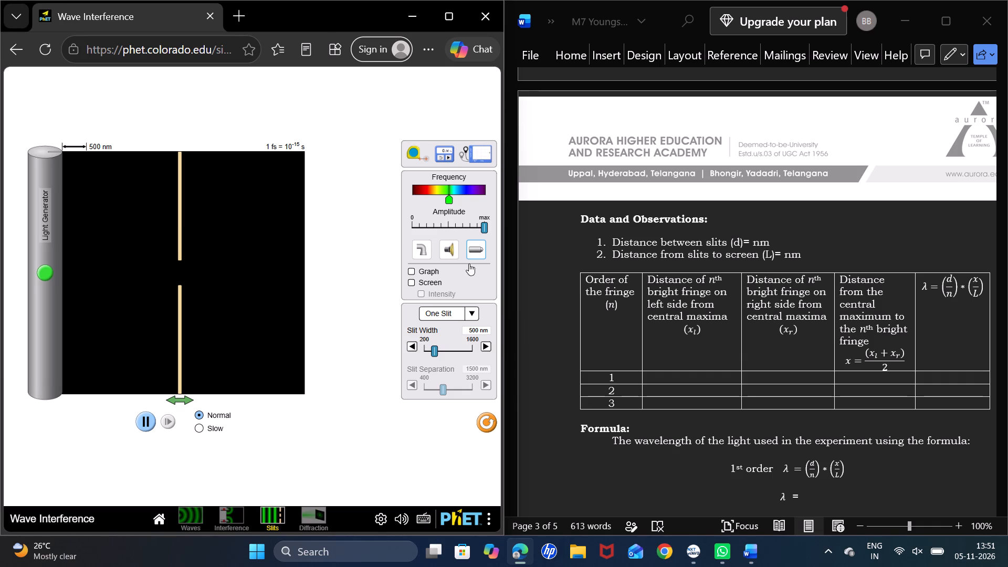
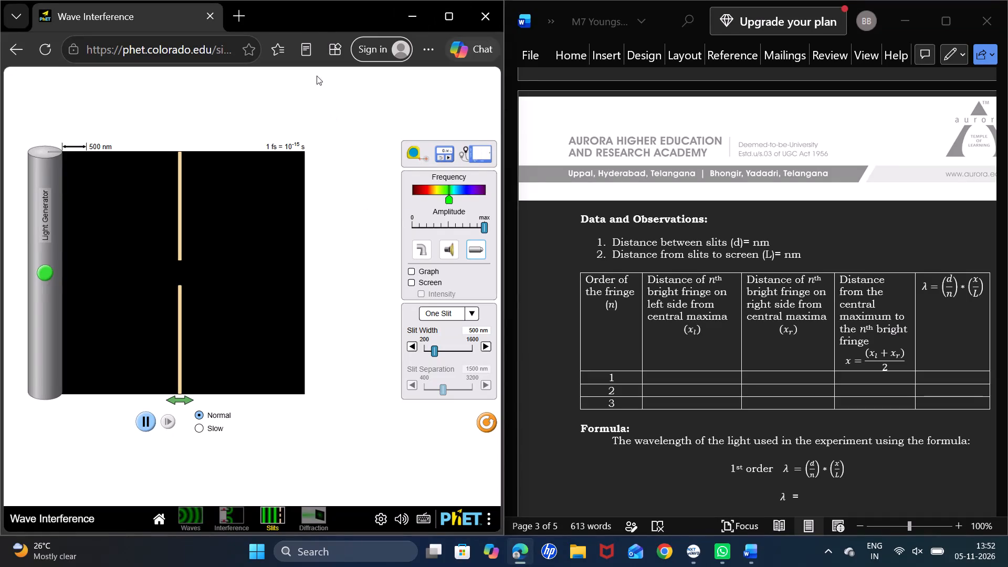
Measure the distance from the one-slit barrier to the far edge of the light wave area with the measuring tape, and put the tape back.
{"action": "left_click", "coordinate": [425, 153]}
{"action": "left_click", "coordinate": [425, 153]}
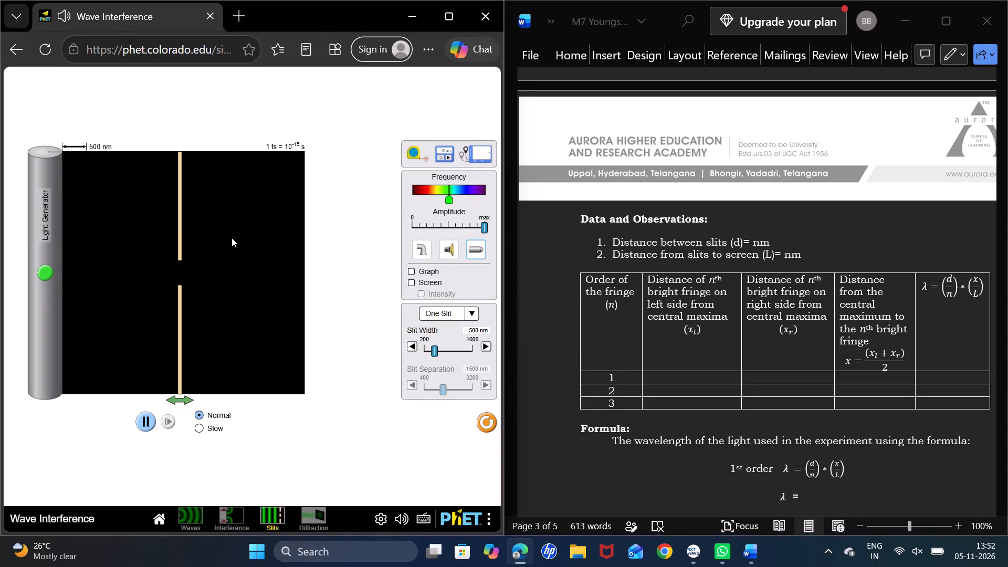
{"action": "left_click", "coordinate": [176, 236]}
{"action": "left_click_drag", "start_coordinate": [416, 152], "coordinate": [178, 235]}
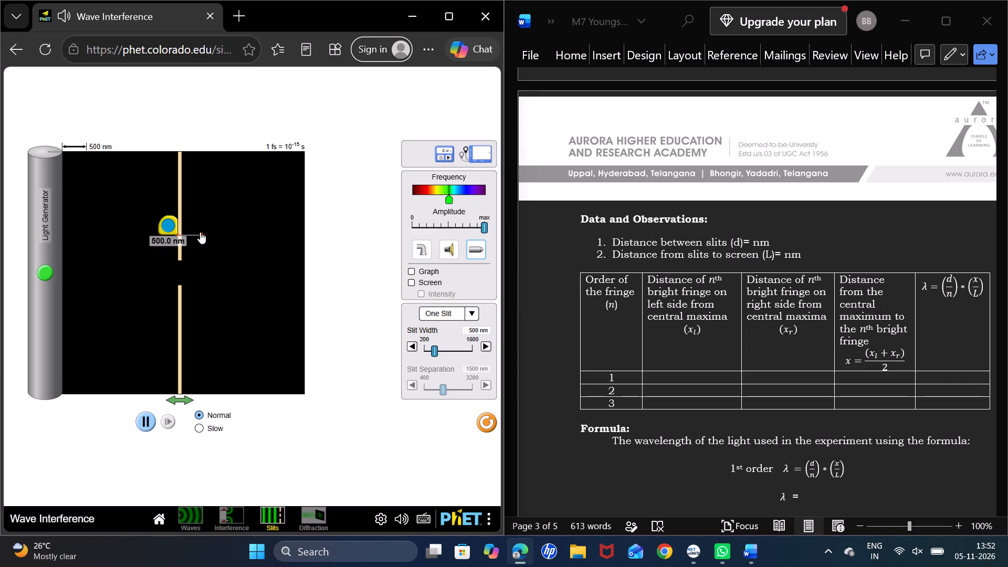
{"action": "left_click_drag", "start_coordinate": [200, 232], "coordinate": [312, 224]}
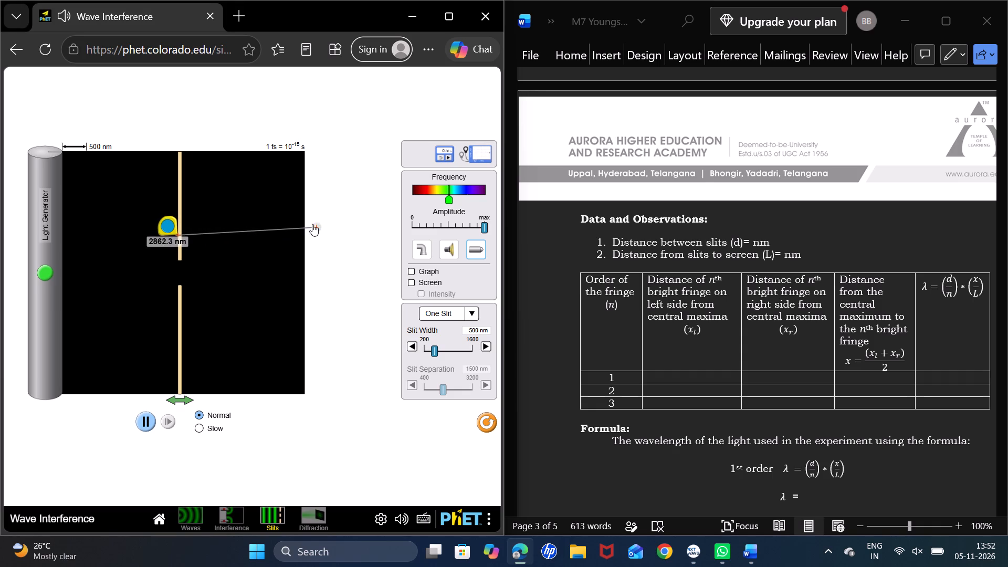
{"action": "left_click_drag", "start_coordinate": [312, 224], "coordinate": [304, 228]}
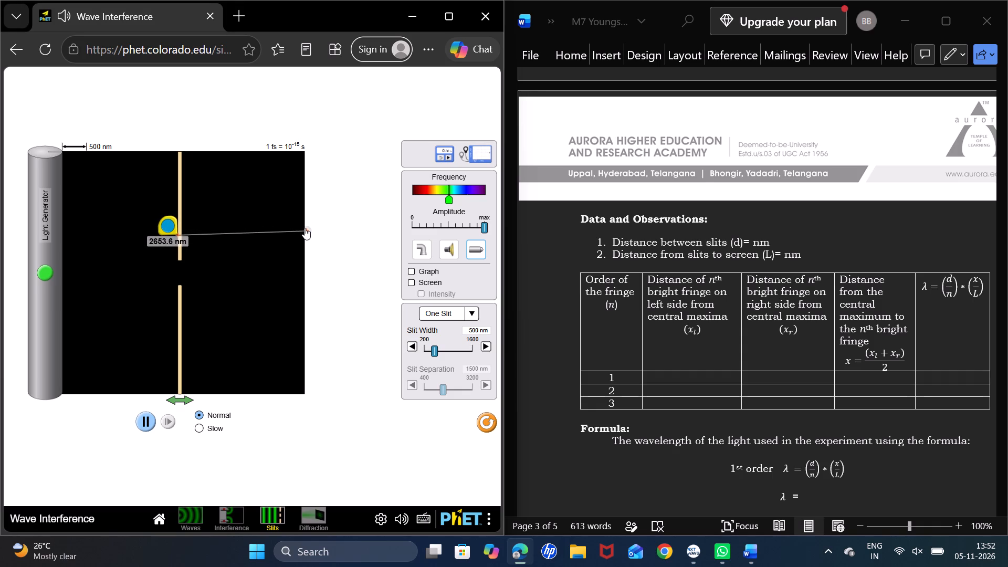
{"action": "left_click", "coordinate": [296, 236]}
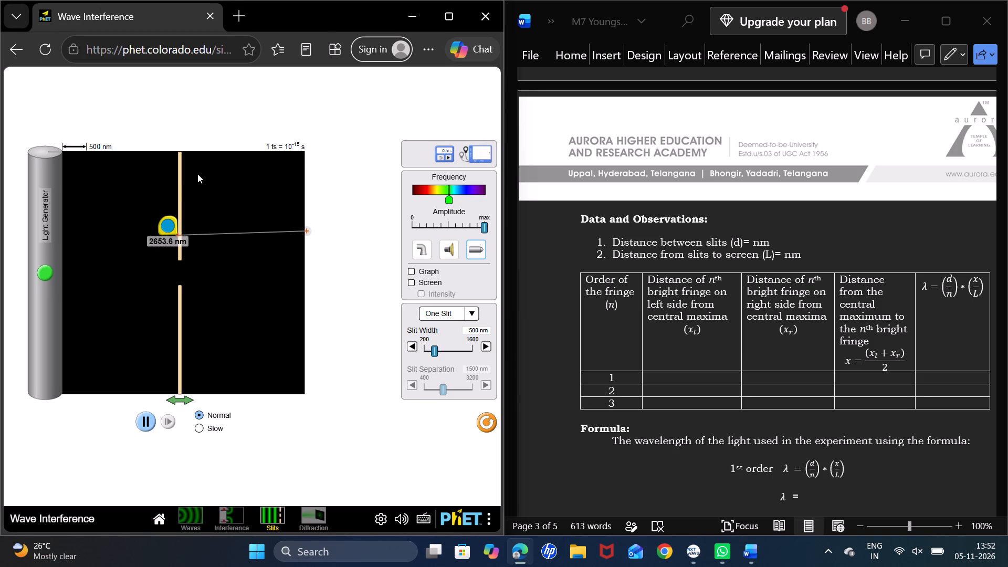
{"action": "left_click_drag", "start_coordinate": [167, 220], "coordinate": [417, 144]}
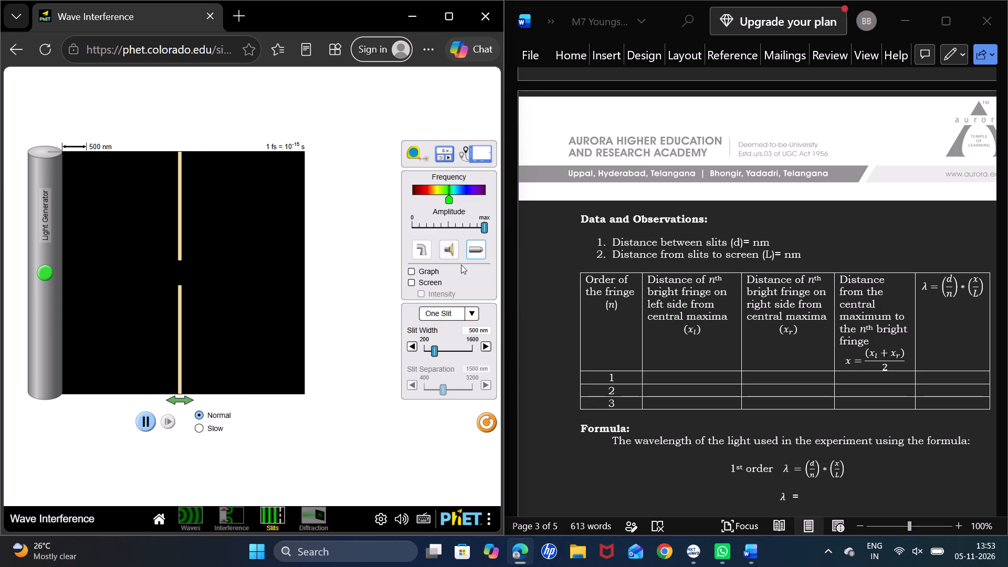
Change the light wave barrier from one slit to two slits.
{"action": "left_click", "coordinate": [470, 311]}
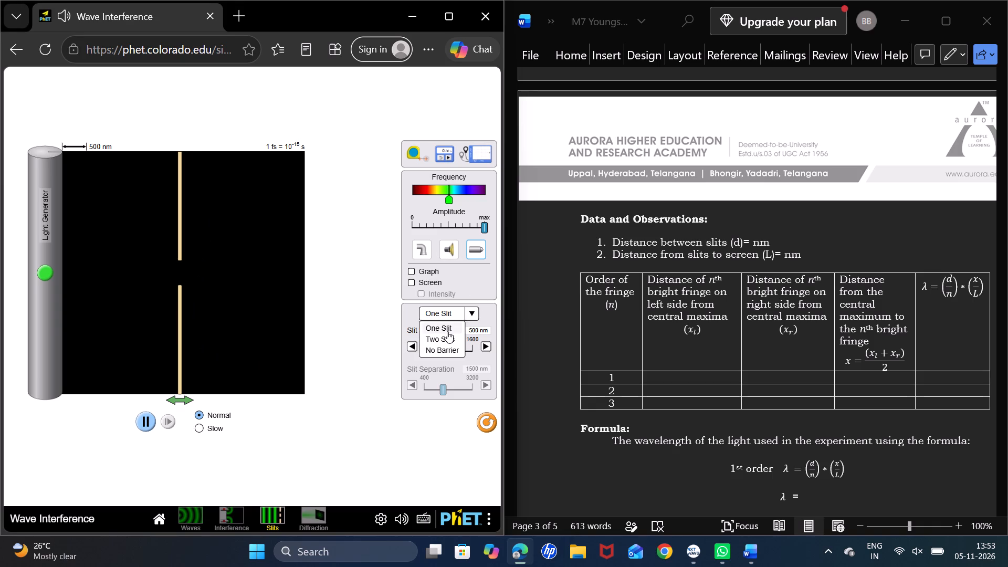
{"action": "left_click", "coordinate": [447, 334]}
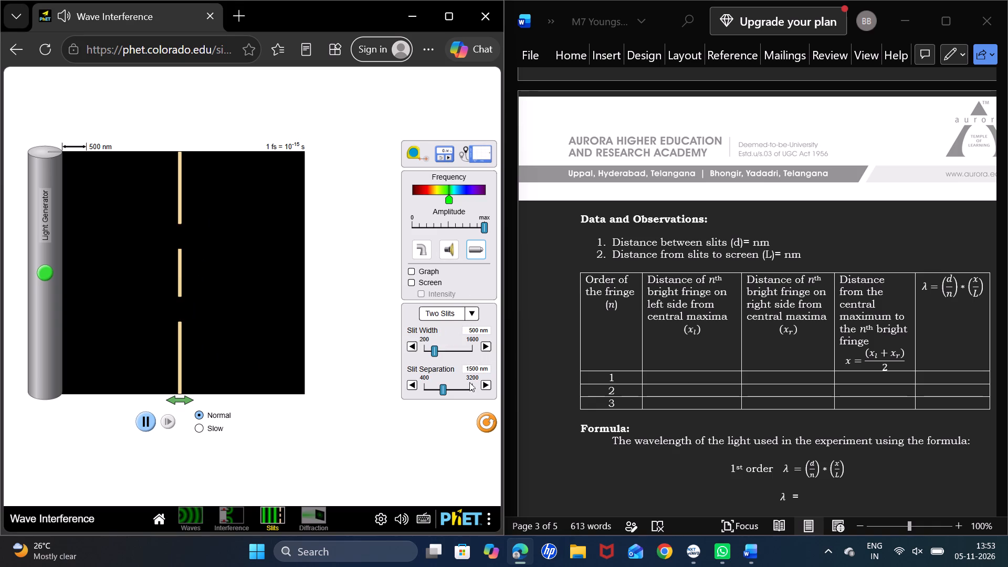
Set the slit separation of the two-slit light barrier to 2650 nm.
{"action": "left_click_drag", "start_coordinate": [422, 384], "coordinate": [415, 384]}
{"action": "triple_click", "coordinate": [415, 384]}
{"action": "triple_click", "coordinate": [415, 384]}
{"action": "left_click", "coordinate": [415, 384]}
{"action": "triple_click", "coordinate": [488, 386]}
{"action": "triple_click", "coordinate": [488, 386]}
{"action": "double_click", "coordinate": [488, 386]}
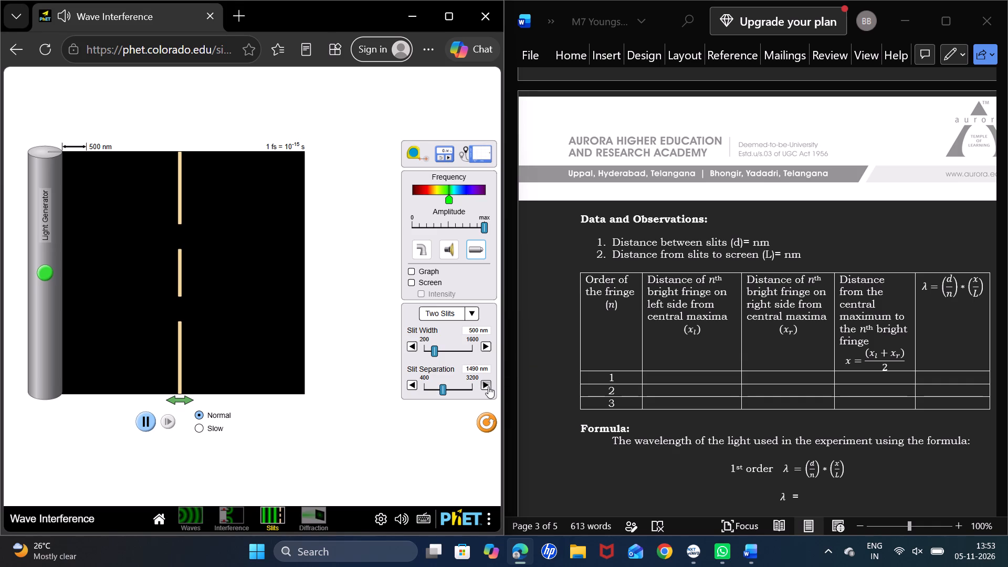
{"action": "left_click_drag", "start_coordinate": [488, 386], "coordinate": [542, 444]}
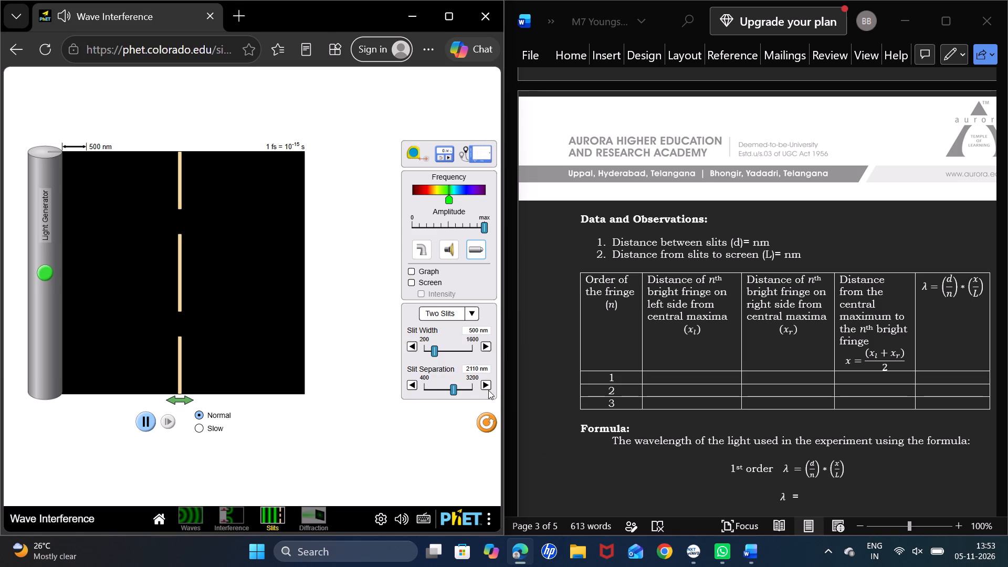
{"action": "left_click_drag", "start_coordinate": [488, 385], "coordinate": [489, 385]}
{"action": "left_click_drag", "start_coordinate": [489, 385], "coordinate": [484, 380]}
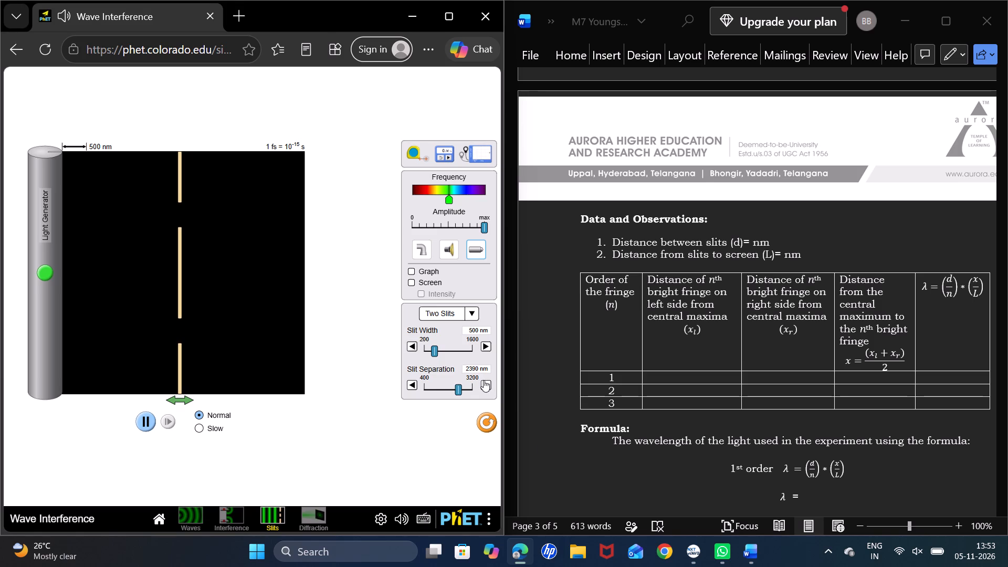
{"action": "left_click_drag", "start_coordinate": [484, 380], "coordinate": [482, 388]}
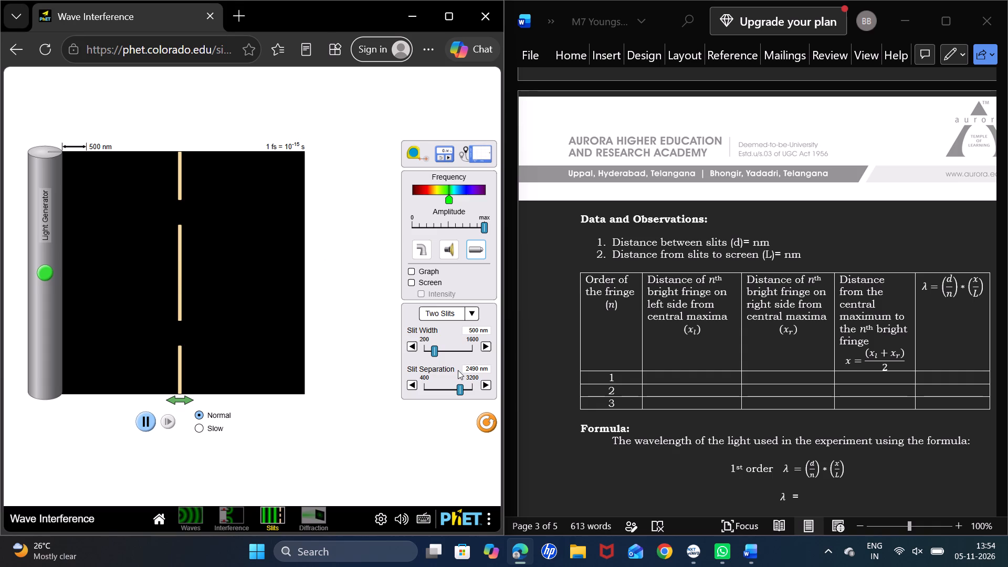
{"action": "triple_click", "coordinate": [488, 388]}
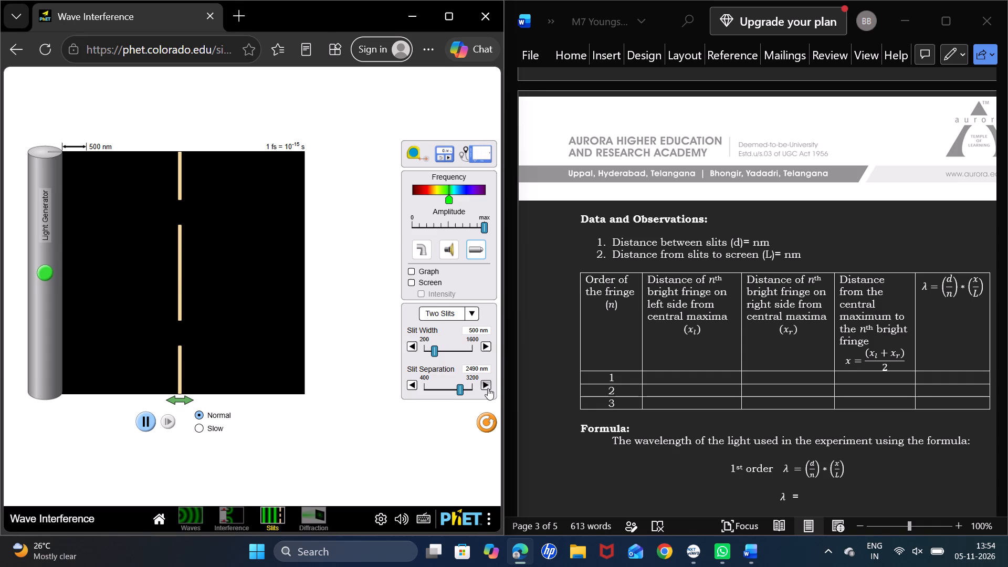
{"action": "triple_click", "coordinate": [488, 388]}
{"action": "triple_click", "coordinate": [488, 388]}
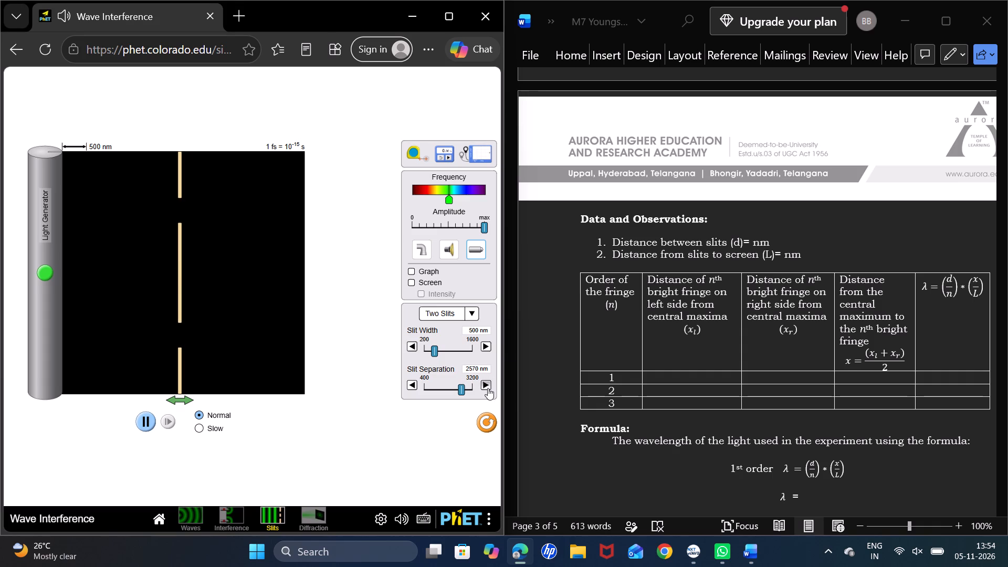
{"action": "left_click", "coordinate": [488, 388]}
{"action": "triple_click", "coordinate": [488, 388]}
{"action": "left_click", "coordinate": [488, 388]}
{"action": "left_click", "coordinate": [488, 388]}
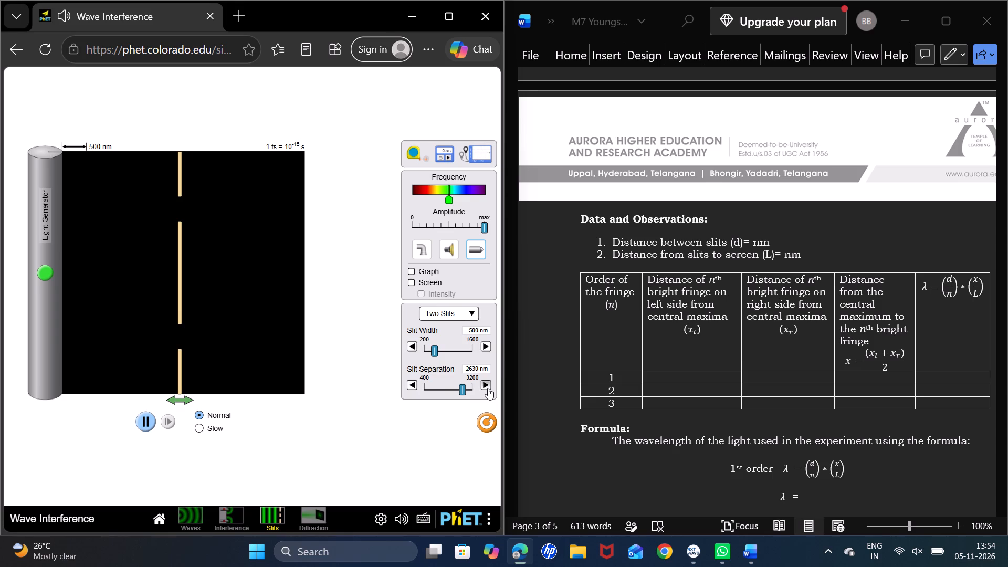
{"action": "double_click", "coordinate": [488, 388]}
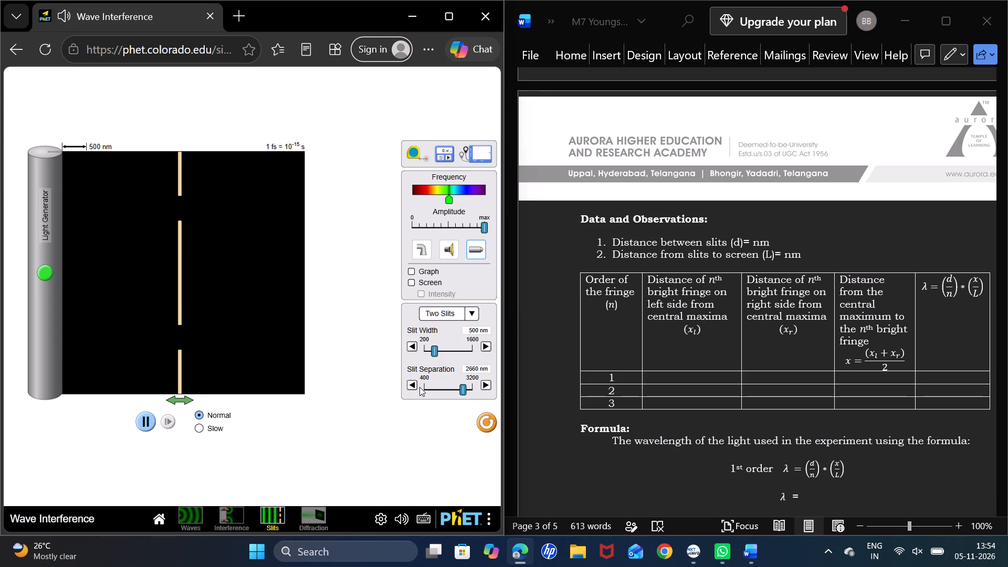
{"action": "left_click", "coordinate": [419, 387]}
{"action": "left_click", "coordinate": [412, 385]}
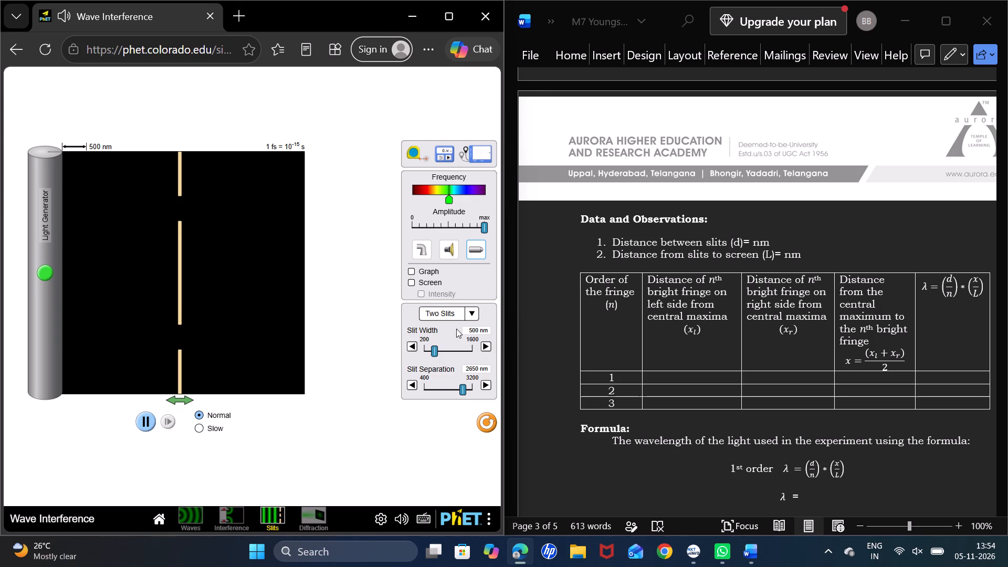
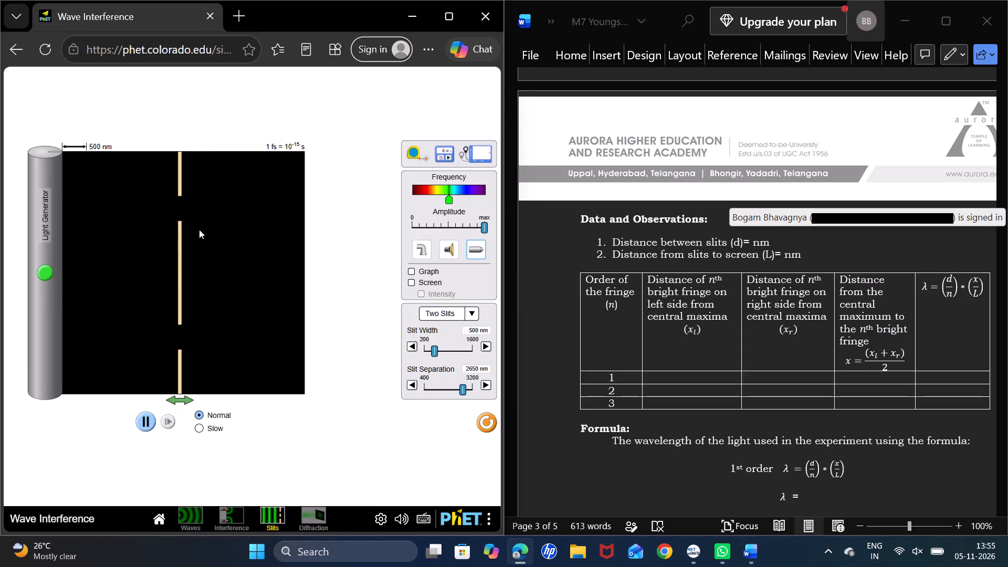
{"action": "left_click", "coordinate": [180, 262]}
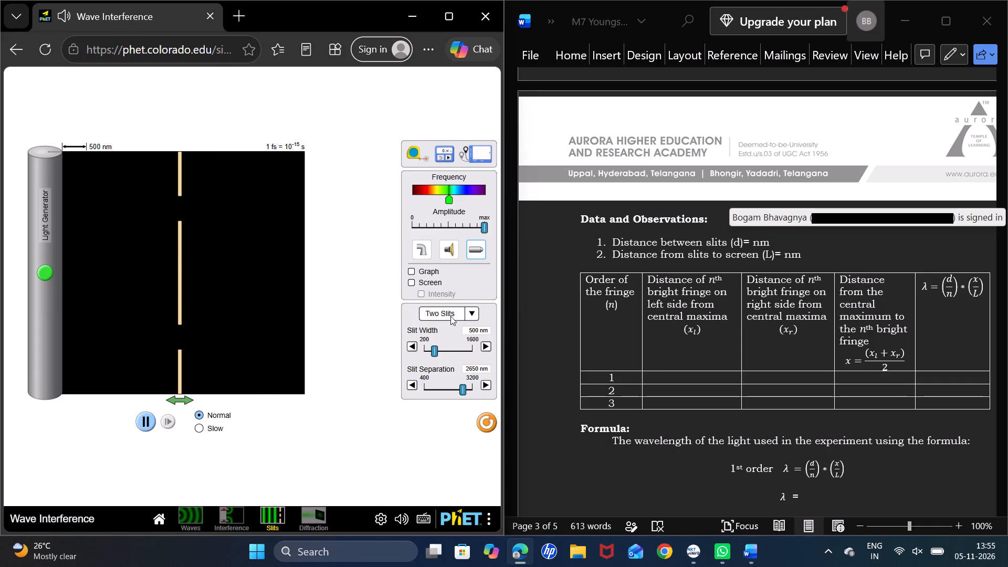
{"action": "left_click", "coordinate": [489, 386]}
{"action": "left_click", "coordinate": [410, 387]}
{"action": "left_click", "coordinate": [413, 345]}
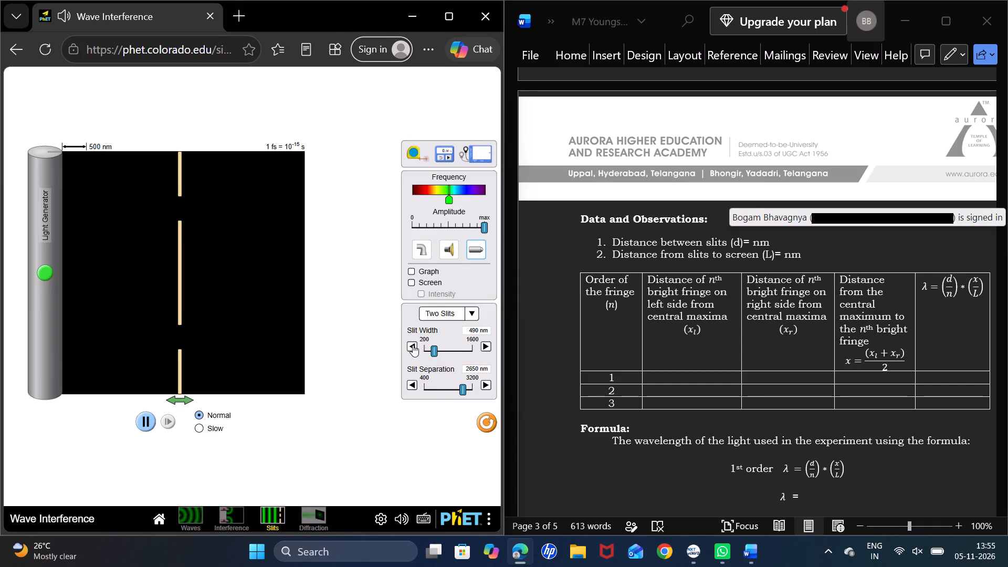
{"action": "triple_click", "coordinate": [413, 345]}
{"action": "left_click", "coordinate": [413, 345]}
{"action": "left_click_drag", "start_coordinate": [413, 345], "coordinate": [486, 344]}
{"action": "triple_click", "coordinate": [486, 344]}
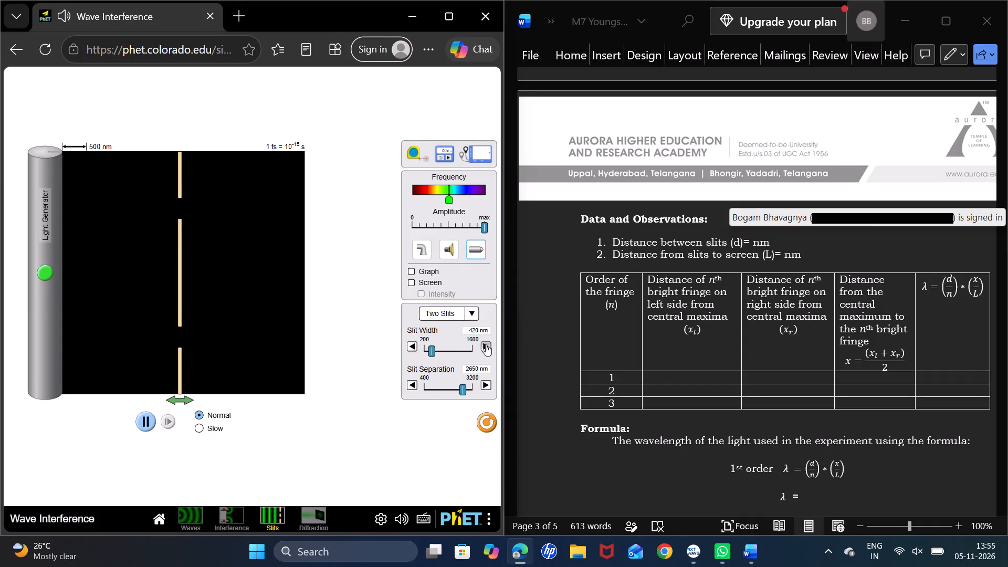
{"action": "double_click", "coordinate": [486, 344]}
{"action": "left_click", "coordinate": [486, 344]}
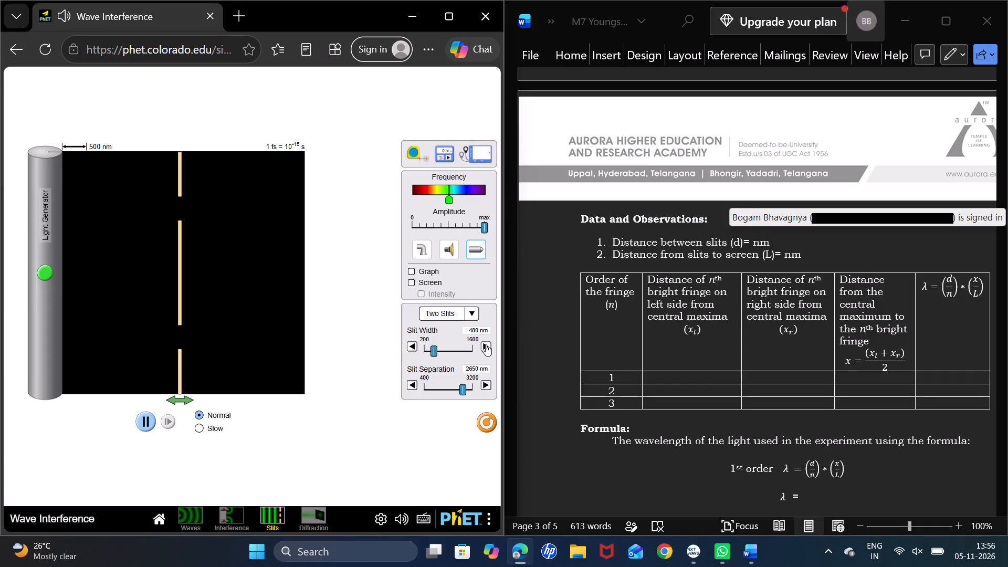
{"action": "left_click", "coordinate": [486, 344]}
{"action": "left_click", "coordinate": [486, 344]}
In the Word report, enter 2650 as the distance between slits (d) under Data and Observations.
{"action": "left_click", "coordinate": [752, 243]}
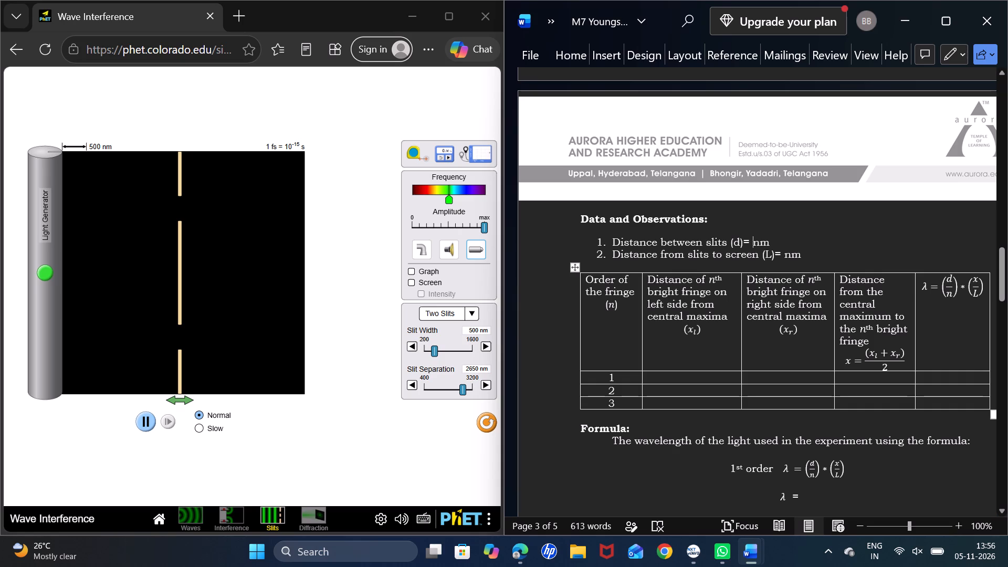
{"action": "type", "text": "26"}
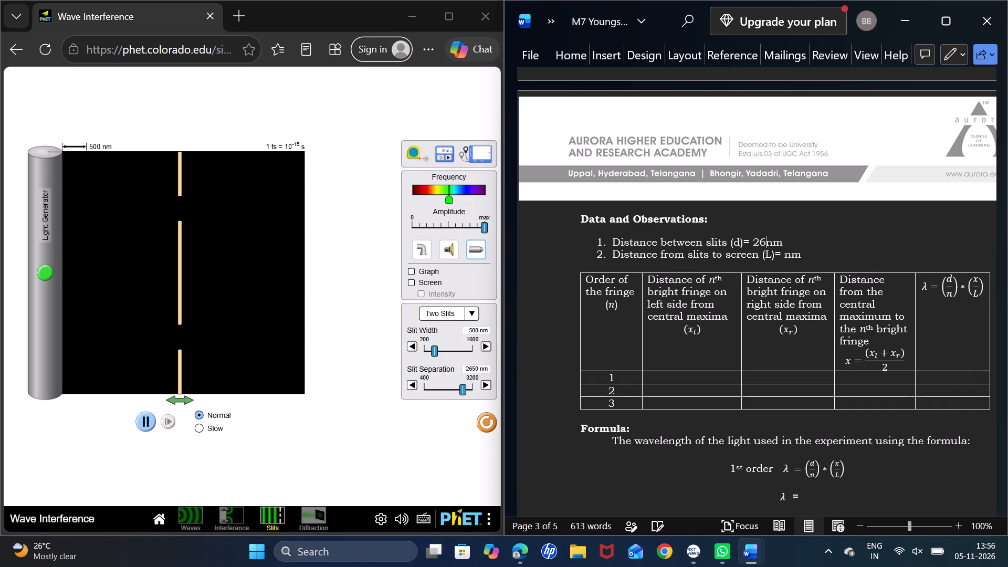
{"action": "key", "text": "5"}
{"action": "key", "text": "0"}
{"action": "key", "text": "Down"}
{"action": "key", "text": "Right"}
In the simulation, send light through the two slits with the screen shown, and pause the wave.
{"action": "left_click", "coordinate": [43, 278]}
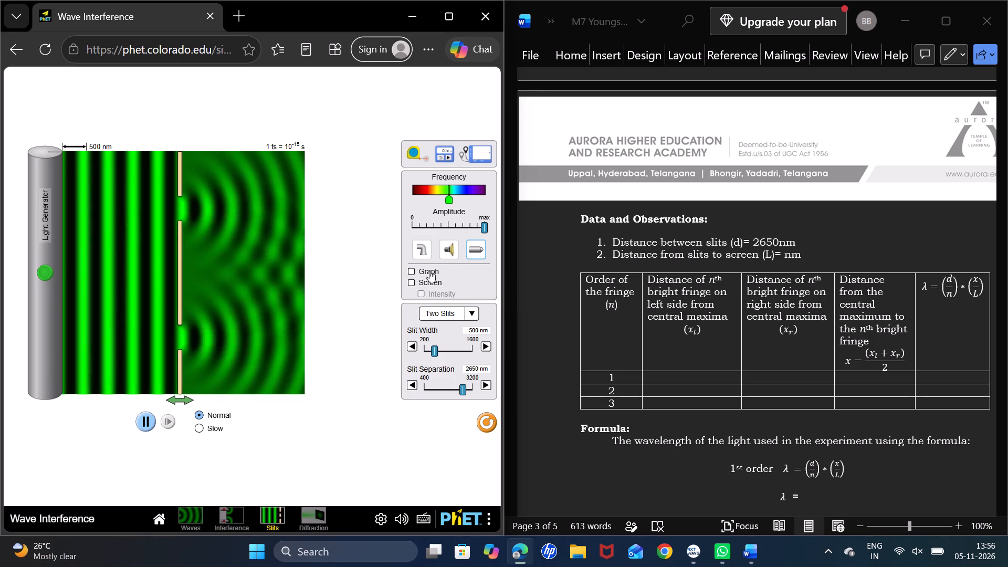
{"action": "left_click", "coordinate": [411, 281]}
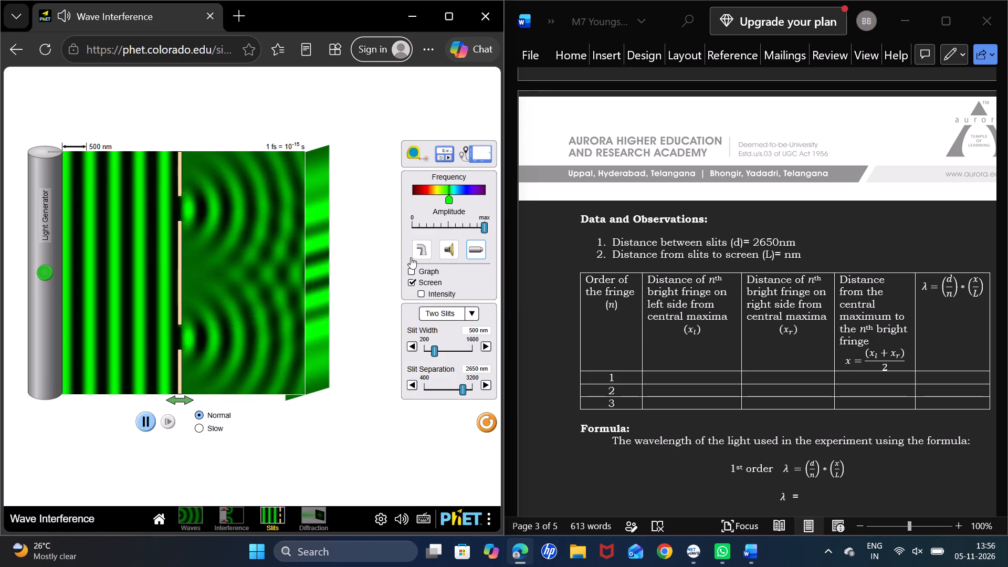
{"action": "left_click", "coordinate": [143, 421]}
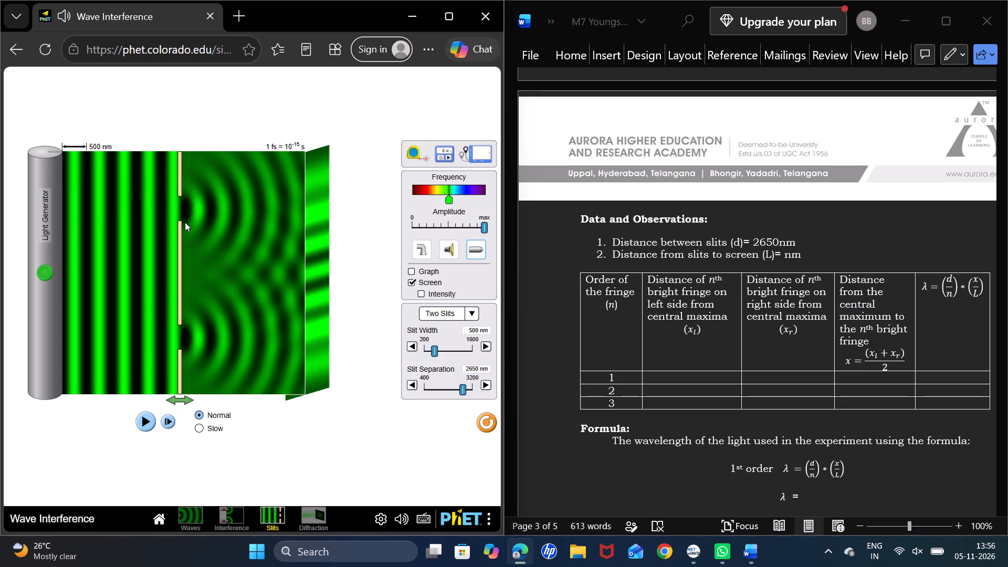
Measure the distance from the two-slit barrier to the screen with the measuring tape, and go to the report's slits-to-screen (L) entry.
{"action": "left_click", "coordinate": [406, 153]}
{"action": "left_click_drag", "start_coordinate": [408, 160], "coordinate": [193, 269]}
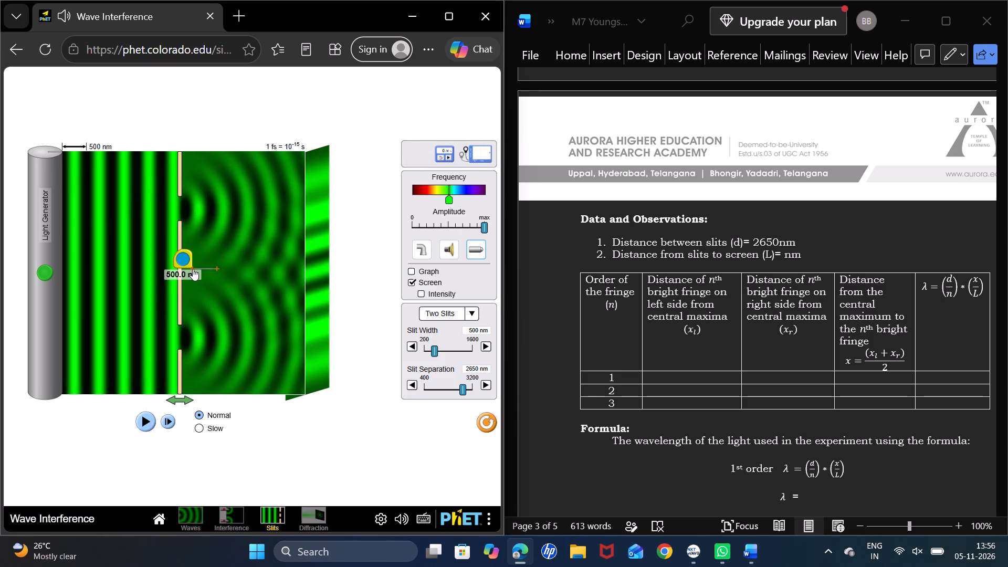
{"action": "left_click_drag", "start_coordinate": [193, 269], "coordinate": [182, 269]}
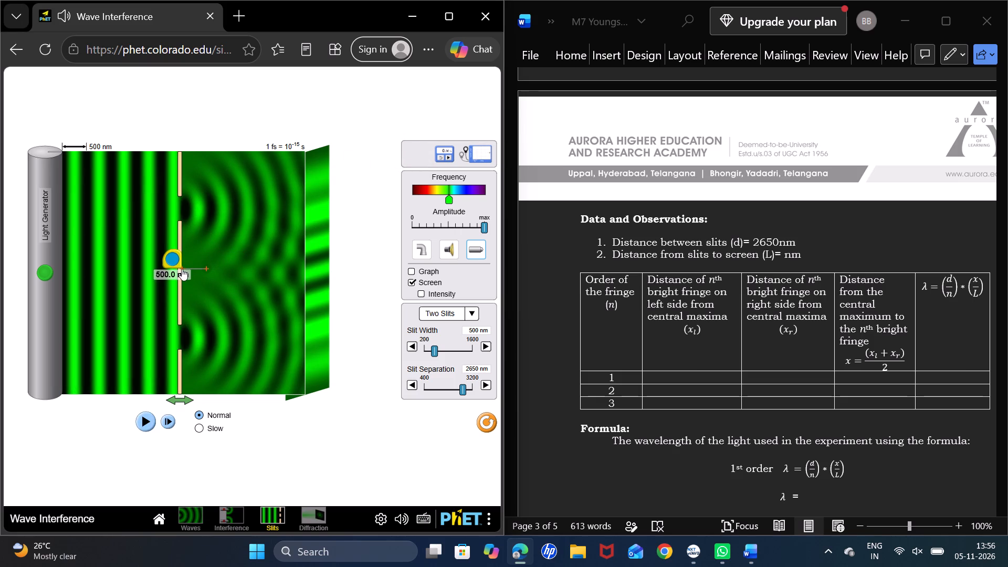
{"action": "left_click_drag", "start_coordinate": [182, 269], "coordinate": [180, 269]}
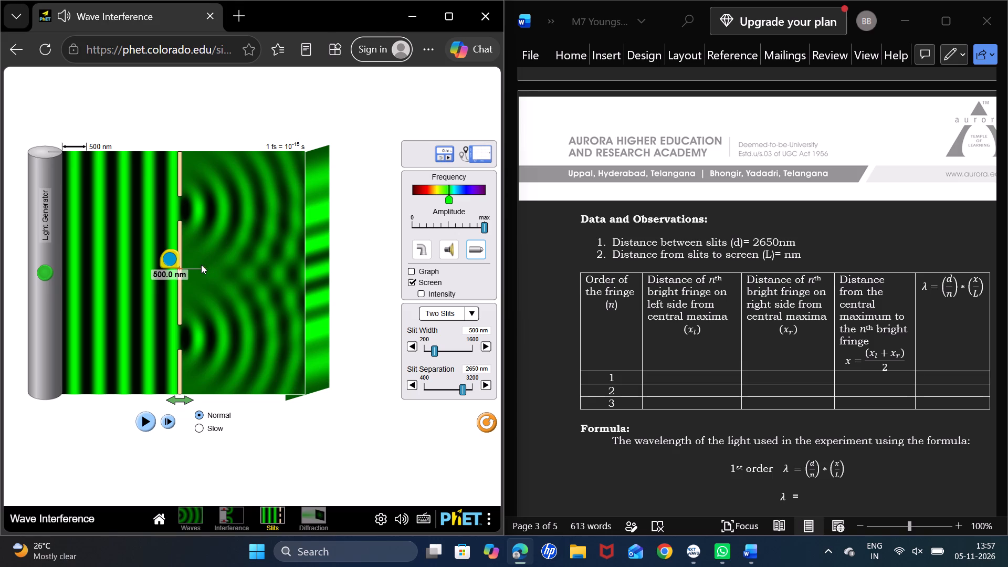
{"action": "left_click_drag", "start_coordinate": [202, 267], "coordinate": [285, 266]}
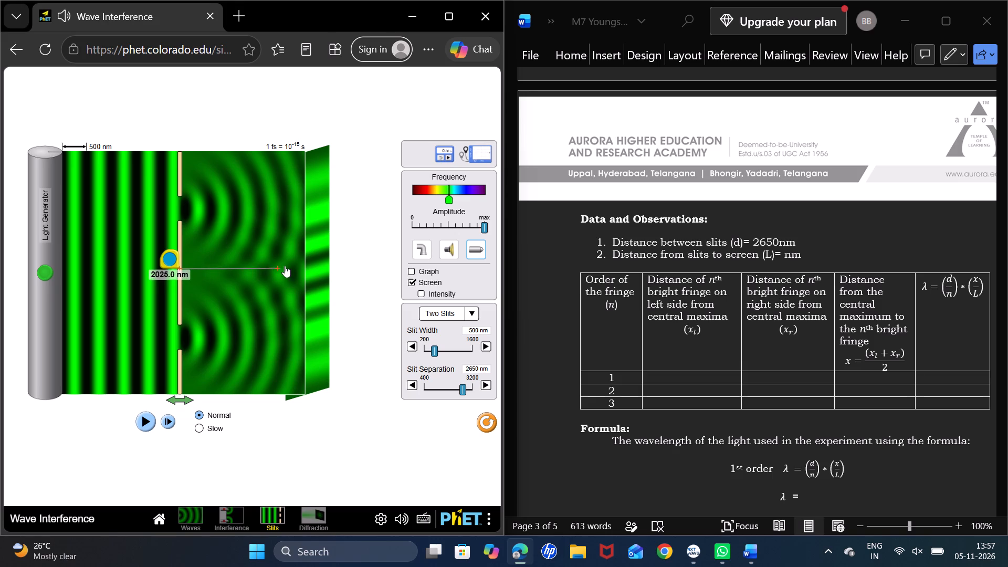
{"action": "left_click_drag", "start_coordinate": [285, 266], "coordinate": [307, 269]}
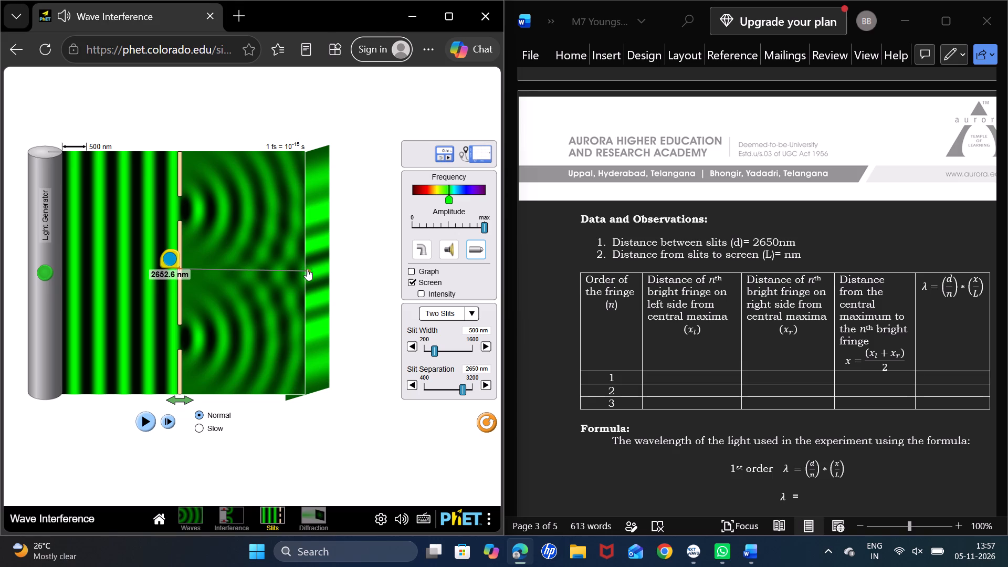
{"action": "left_click_drag", "start_coordinate": [307, 269], "coordinate": [303, 268]}
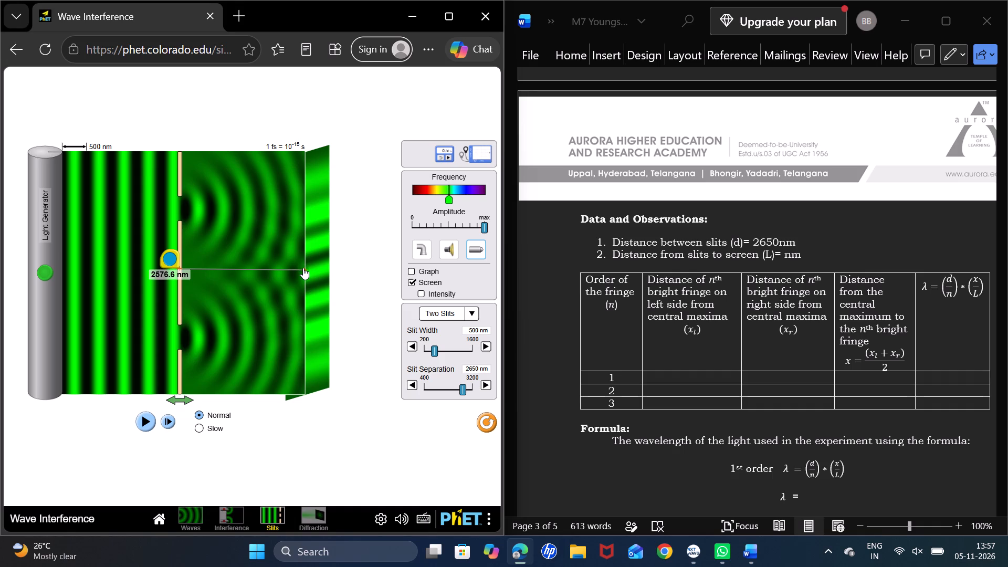
{"action": "left_click_drag", "start_coordinate": [303, 268], "coordinate": [303, 268]}
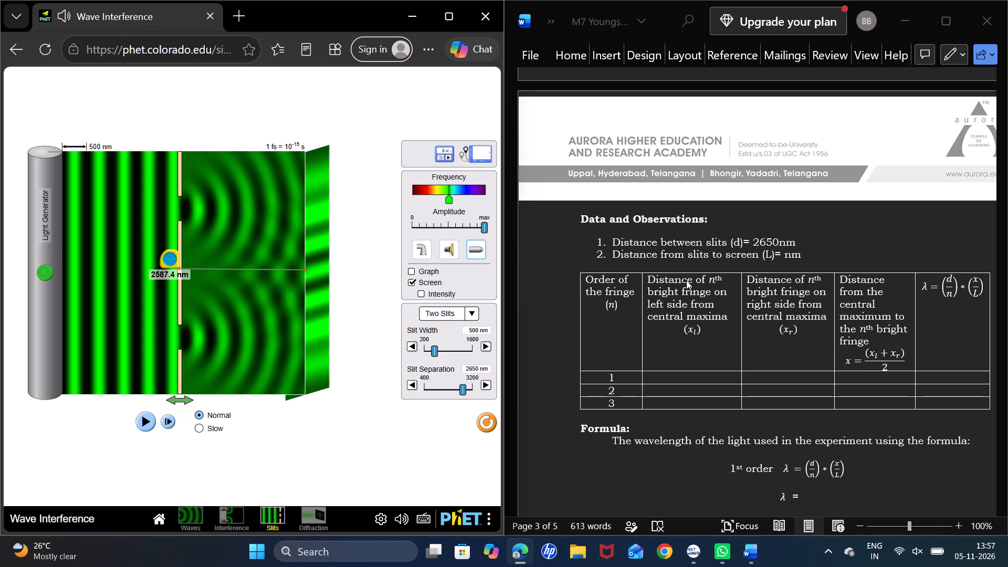
{"action": "left_click", "coordinate": [784, 252]}
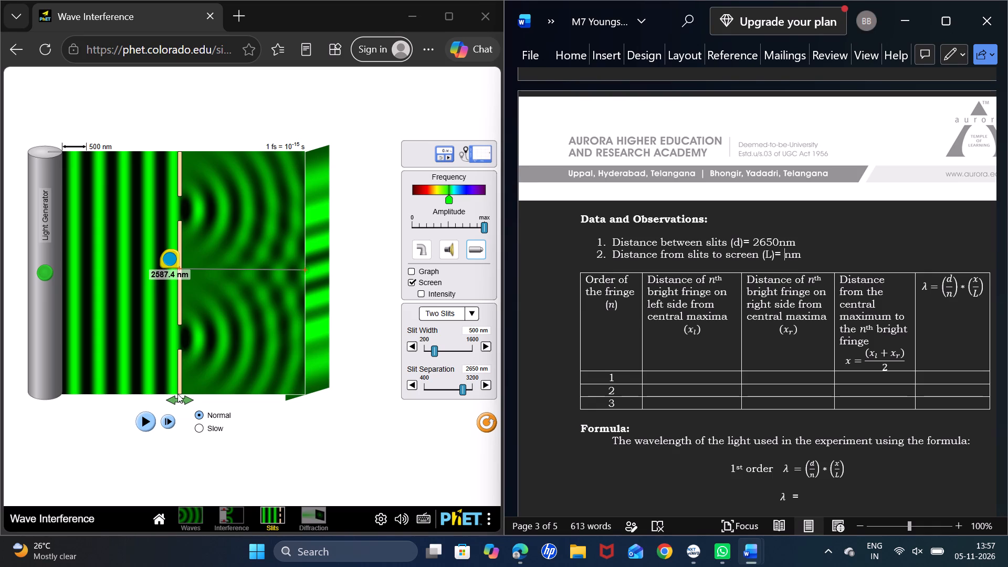
Move the two-slit barrier closer to the light generator, to about 3000 nm from the screen.
{"action": "left_click_drag", "start_coordinate": [173, 398], "coordinate": [160, 397]}
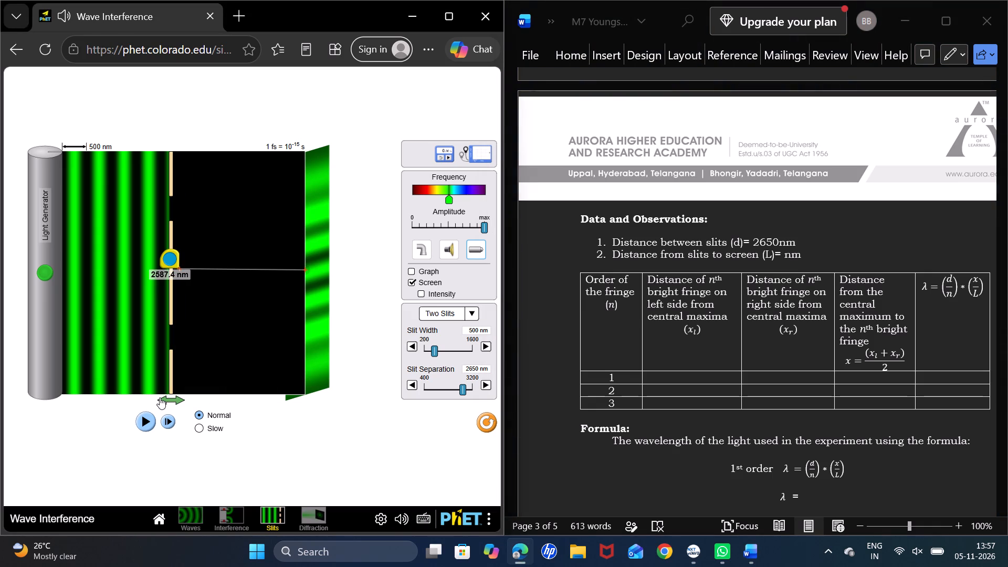
{"action": "left_click_drag", "start_coordinate": [160, 397], "coordinate": [151, 397]}
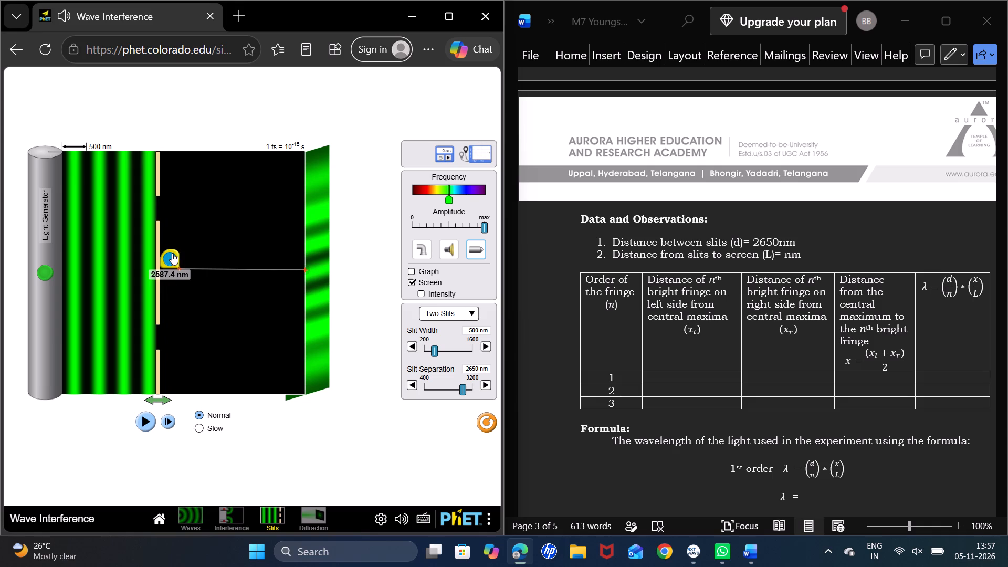
Measure the distance from the two-slit barrier to the screen with the measuring tape, and put the tape away.
{"action": "left_click_drag", "start_coordinate": [172, 253], "coordinate": [151, 249]}
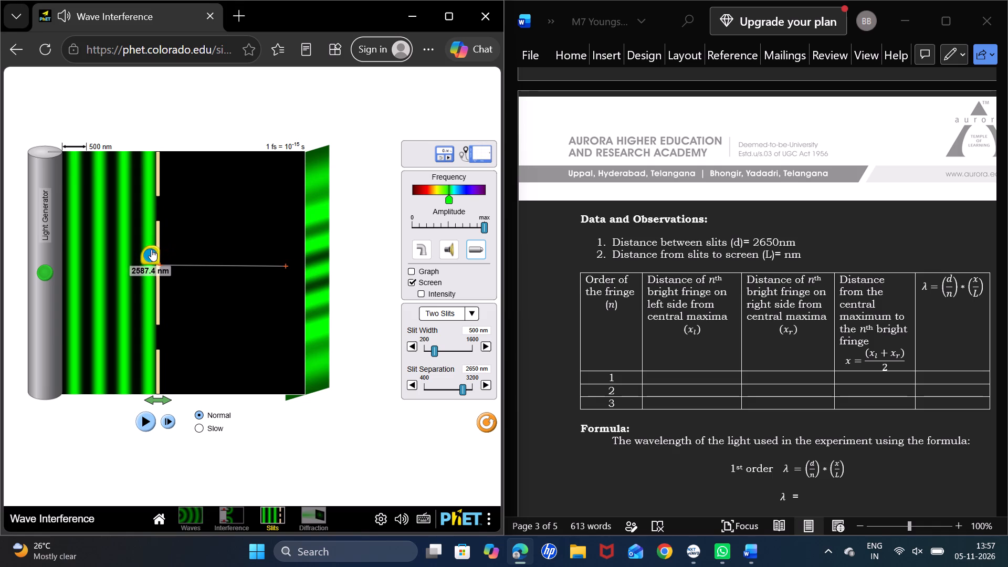
{"action": "left_click_drag", "start_coordinate": [151, 249], "coordinate": [151, 250]}
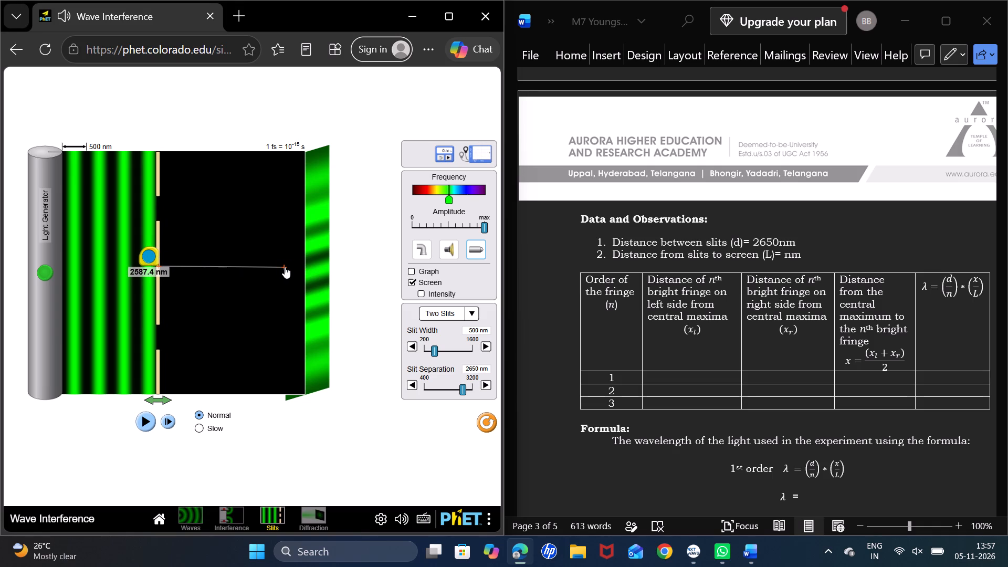
{"action": "left_click", "coordinate": [279, 267]}
{"action": "left_click_drag", "start_coordinate": [283, 267], "coordinate": [292, 267]}
{"action": "left_click_drag", "start_coordinate": [292, 267], "coordinate": [298, 267]}
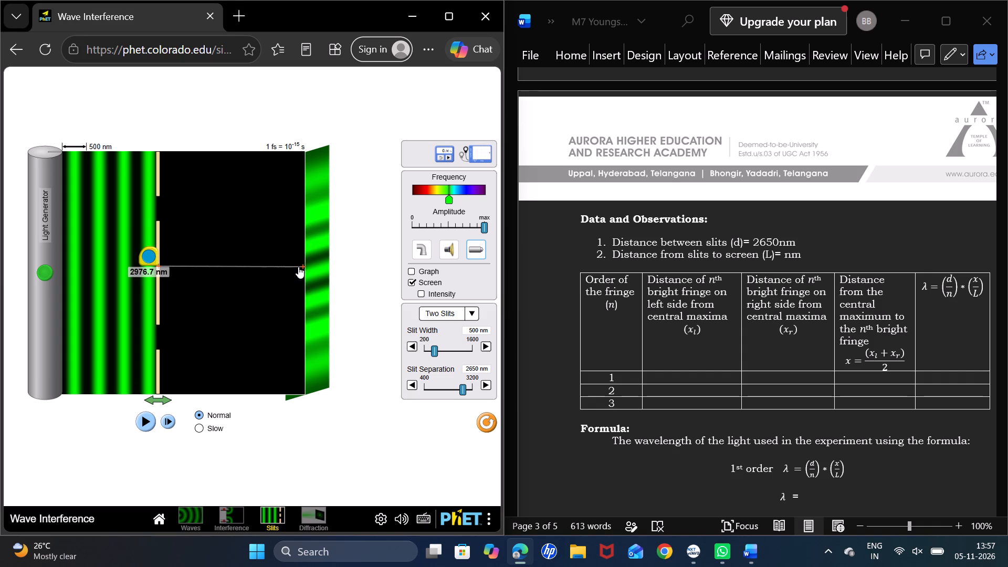
{"action": "left_click_drag", "start_coordinate": [298, 267], "coordinate": [299, 267]}
{"action": "left_click_drag", "start_coordinate": [299, 267], "coordinate": [299, 266]}
{"action": "left_click_drag", "start_coordinate": [299, 266], "coordinate": [300, 265]}
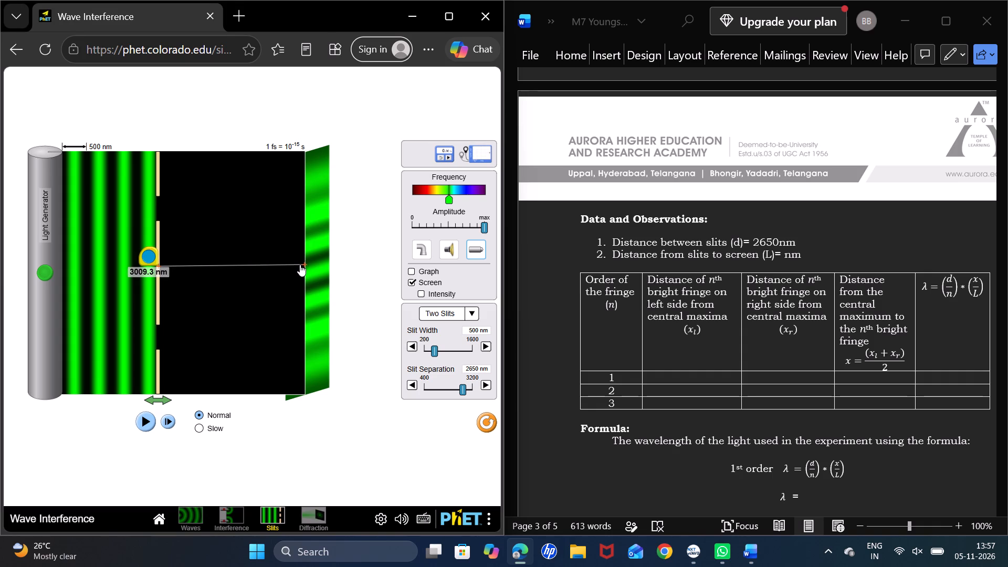
{"action": "left_click_drag", "start_coordinate": [300, 265], "coordinate": [298, 265]}
{"action": "left_click_drag", "start_coordinate": [298, 265], "coordinate": [299, 265]}
{"action": "left_click_drag", "start_coordinate": [299, 265], "coordinate": [300, 266]}
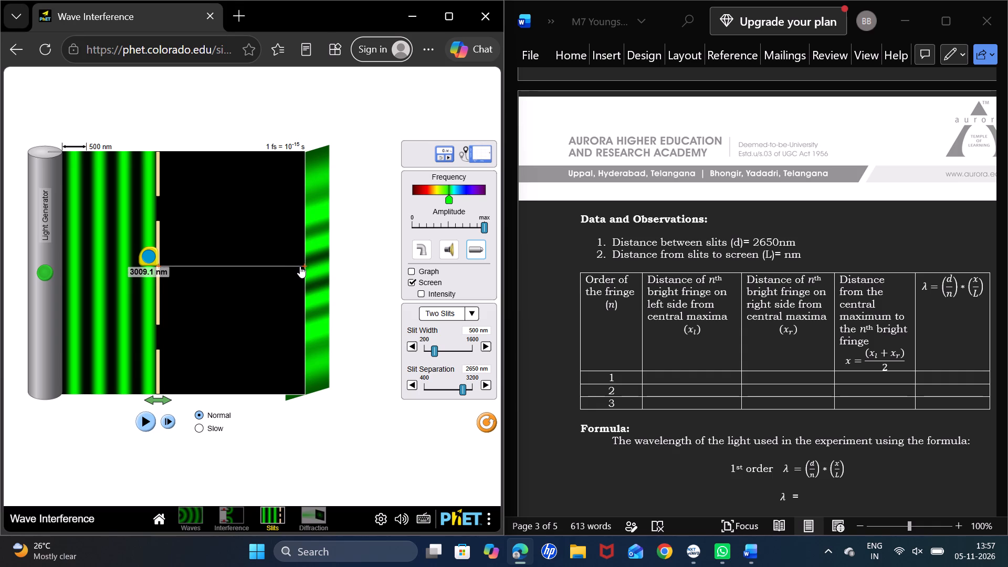
{"action": "left_click_drag", "start_coordinate": [300, 266], "coordinate": [299, 266]}
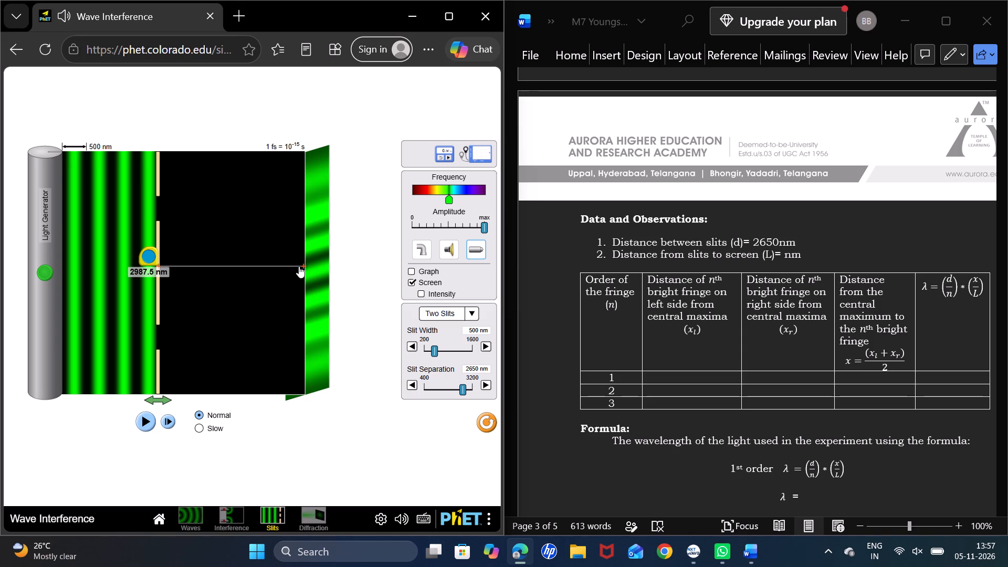
{"action": "key", "text": "Right"}
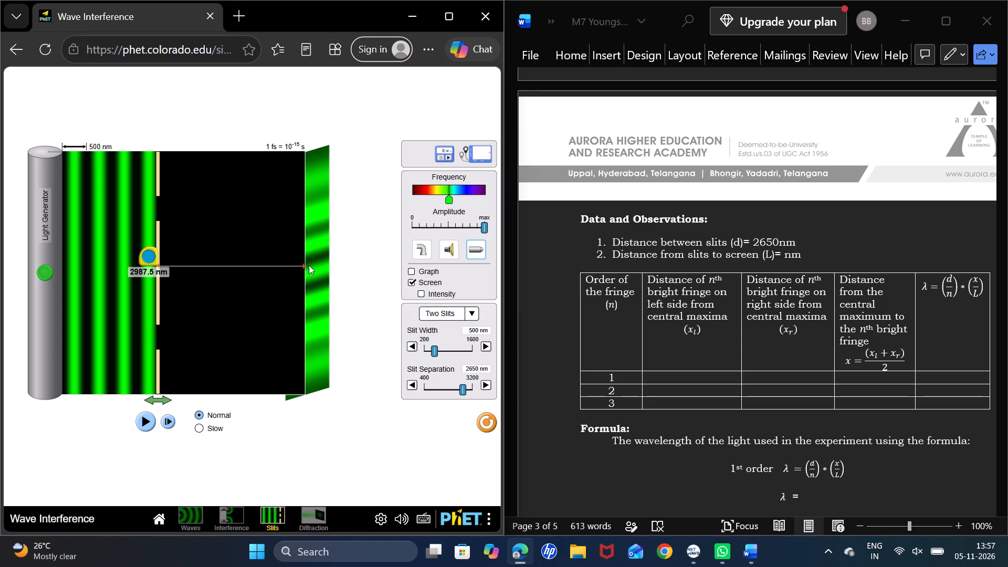
{"action": "left_click", "coordinate": [302, 265]}
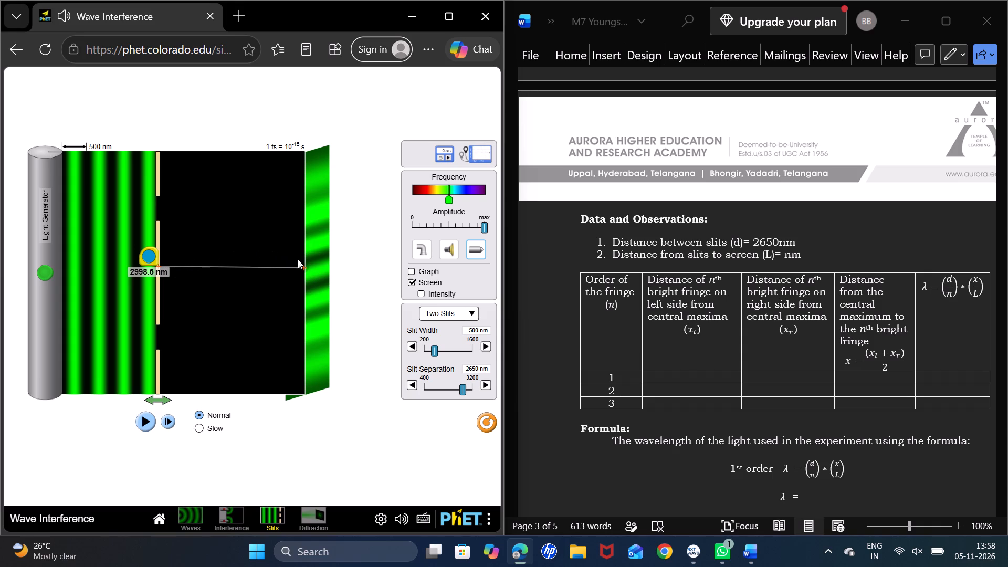
{"action": "left_click", "coordinate": [192, 244]}
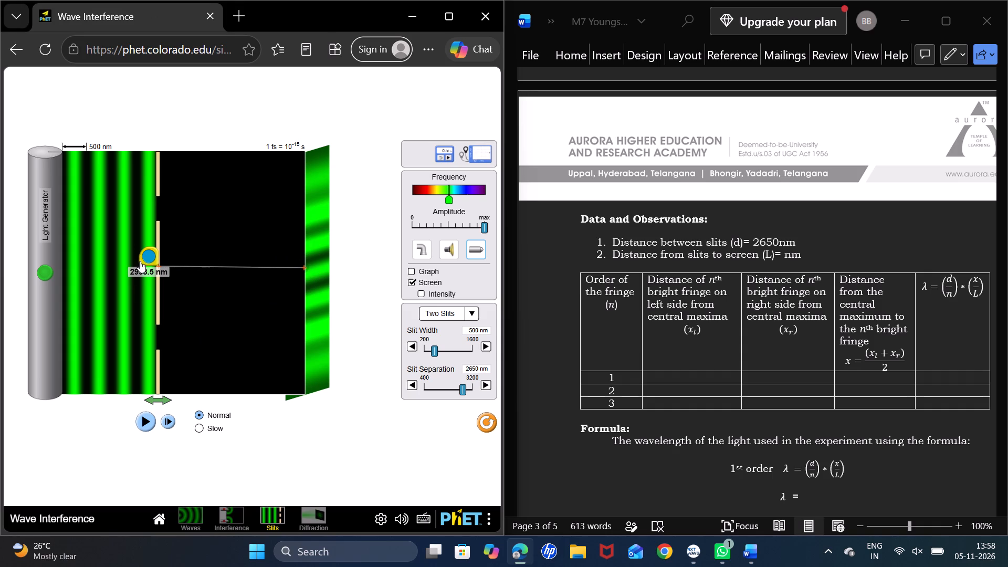
{"action": "left_click_drag", "start_coordinate": [144, 260], "coordinate": [428, 156]}
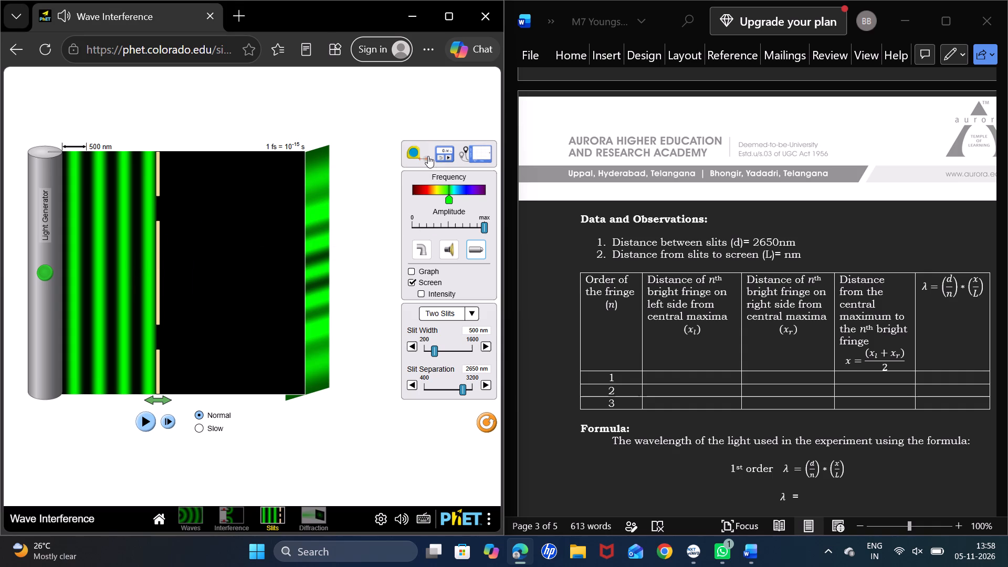
Move the two-slit barrier to about 2480 nm from the screen, and run the wave through the slits before pausing it.
{"action": "left_click", "coordinate": [161, 246]}
{"action": "left_click_drag", "start_coordinate": [160, 249], "coordinate": [185, 247]}
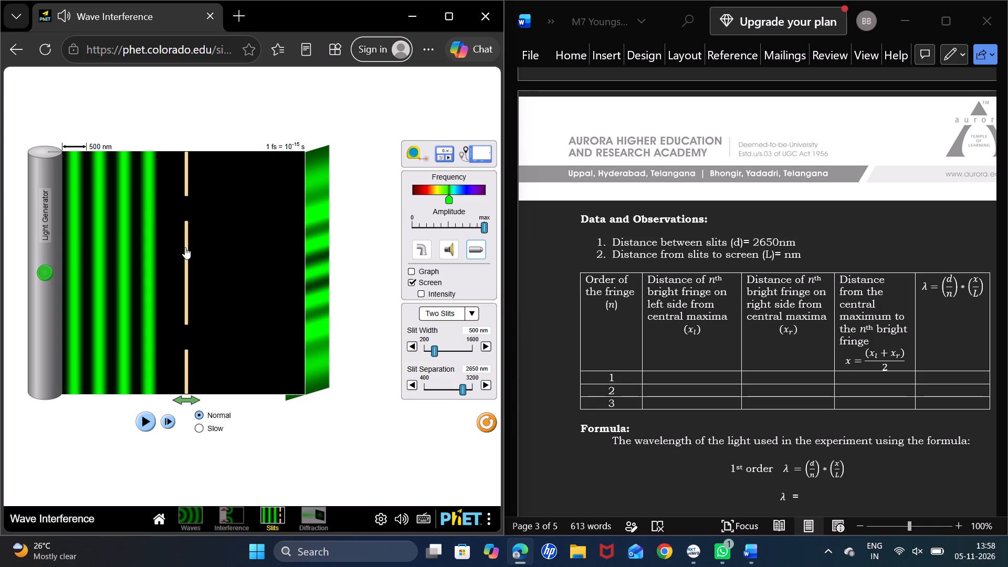
{"action": "left_click_drag", "start_coordinate": [185, 247], "coordinate": [186, 247]}
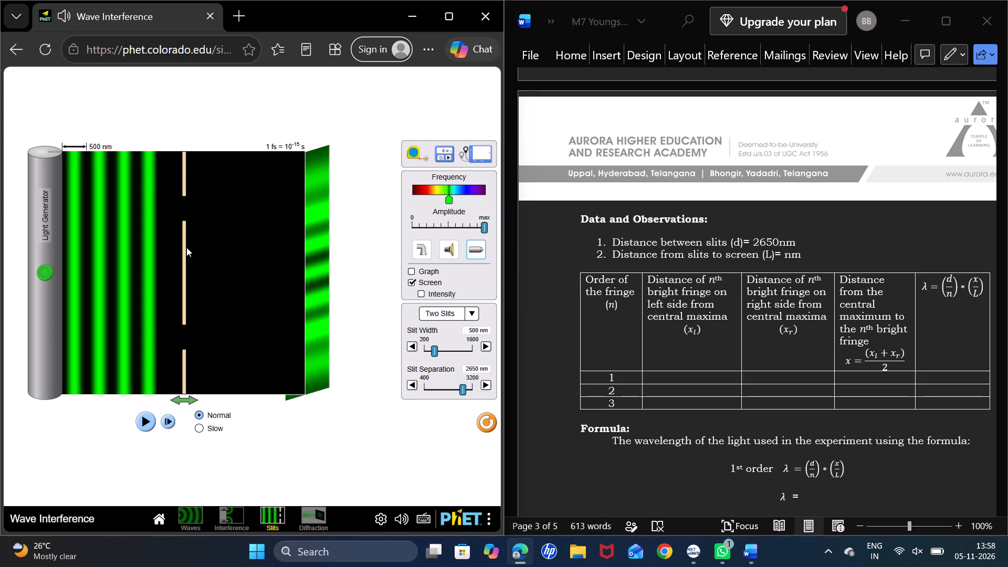
{"action": "left_click", "coordinate": [149, 414]}
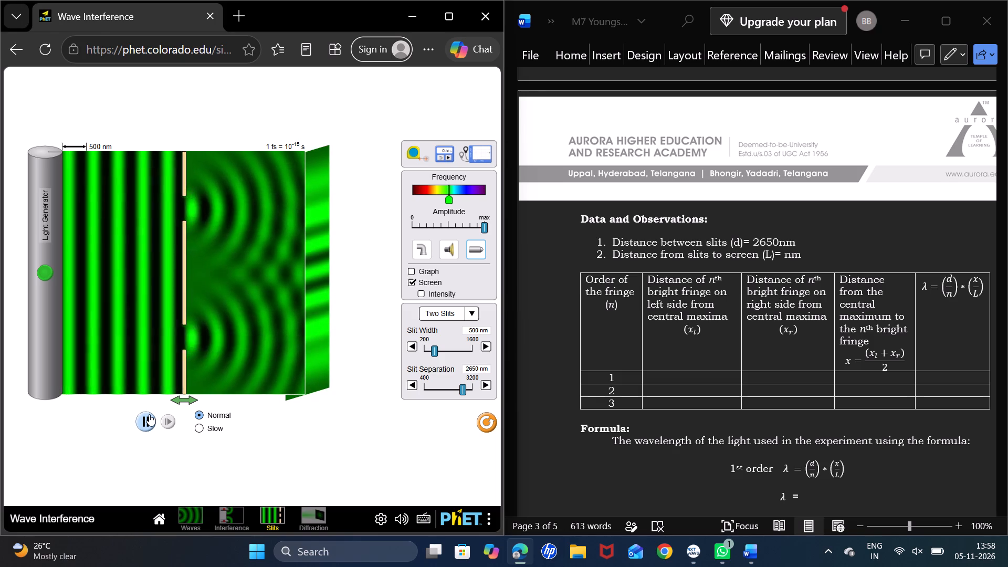
{"action": "left_click", "coordinate": [149, 414]}
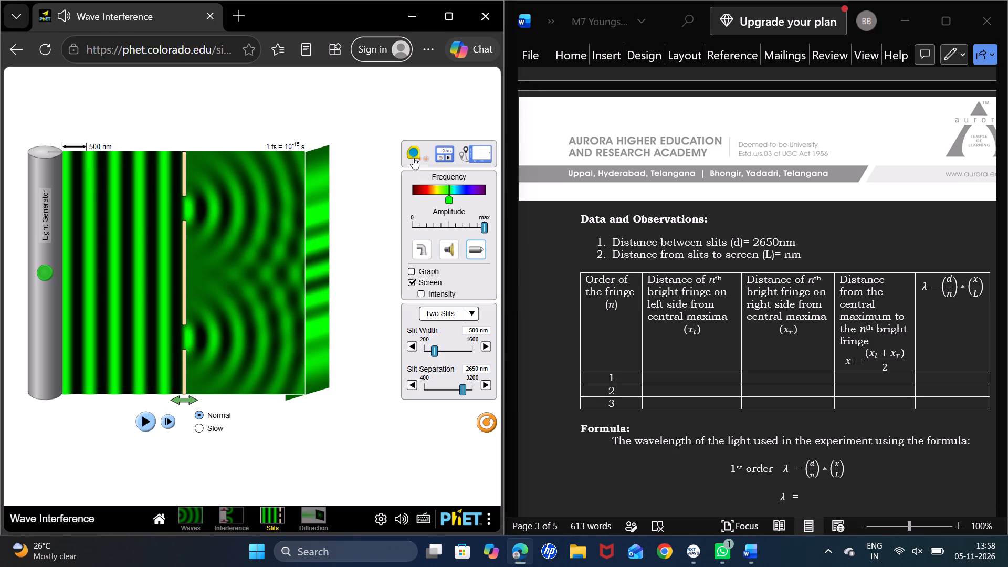
Measure the distance from the repositioned two-slit barrier to the screen with the measuring tape.
{"action": "left_click_drag", "start_coordinate": [413, 157], "coordinate": [185, 271]}
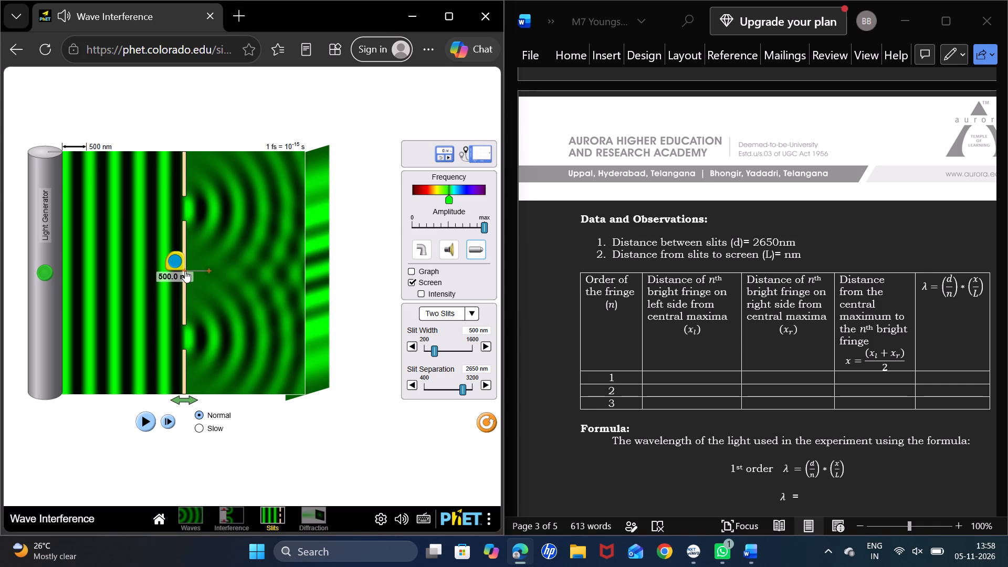
{"action": "left_click_drag", "start_coordinate": [185, 271], "coordinate": [185, 270]}
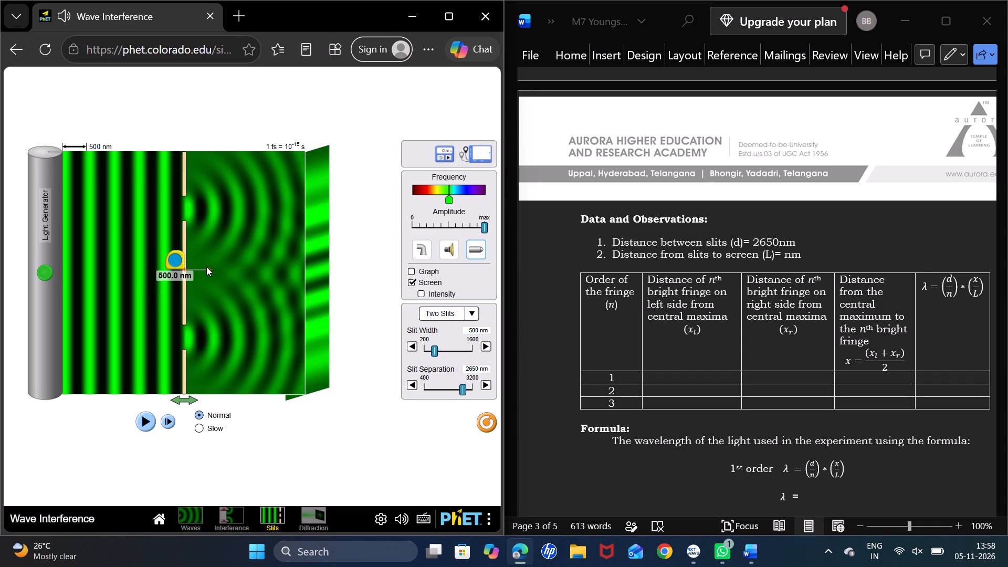
{"action": "left_click_drag", "start_coordinate": [207, 268], "coordinate": [308, 267]}
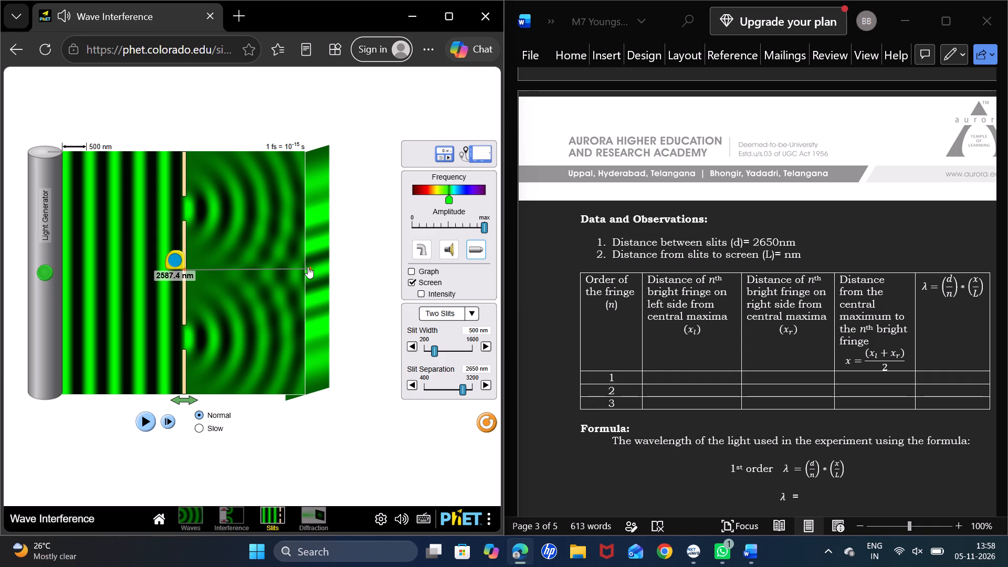
{"action": "left_click_drag", "start_coordinate": [308, 267], "coordinate": [306, 269]}
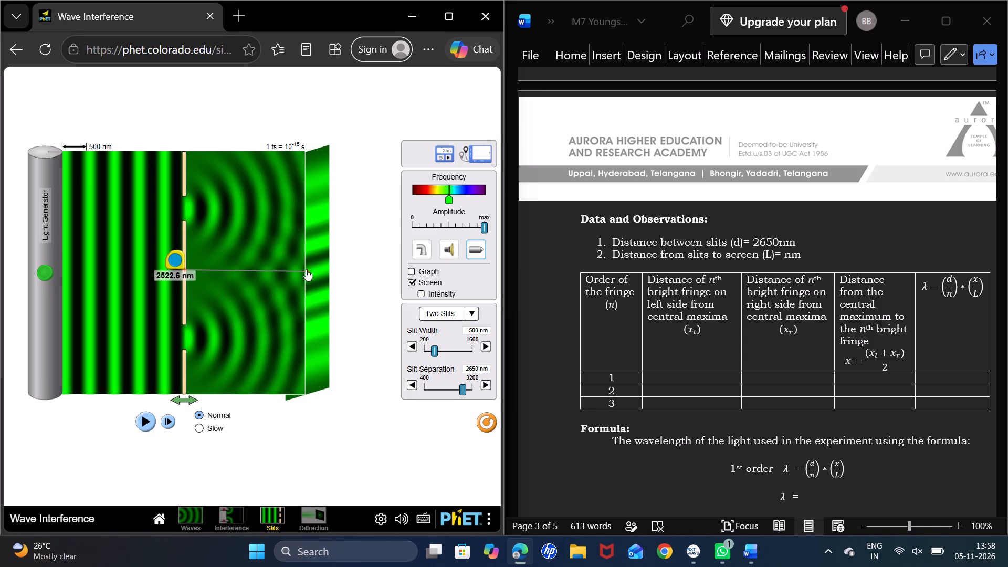
{"action": "left_click_drag", "start_coordinate": [306, 269], "coordinate": [303, 269]}
{"action": "left_click_drag", "start_coordinate": [303, 269], "coordinate": [303, 269]}
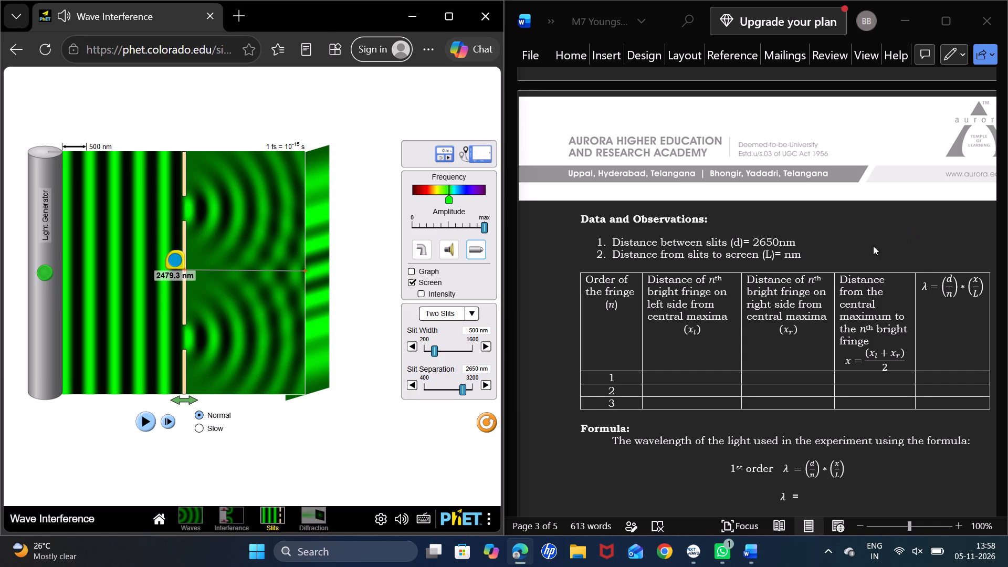
In the Word report, enter 2479.3 as the distance from slits to screen (L).
{"action": "left_click", "coordinate": [785, 248]}
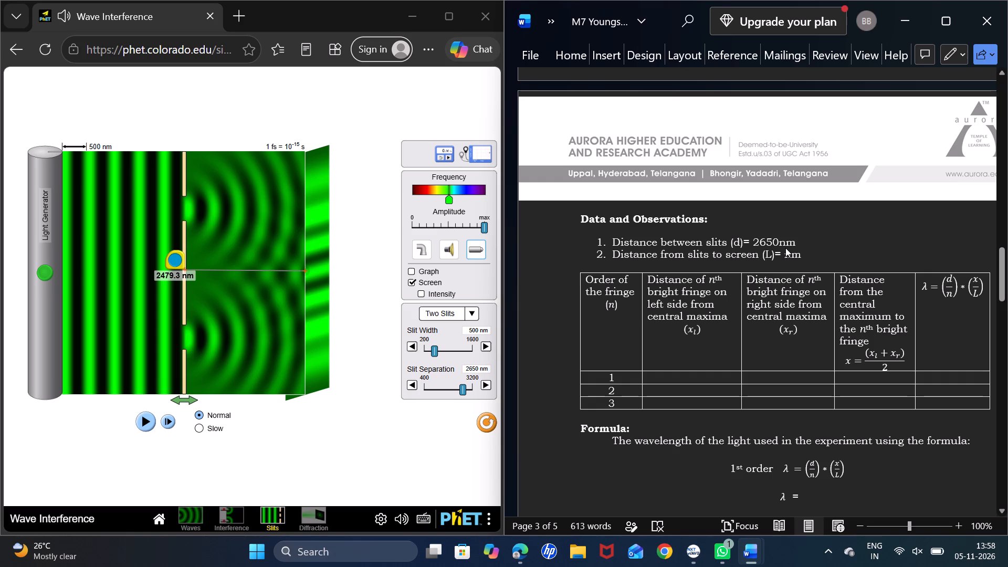
{"action": "type", "text": "247"}
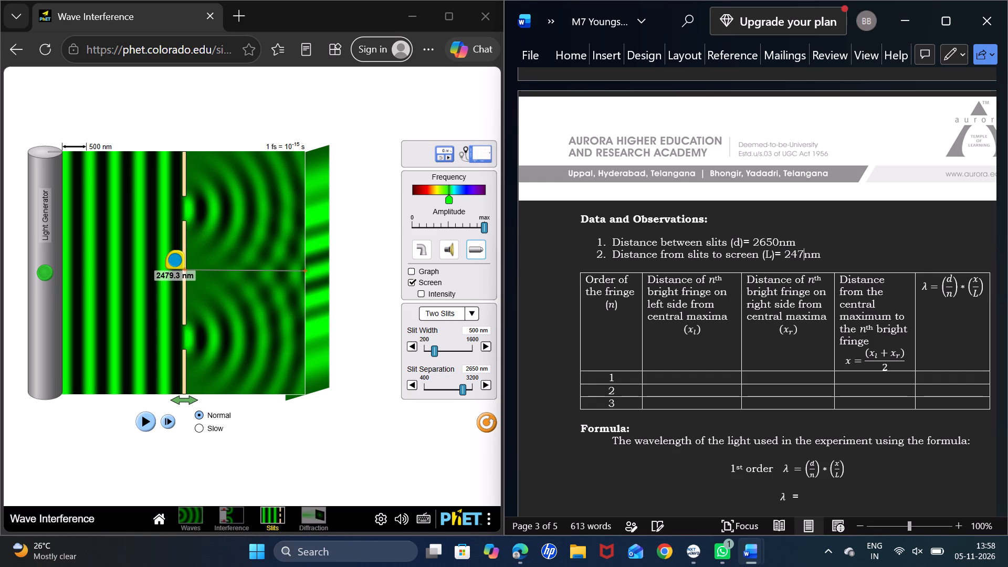
{"action": "key", "text": "9"}
{"action": "key", "text": "period"}
{"action": "key", "text": "3"}
Measure from the central maximum to the first bright fringe above it on the simulation screen, and enter 627.9 as order 1's x_l in the Word table.
{"action": "scroll", "coordinate": [738, 416], "scroll_direction": "down", "scroll_amount": 1}
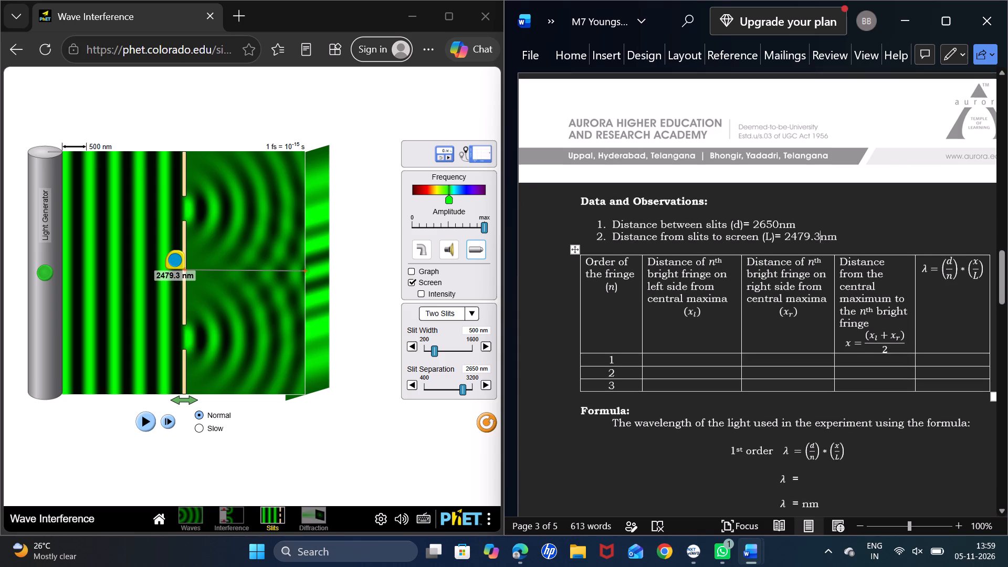
{"action": "scroll", "coordinate": [738, 416], "scroll_direction": "down", "scroll_amount": 1}
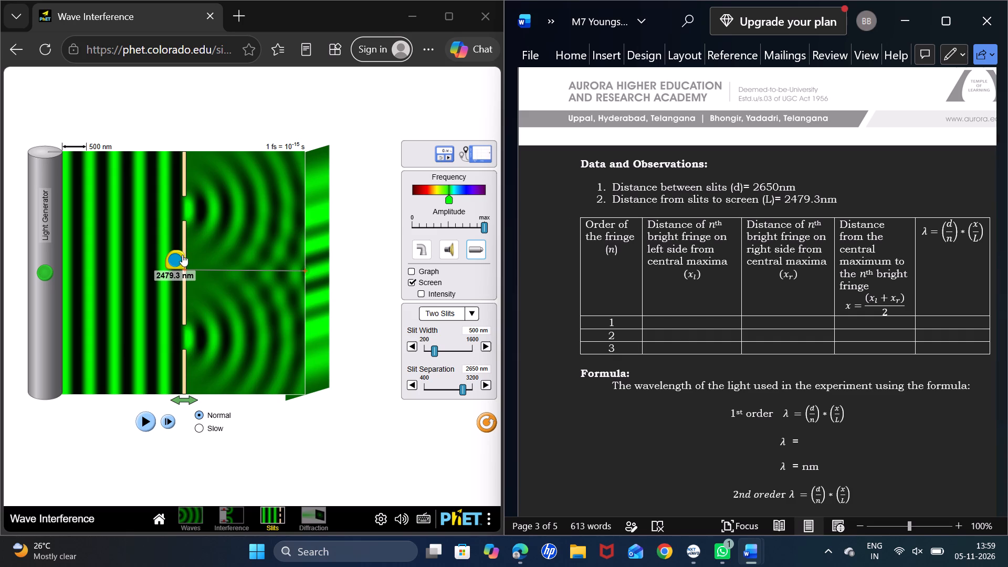
{"action": "left_click_drag", "start_coordinate": [173, 259], "coordinate": [343, 266]}
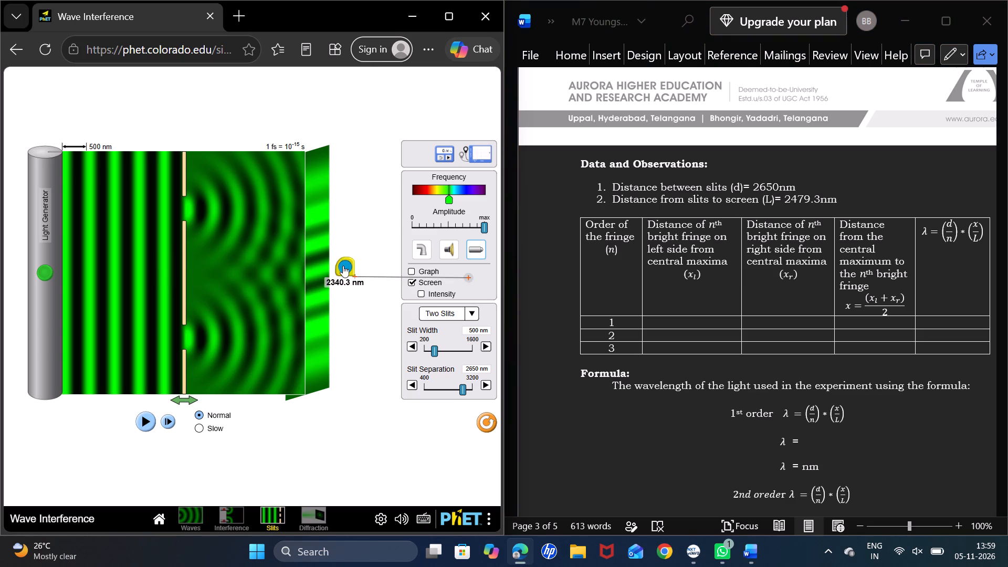
{"action": "left_click_drag", "start_coordinate": [343, 266], "coordinate": [307, 264]}
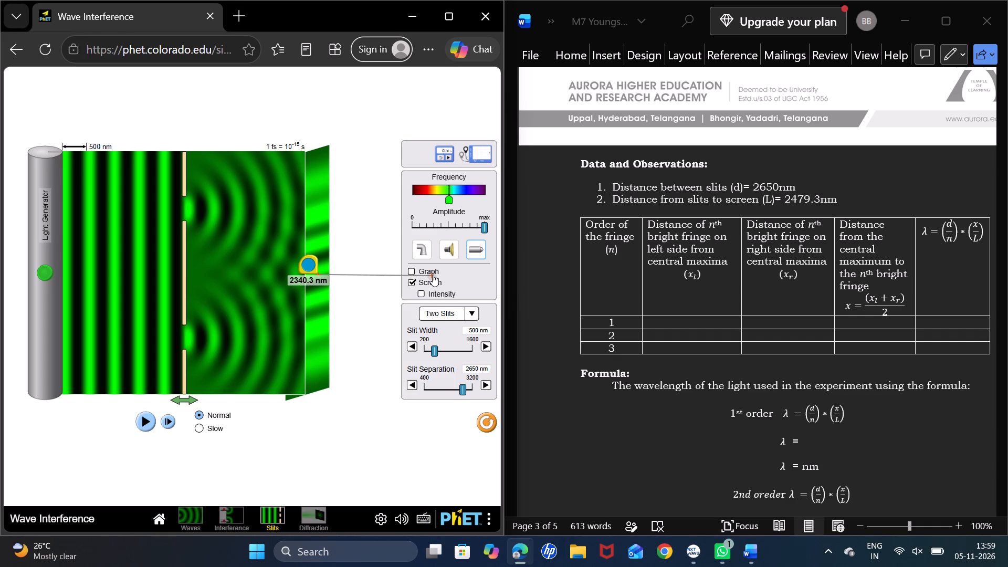
{"action": "left_click_drag", "start_coordinate": [433, 275], "coordinate": [318, 246]}
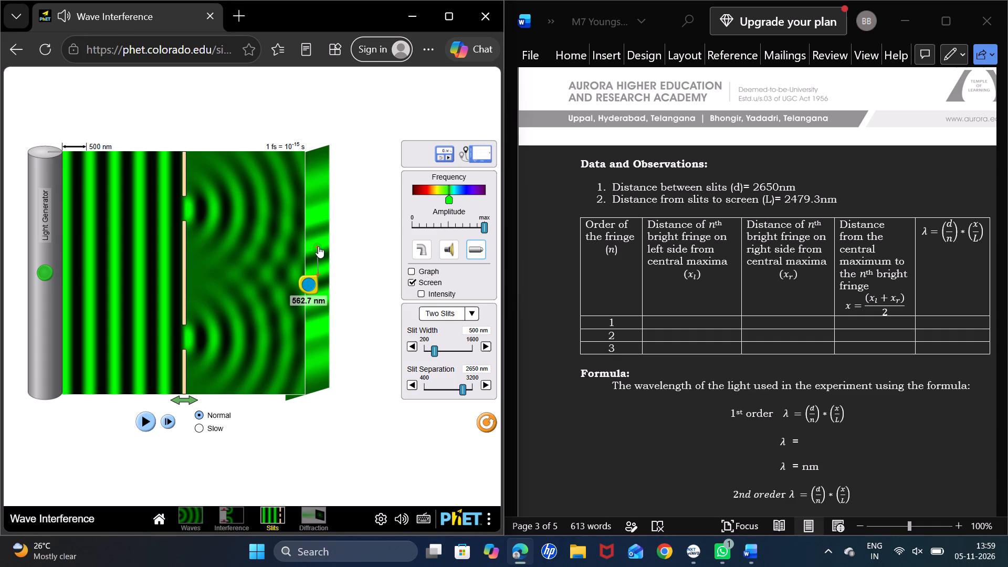
{"action": "left_click_drag", "start_coordinate": [318, 246], "coordinate": [319, 245]}
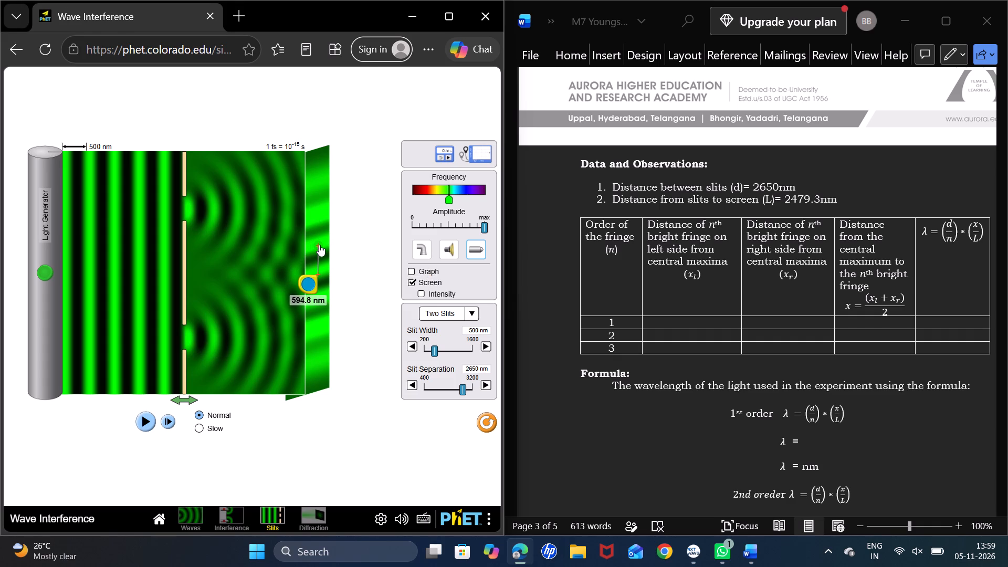
{"action": "left_click_drag", "start_coordinate": [319, 245], "coordinate": [317, 243]}
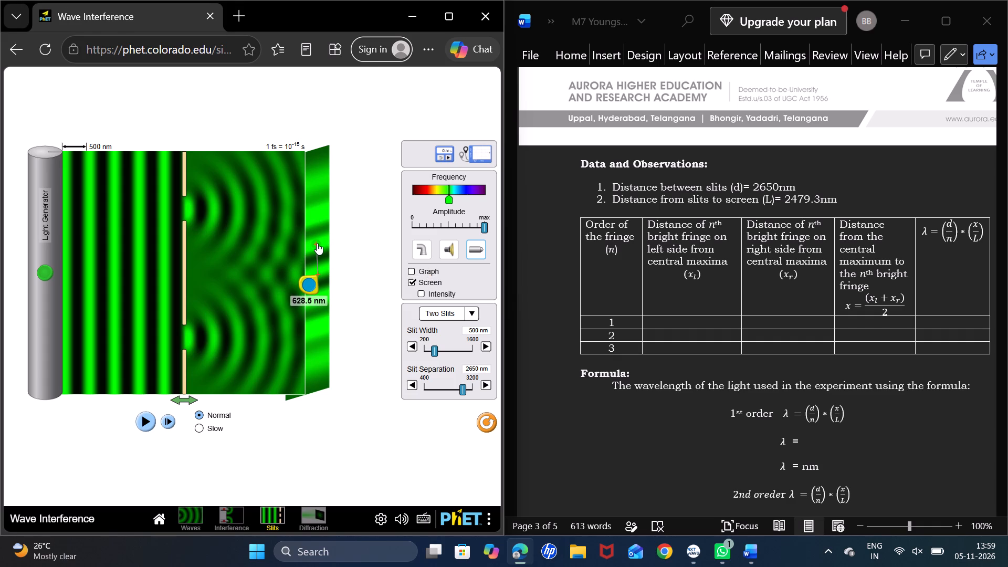
{"action": "left_click_drag", "start_coordinate": [317, 243], "coordinate": [318, 243]}
{"action": "left_click", "coordinate": [659, 317]}
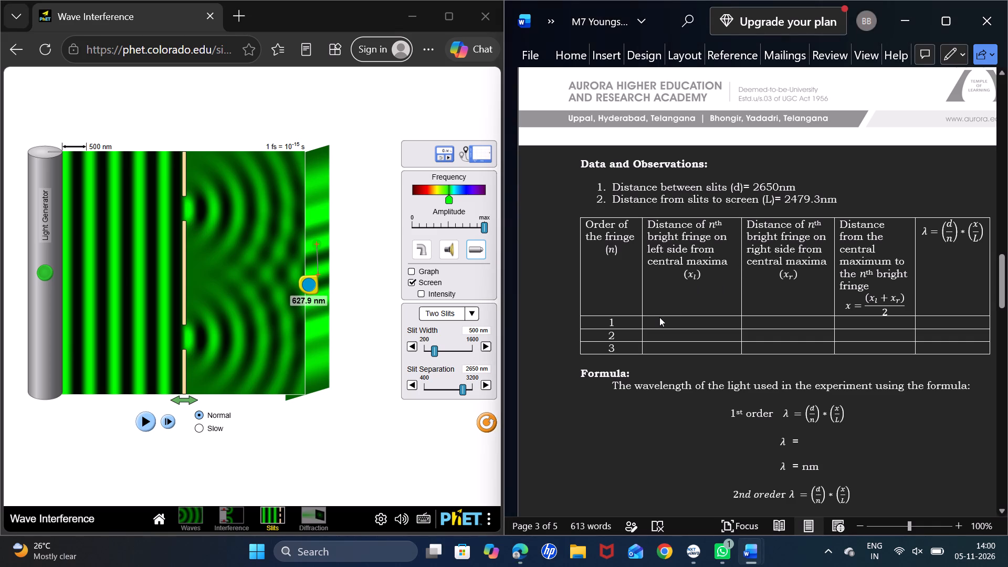
{"action": "left_click", "coordinate": [681, 319]}
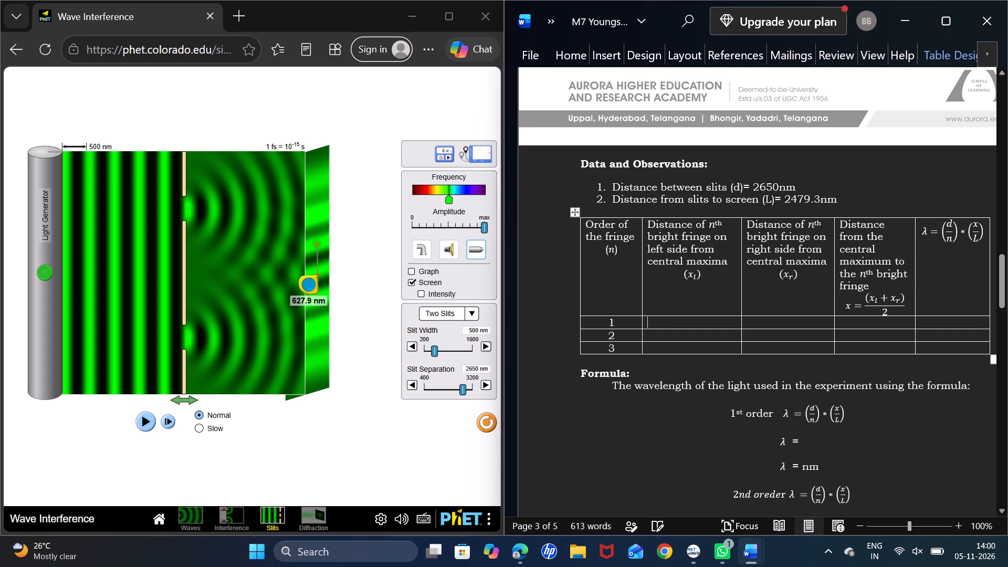
{"action": "type", "text": "627"}
{"action": "type", "text": ".9"}
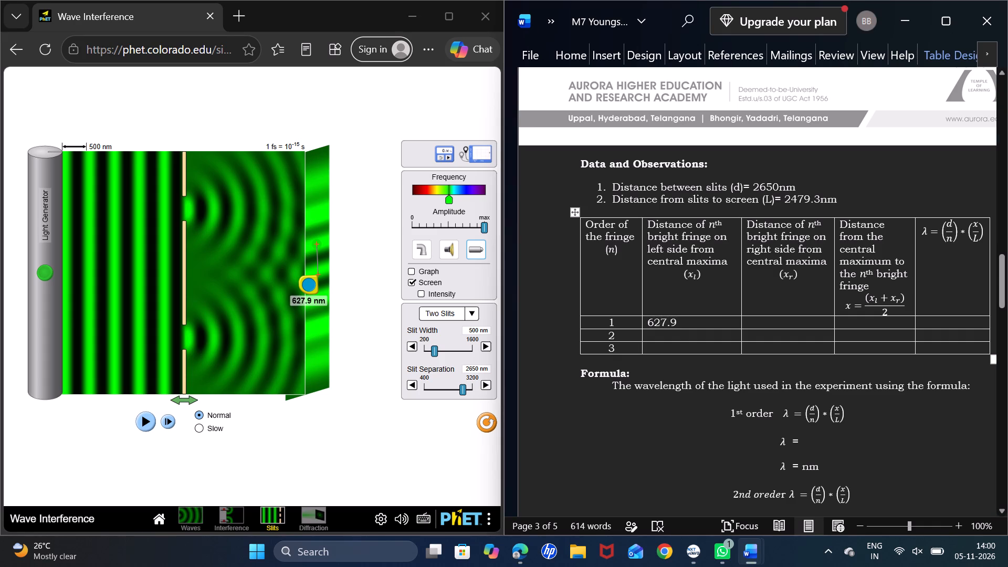
Extend the measuring tape to the second bright fringe above the central maximum, and enter 1233 as order 2's x_l in the Word table.
{"action": "left_click", "coordinate": [707, 337]}
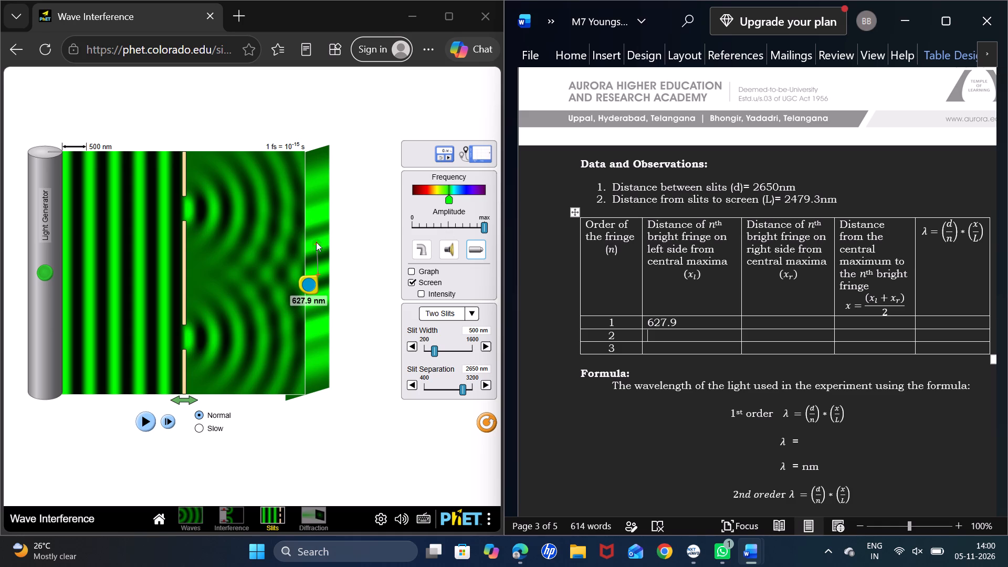
{"action": "left_click_drag", "start_coordinate": [316, 243], "coordinate": [317, 235]}
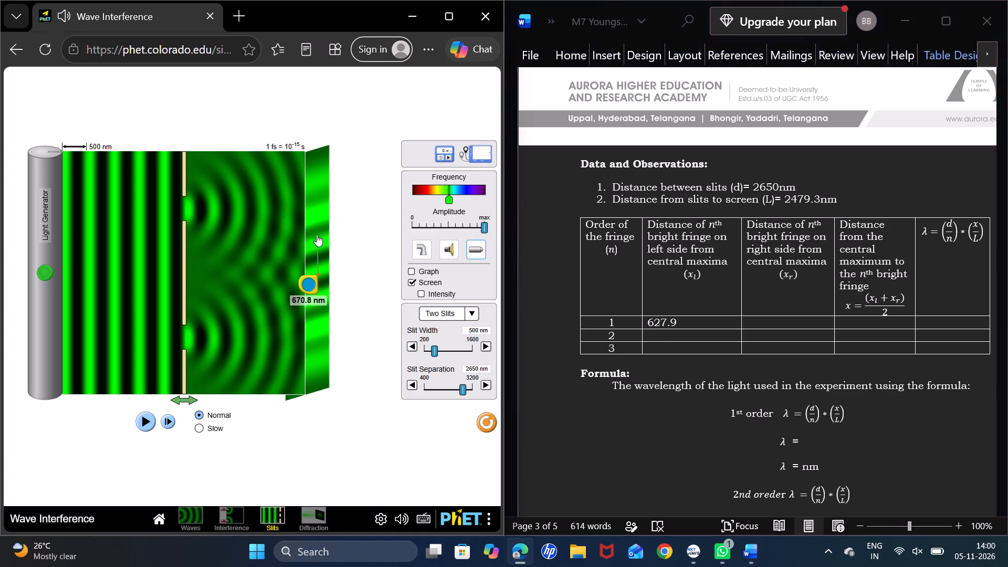
{"action": "left_click_drag", "start_coordinate": [317, 235], "coordinate": [317, 213]}
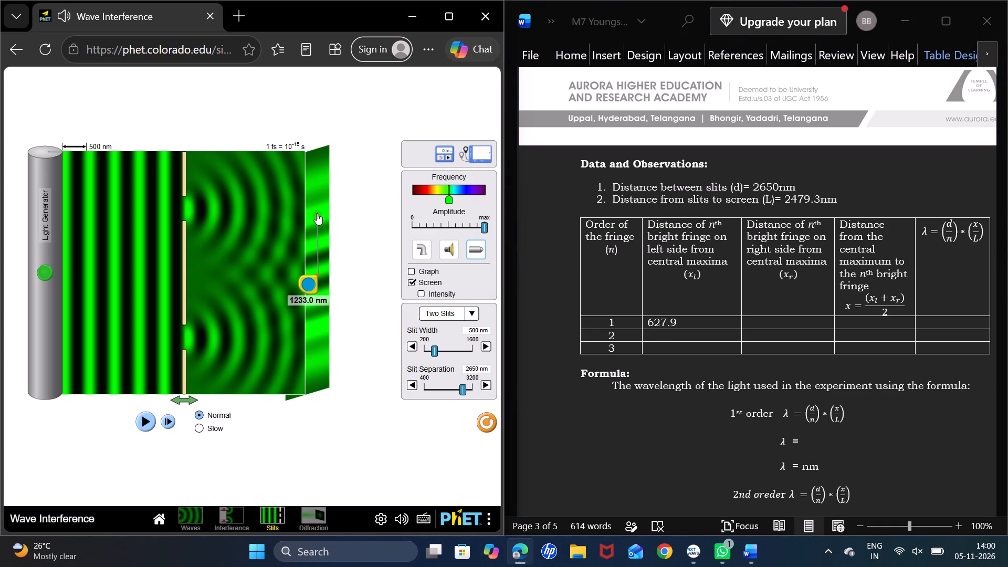
{"action": "left_click_drag", "start_coordinate": [317, 213], "coordinate": [317, 214]}
{"action": "left_click", "coordinate": [706, 334]}
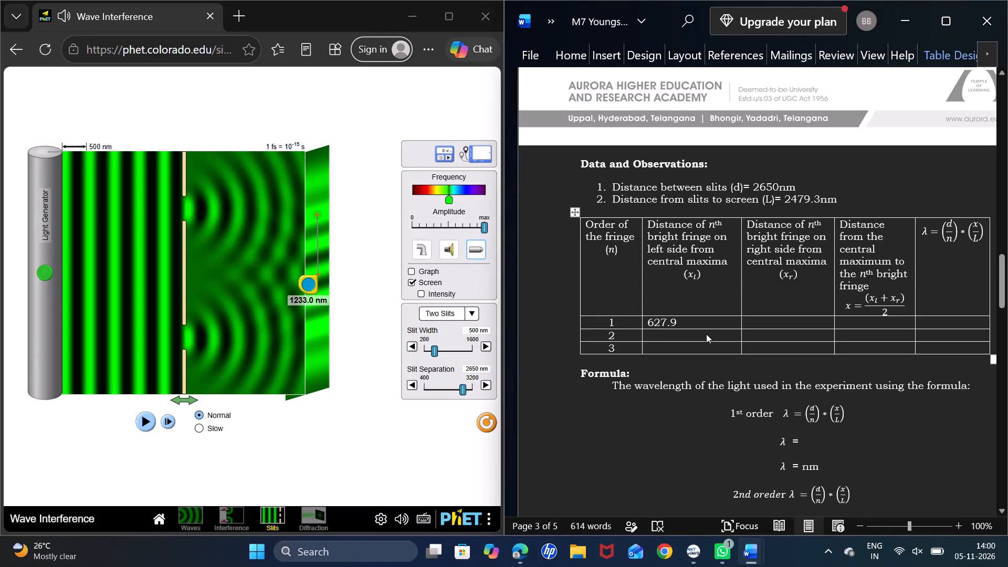
{"action": "type", "text": "12330"}
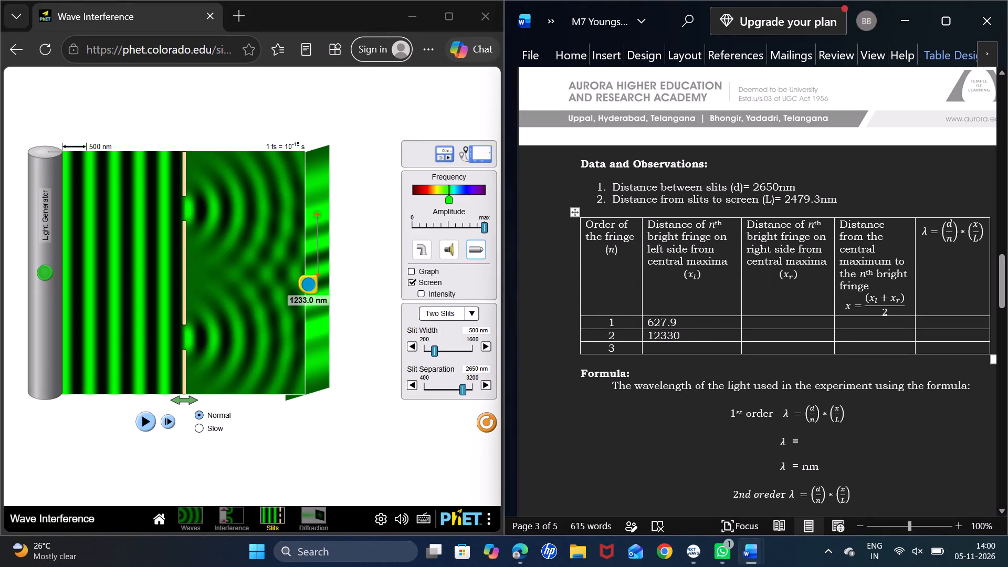
{"action": "key", "text": "BackSpace"}
Extend the measuring tape to the third bright fringe above the central maximum, and enter 1892.9 as order 3's x_l in the Word table.
{"action": "left_click", "coordinate": [689, 350]}
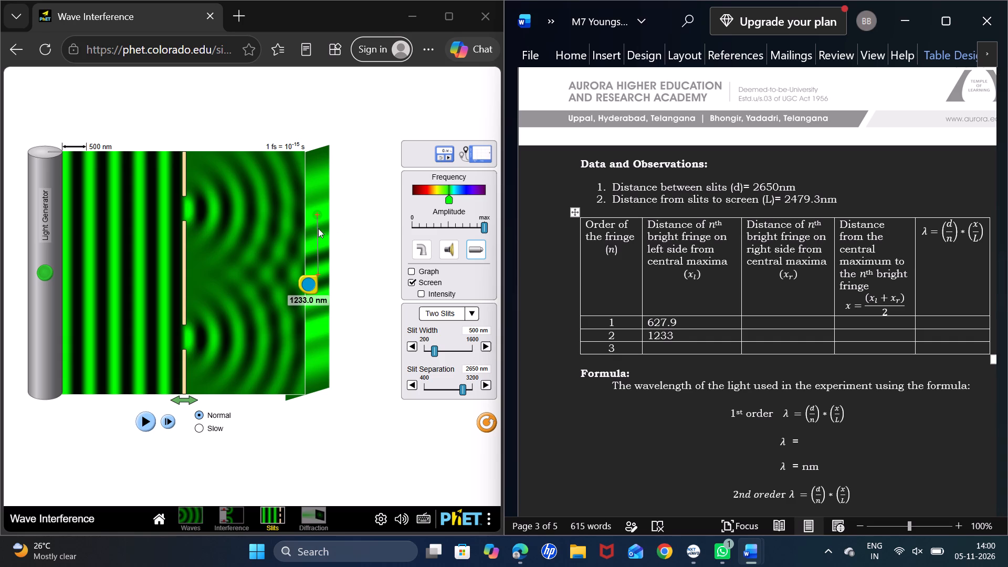
{"action": "left_click_drag", "start_coordinate": [316, 213], "coordinate": [315, 186]}
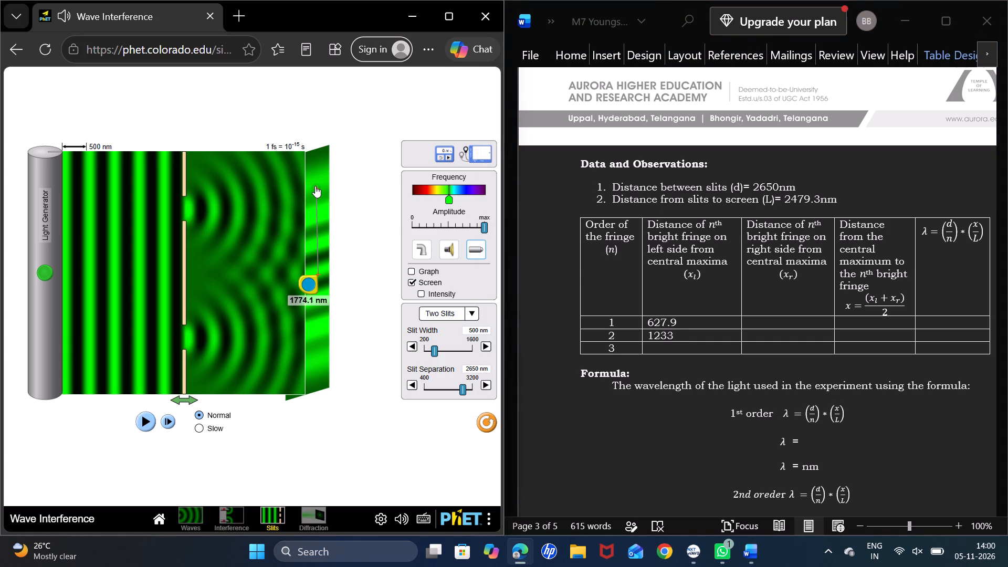
{"action": "left_click_drag", "start_coordinate": [315, 186], "coordinate": [314, 181]}
{"action": "left_click_drag", "start_coordinate": [314, 181], "coordinate": [314, 182]}
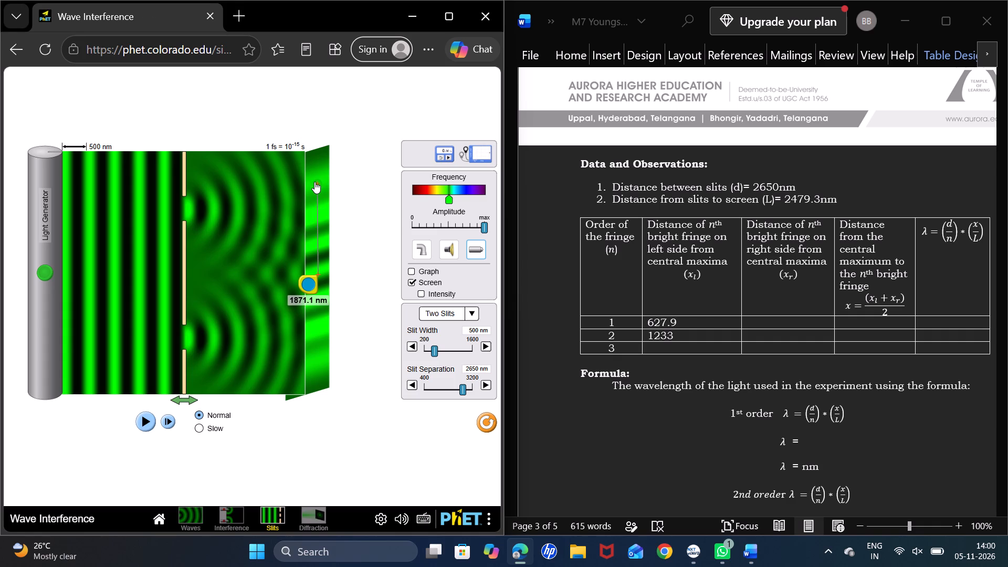
{"action": "left_click_drag", "start_coordinate": [314, 182], "coordinate": [316, 181]}
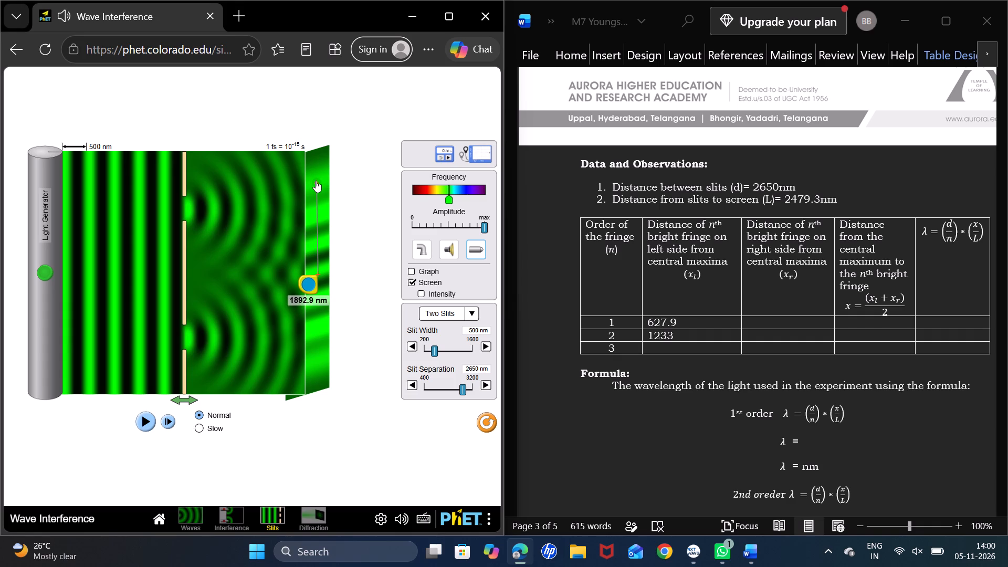
{"action": "left_click", "coordinate": [697, 346]}
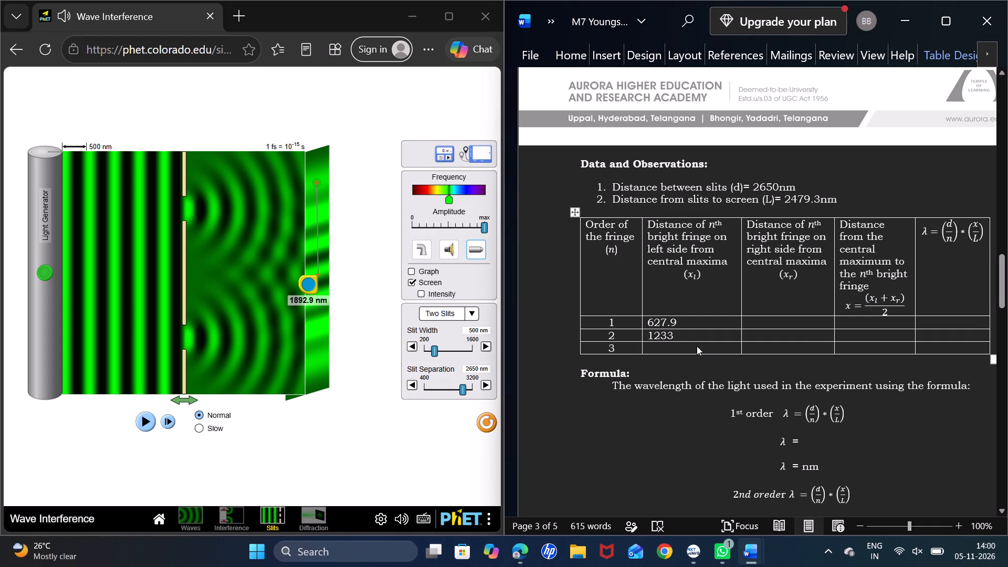
{"action": "type", "text": "18"}
{"action": "key", "text": "9"}
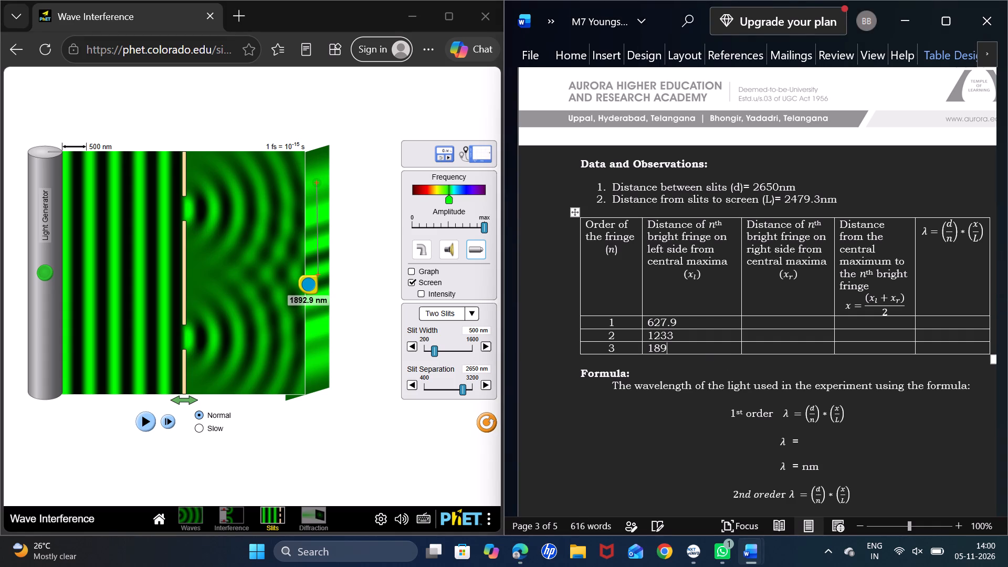
{"action": "key", "text": "2"}
{"action": "type", "text": ".9"}
Measure from the central maximum to the first bright fringe below it, and enter 562.4 as order 1's x_r in the Word table.
{"action": "left_click", "coordinate": [809, 325]}
{"action": "left_click_drag", "start_coordinate": [317, 184], "coordinate": [318, 318]}
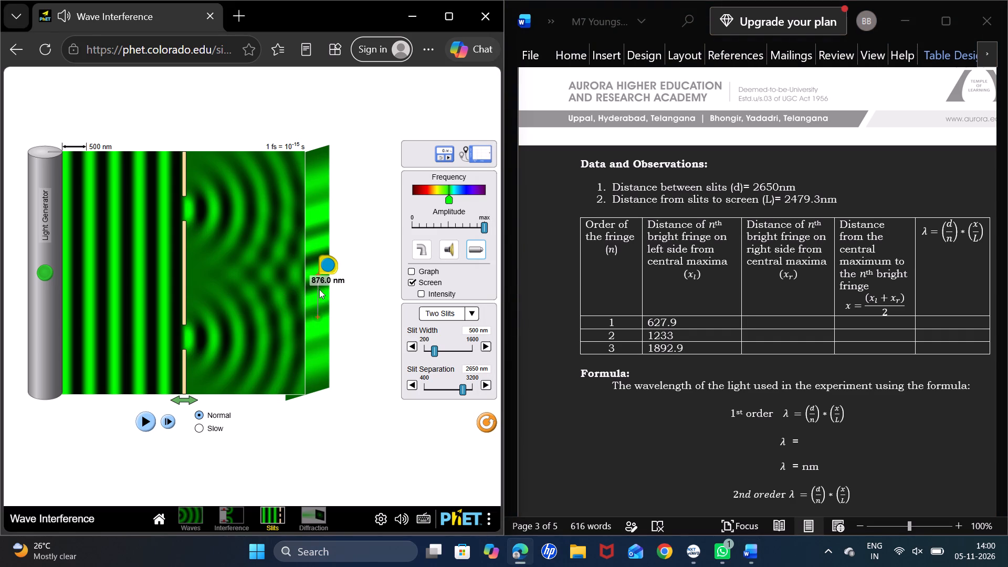
{"action": "left_click", "coordinate": [322, 265]}
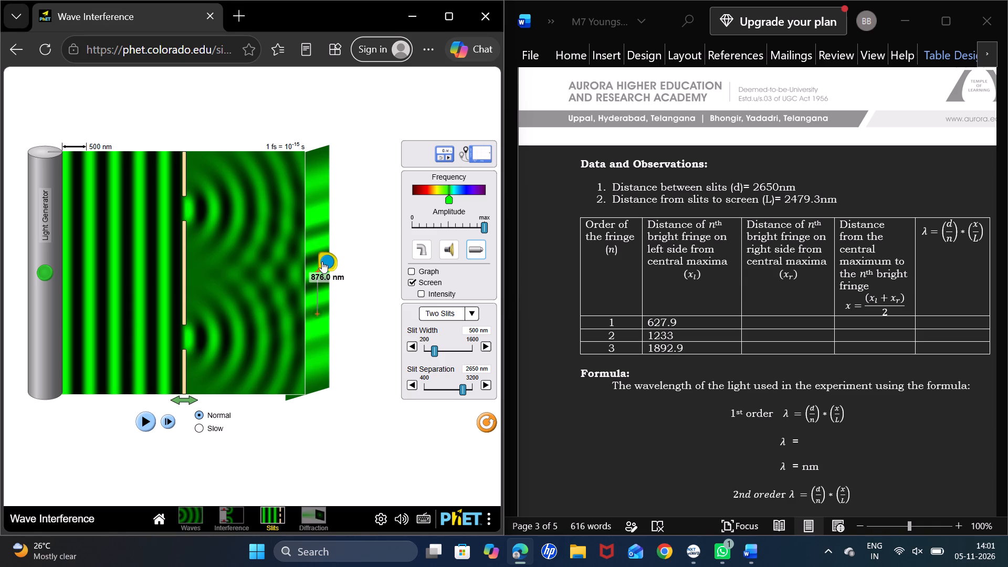
{"action": "left_click_drag", "start_coordinate": [318, 314], "coordinate": [318, 306]}
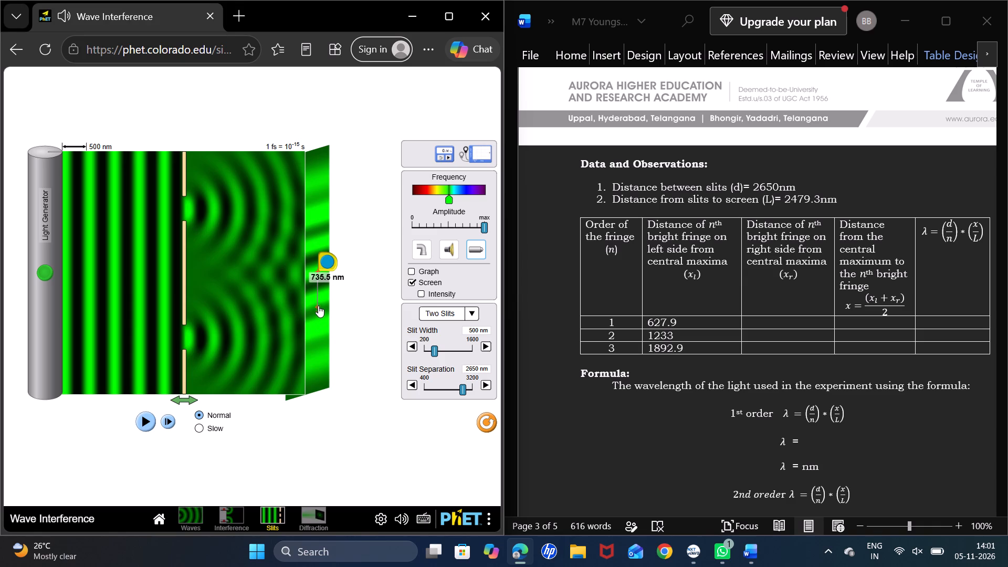
{"action": "left_click_drag", "start_coordinate": [318, 306], "coordinate": [318, 299]}
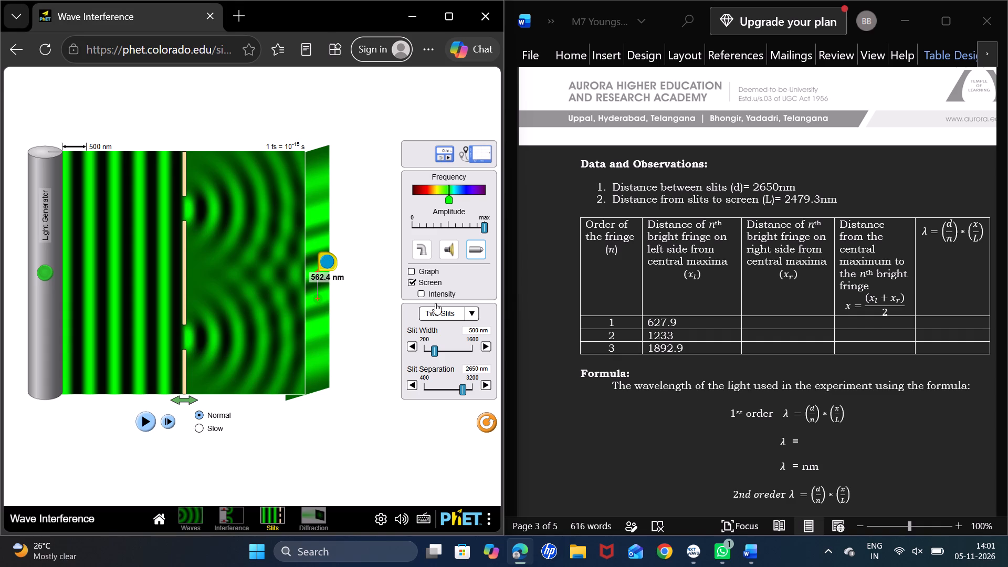
{"action": "left_click", "coordinate": [773, 318]}
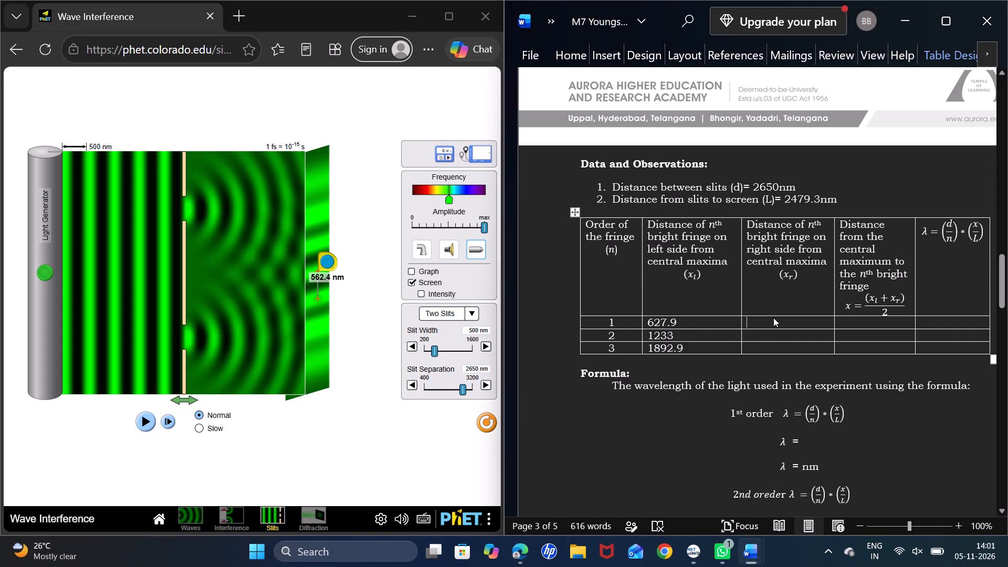
{"action": "key", "text": "5"}
{"action": "type", "text": "62"}
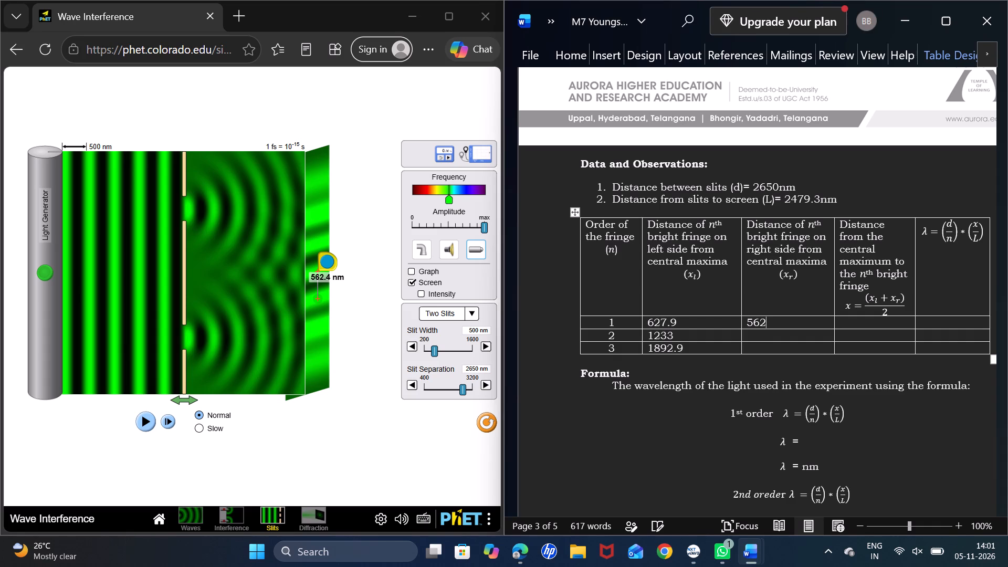
{"action": "type", "text": ".4"}
Extend the measuring tape to the second bright fringe below the central maximum, and enter 1189.7 as order 2's x_r in the Word table.
{"action": "left_click", "coordinate": [817, 337]}
{"action": "left_click_drag", "start_coordinate": [317, 296], "coordinate": [316, 324]}
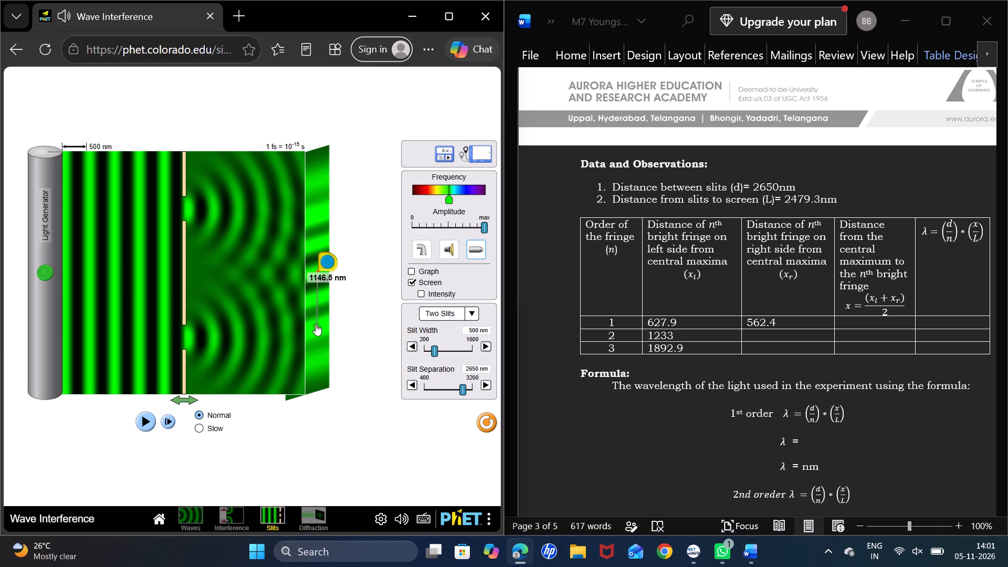
{"action": "left_click_drag", "start_coordinate": [316, 324], "coordinate": [317, 327]}
{"action": "left_click_drag", "start_coordinate": [317, 327], "coordinate": [316, 326]}
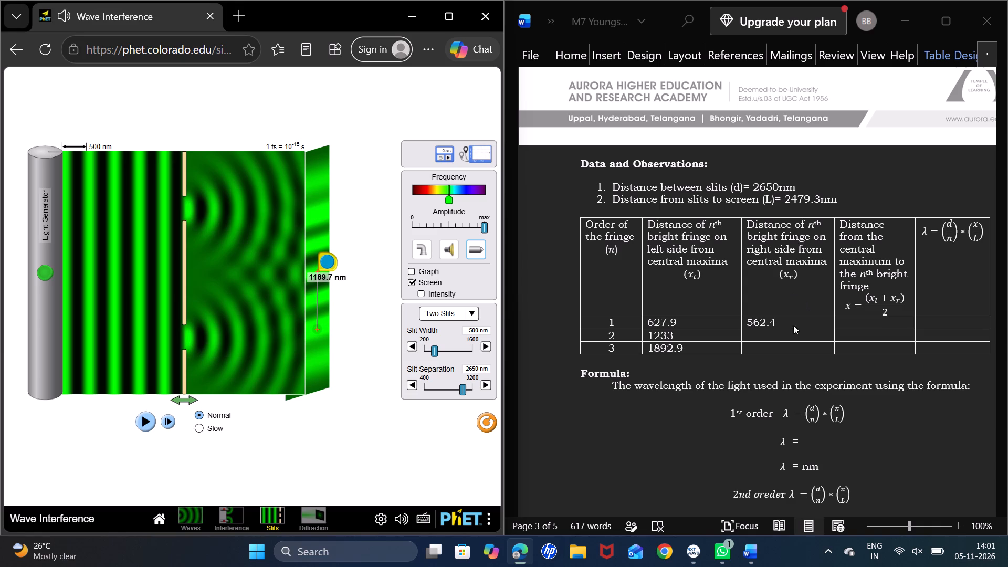
{"action": "left_click", "coordinate": [788, 330]}
{"action": "type", "text": "11"}
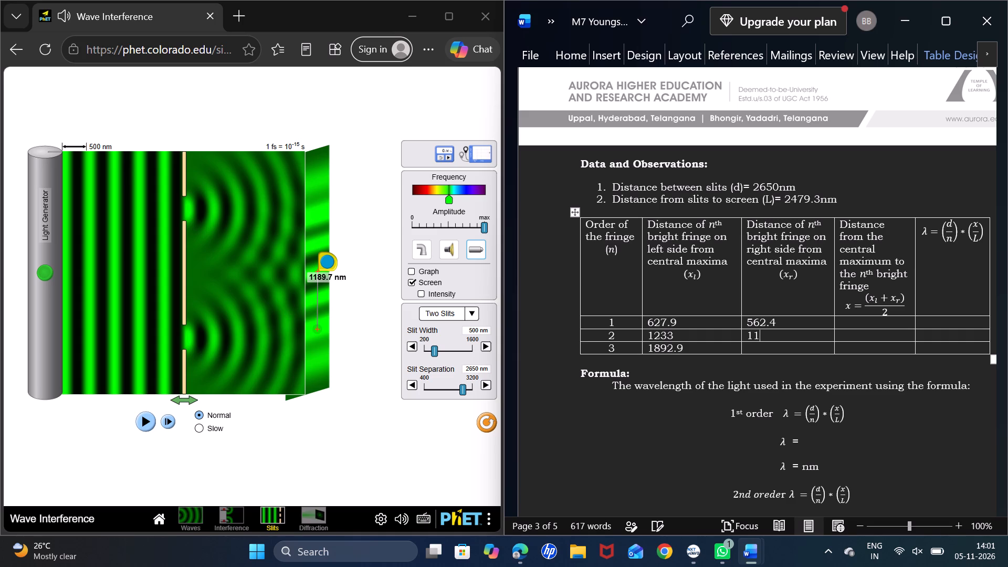
{"action": "type", "text": "89"}
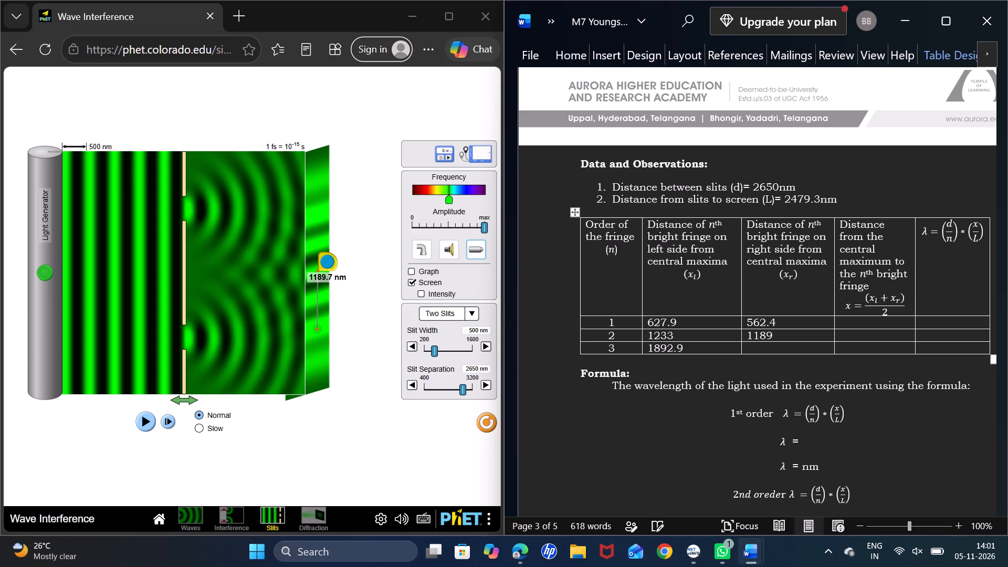
{"action": "type", "text": ".7"}
Extend the measuring tape to the third bright fringe below the central maximum, and enter 1892.7 in the Word table's x_r column.
{"action": "left_click_drag", "start_coordinate": [315, 327], "coordinate": [316, 360]}
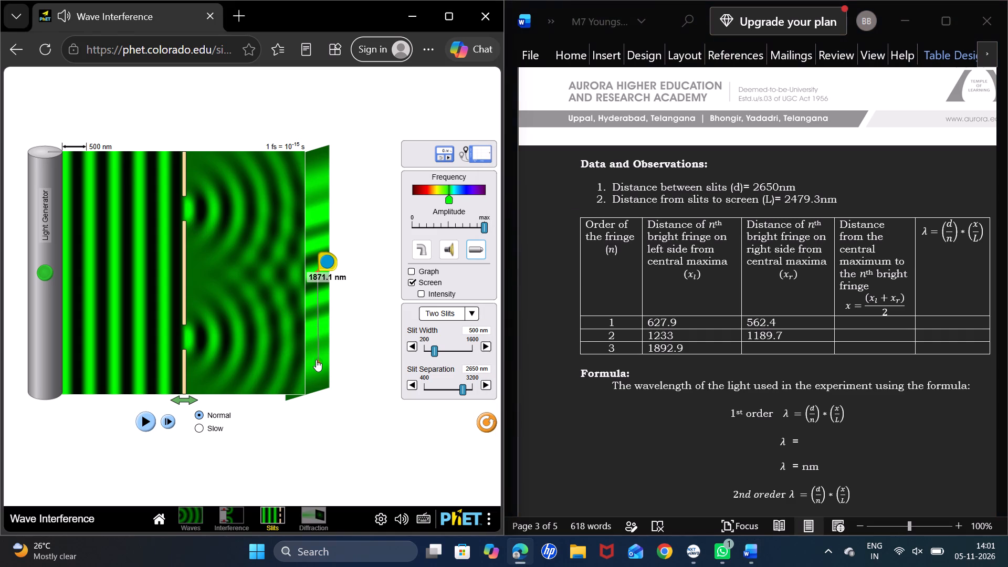
{"action": "left_click_drag", "start_coordinate": [316, 360], "coordinate": [316, 362]}
{"action": "left_click_drag", "start_coordinate": [316, 362], "coordinate": [316, 360]}
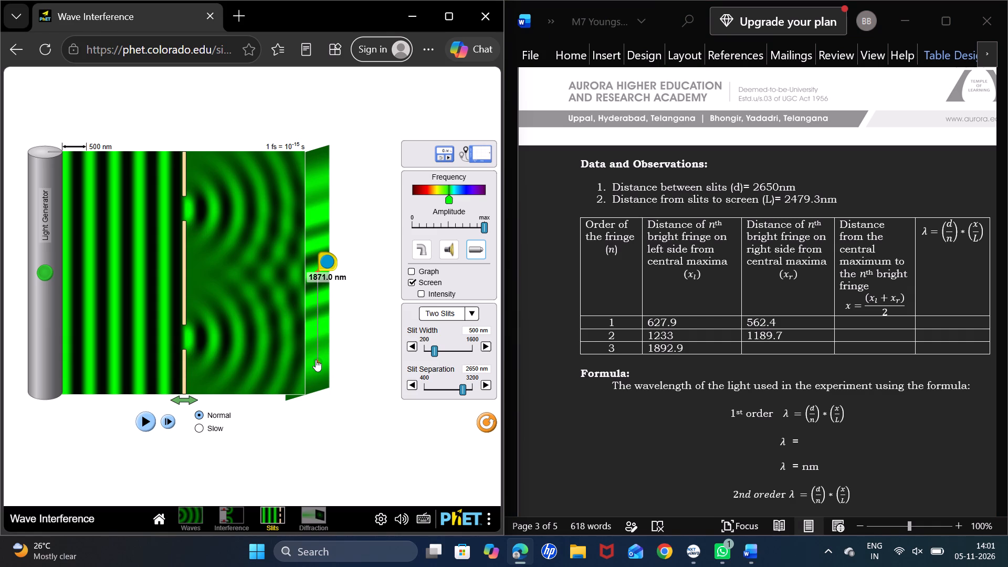
{"action": "left_click_drag", "start_coordinate": [316, 360], "coordinate": [316, 361]}
{"action": "left_click_drag", "start_coordinate": [316, 361], "coordinate": [314, 361]}
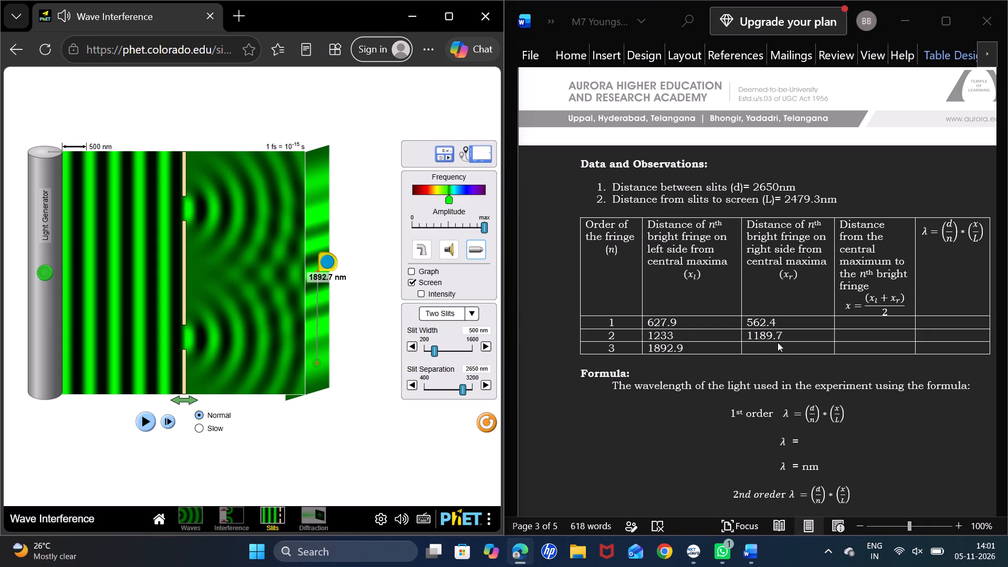
{"action": "left_click", "coordinate": [773, 347]}
{"action": "type", "text": "18"}
{"action": "type", "text": "92"}
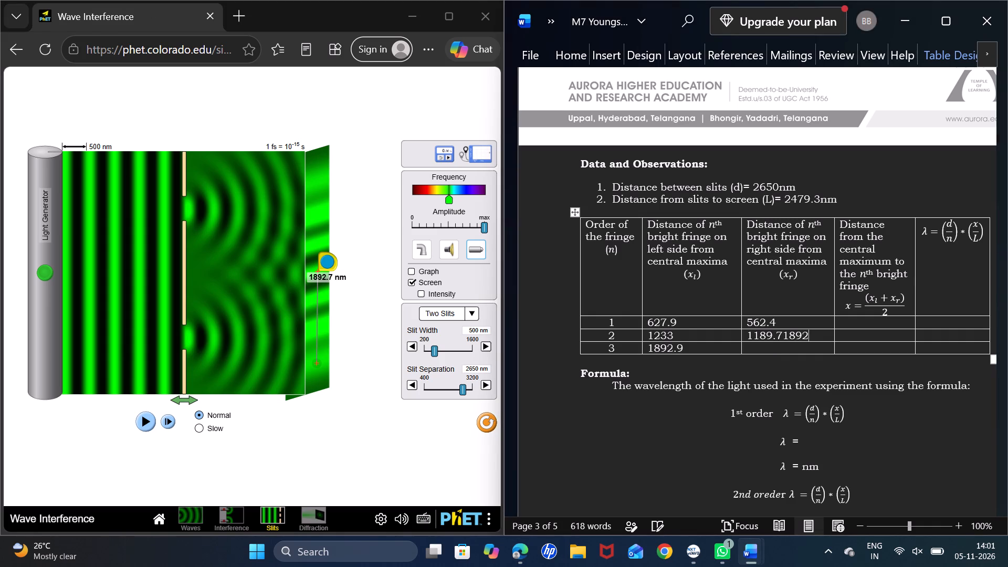
{"action": "type", "text": ".7"}
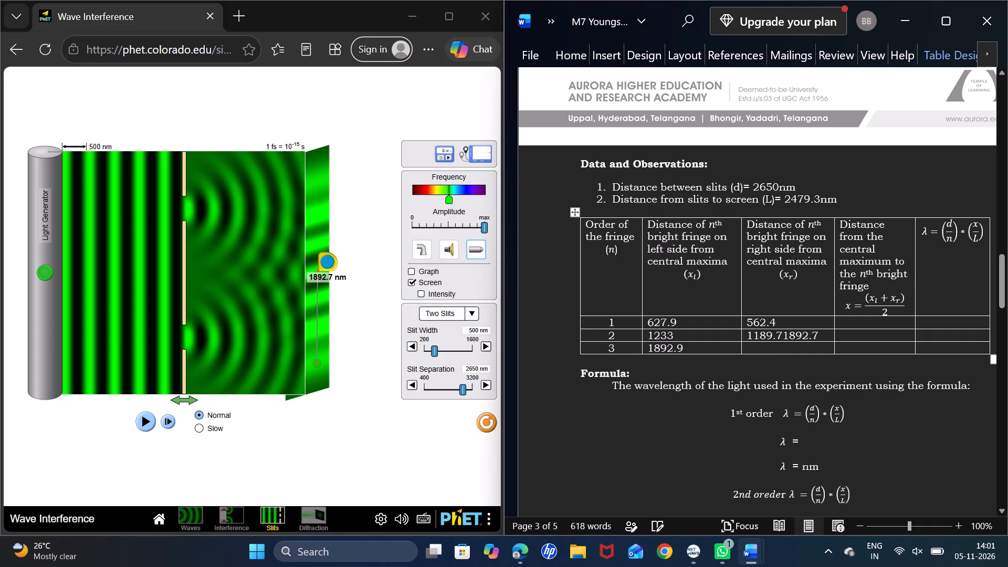
Move the misplaced 1892.7 out of order 2's x_r cell into order 3's x_r cell, keeping 1189.7 for order 2.
{"action": "left_click_drag", "start_coordinate": [817, 340], "coordinate": [792, 339]}
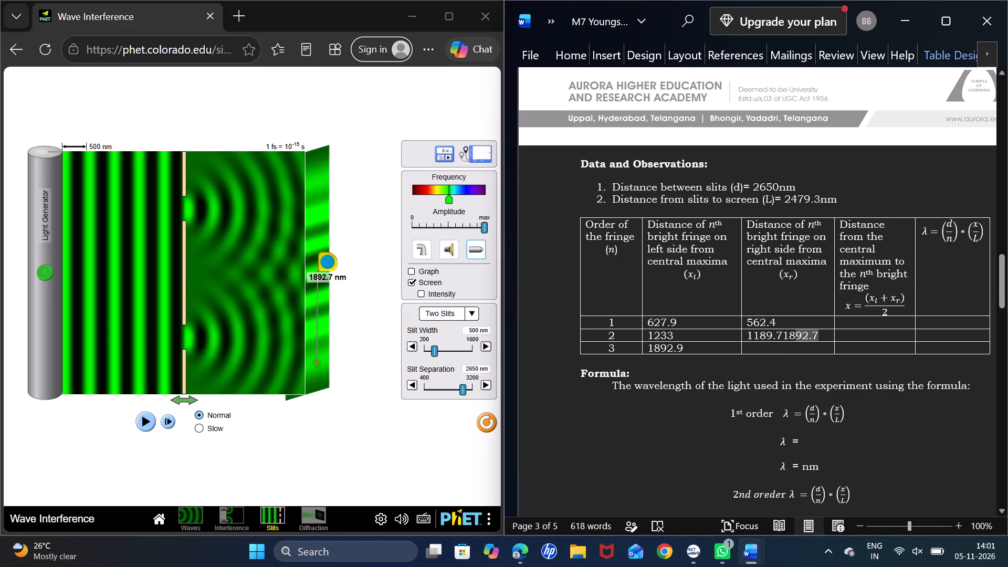
{"action": "left_click_drag", "start_coordinate": [792, 339], "coordinate": [785, 337]}
{"action": "left_click_drag", "start_coordinate": [785, 337], "coordinate": [784, 338]}
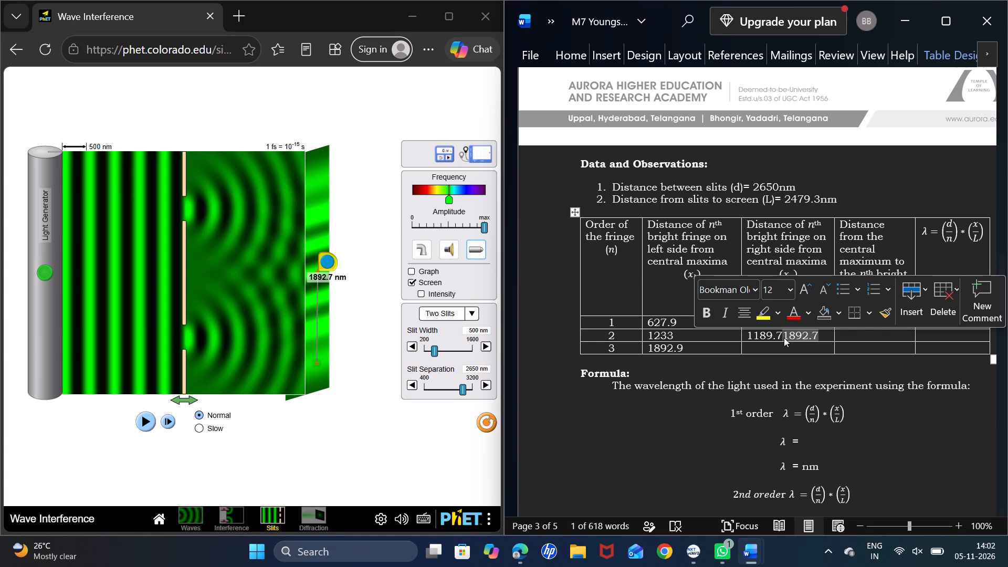
{"action": "key", "text": "ctrl+c"}
{"action": "key", "text": "BackSpace"}
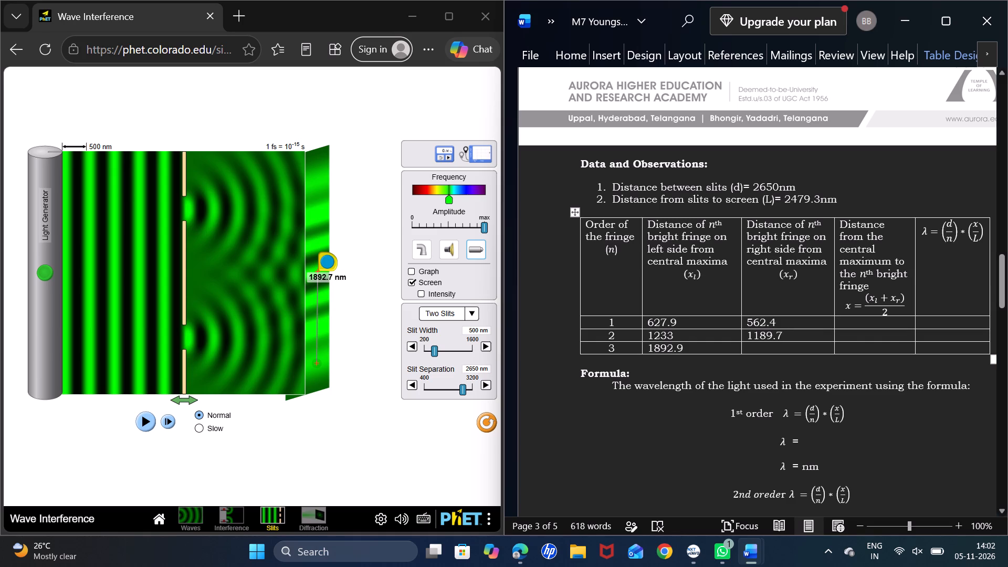
{"action": "left_click", "coordinate": [777, 348]}
{"action": "key", "text": "ctrl+v"}
Remeasure from the central maximum to the first bright fringe above it, and replace order 1's x_l in the Word table with 541.0.
{"action": "left_click_drag", "start_coordinate": [315, 364], "coordinate": [309, 346]}
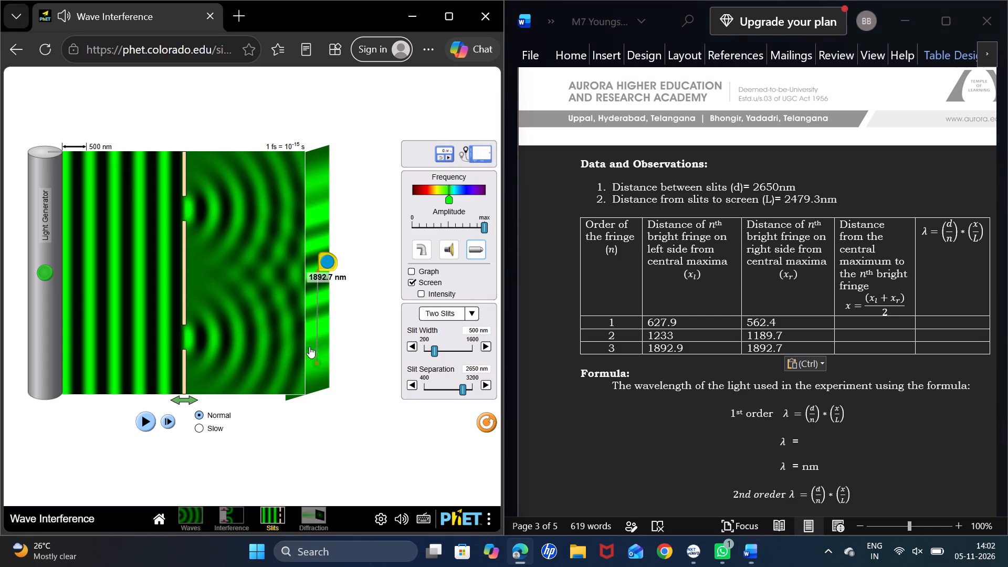
{"action": "left_click_drag", "start_coordinate": [309, 346], "coordinate": [317, 244]}
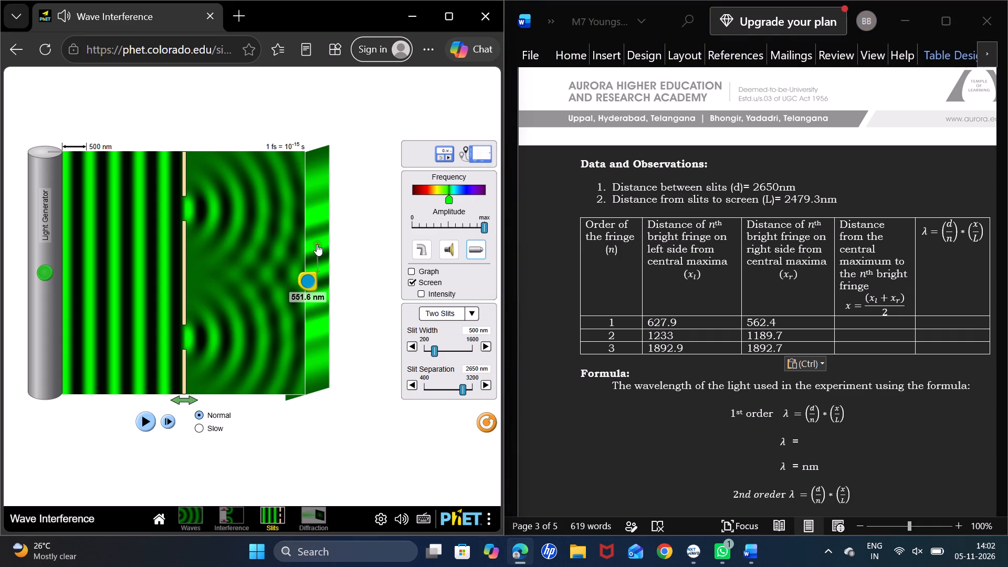
{"action": "left_click_drag", "start_coordinate": [317, 244], "coordinate": [314, 247]}
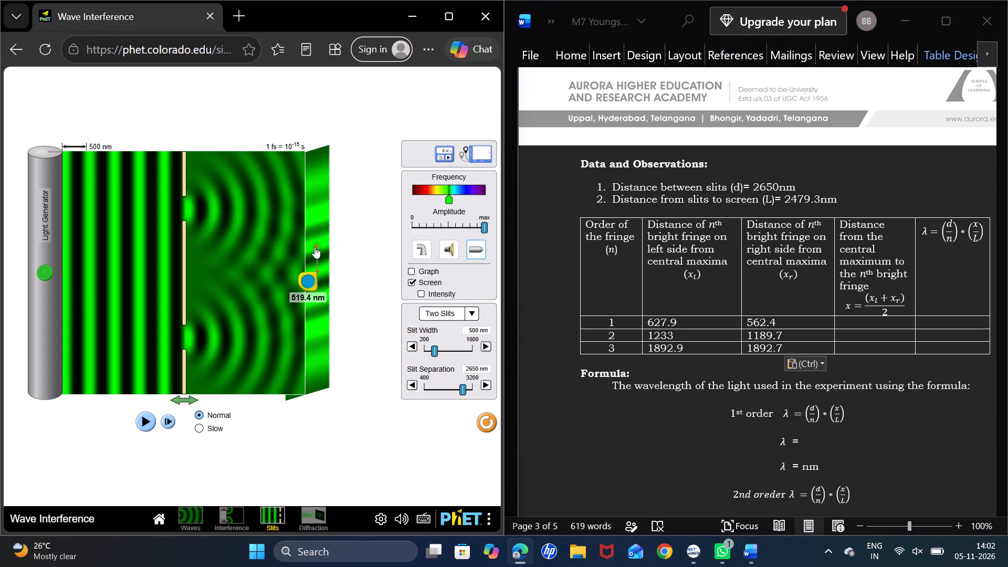
{"action": "left_click_drag", "start_coordinate": [314, 247], "coordinate": [315, 246]}
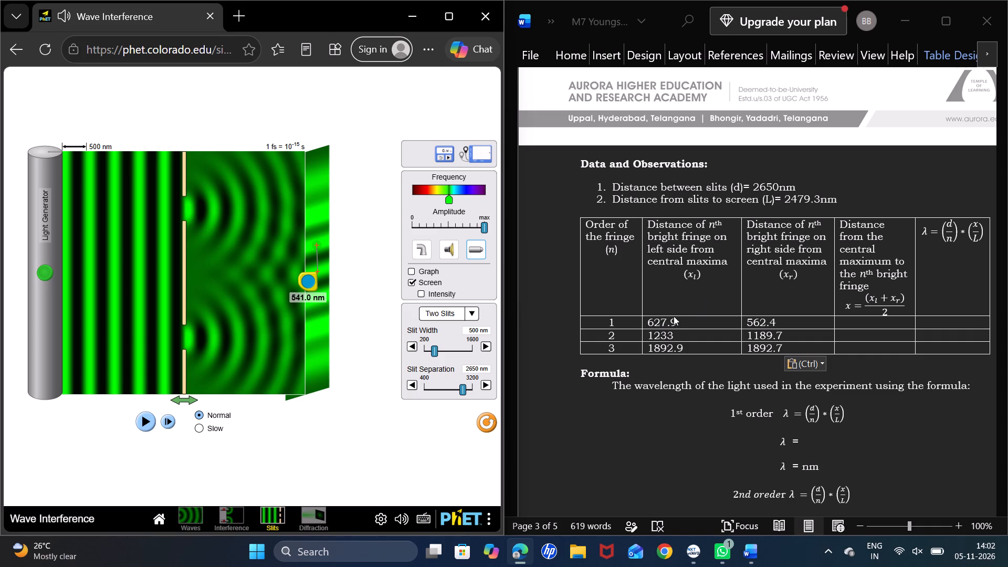
{"action": "left_click", "coordinate": [678, 316]}
{"action": "left_click", "coordinate": [678, 316]}
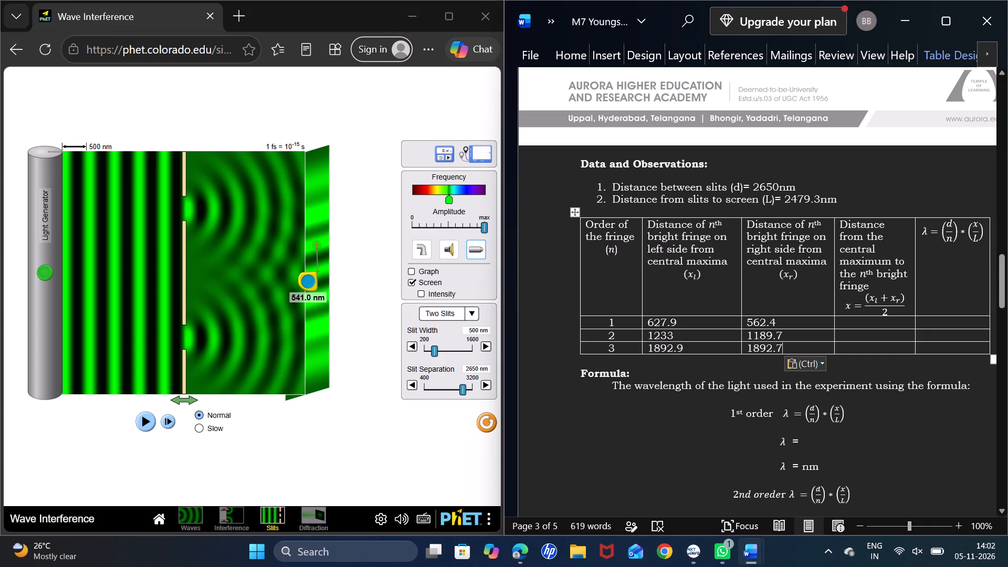
{"action": "left_click", "coordinate": [679, 321]}
{"action": "key", "text": "BackSpace"}
{"action": "key", "text": "BackSpace"}
{"action": "key", "text": "BackSpace"}
{"action": "key", "text": "BackSpace"}
{"action": "key", "text": "BackSpace"}
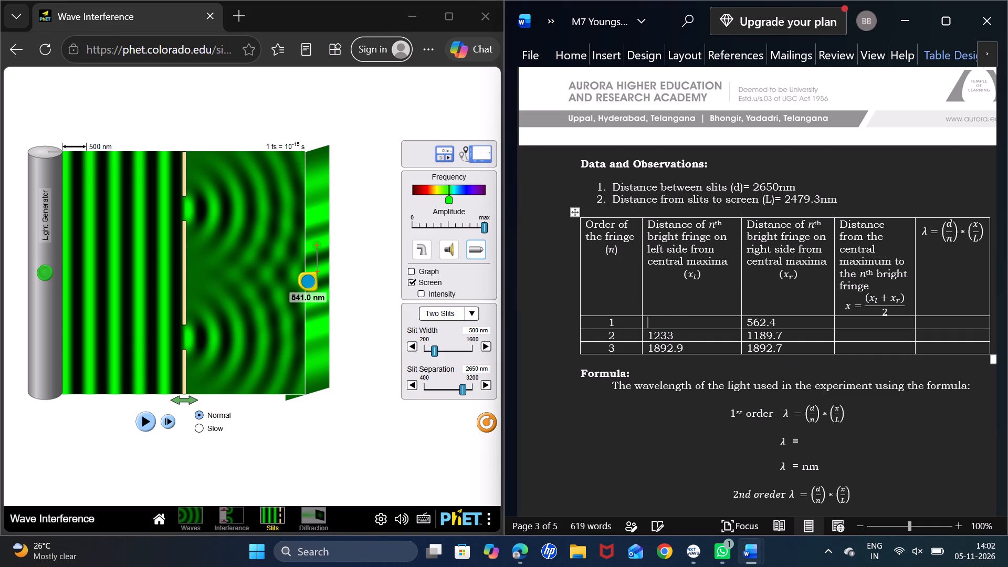
{"action": "key", "text": "5"}
{"action": "type", "text": "41"}
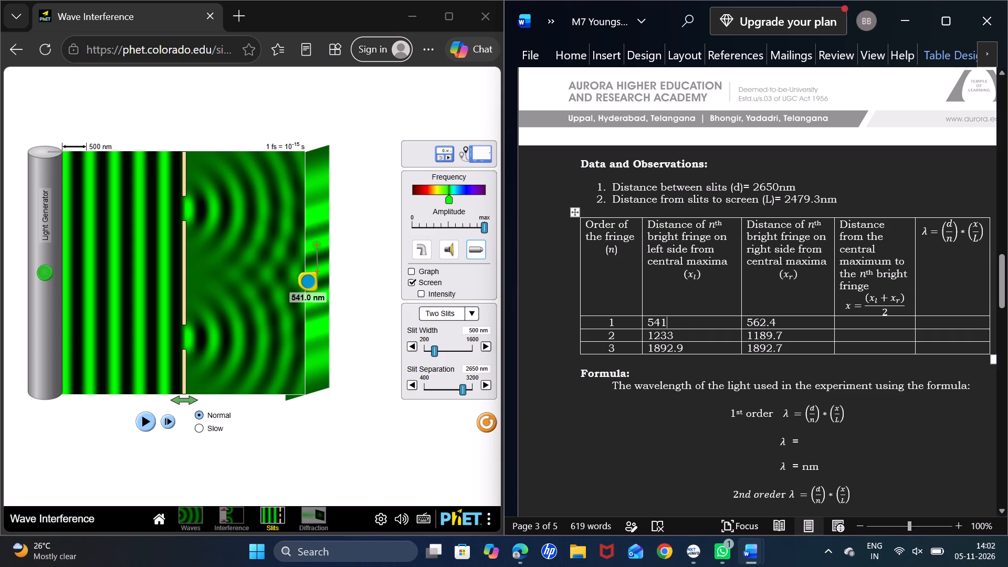
{"action": "type", "text": ".0"}
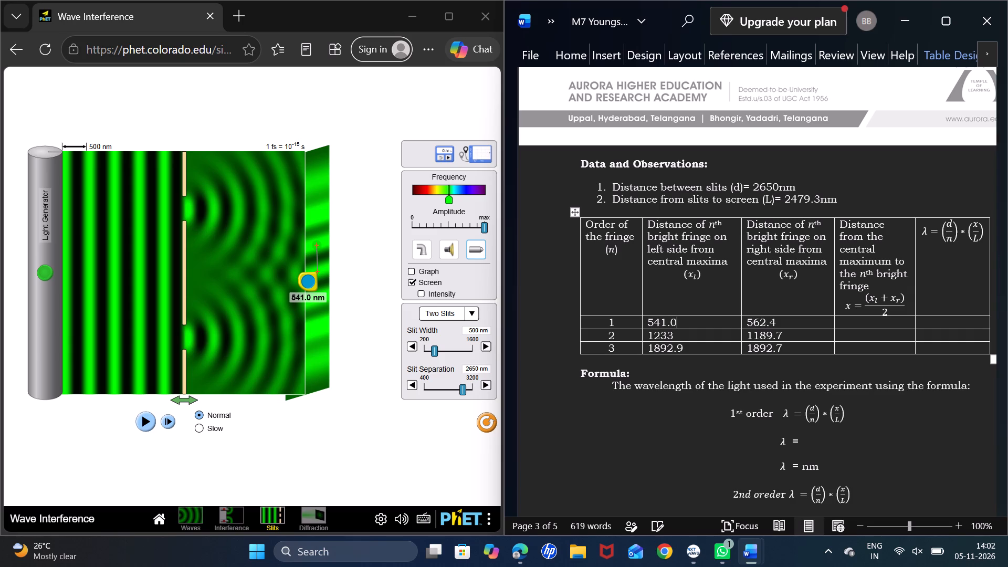
Remeasure to the second bright fringe above the central maximum, and replace order 2's x_l in the Word table with 1135.9.
{"action": "key", "text": "Down"}
{"action": "key", "text": "BackSpace"}
{"action": "key", "text": "BackSpace"}
{"action": "key", "text": "BackSpace"}
{"action": "key", "text": "BackSpace"}
{"action": "left_click_drag", "start_coordinate": [317, 245], "coordinate": [316, 217]}
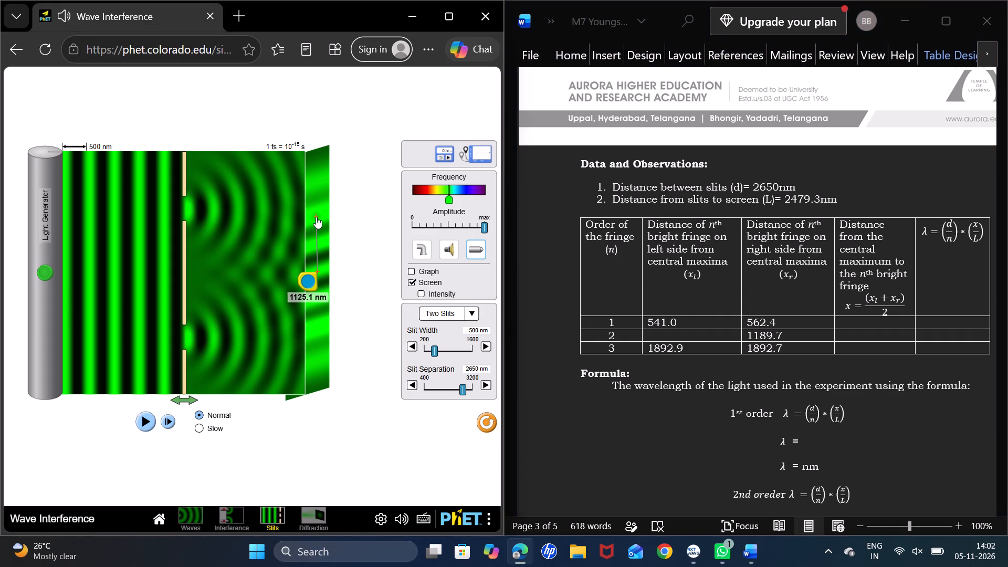
{"action": "left_click_drag", "start_coordinate": [316, 217], "coordinate": [316, 216]}
{"action": "left_click", "coordinate": [682, 334]}
{"action": "key", "text": "1"}
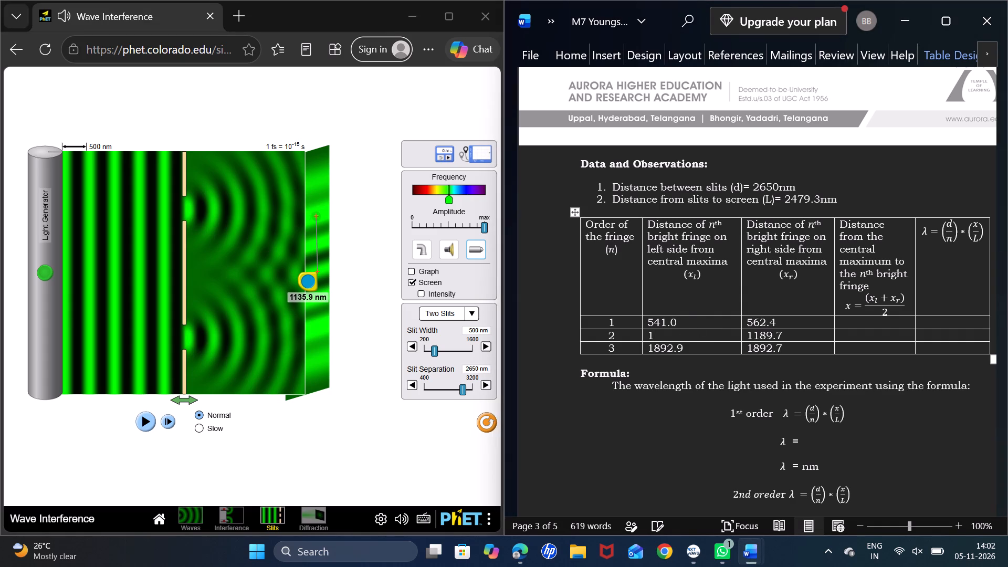
{"action": "type", "text": "13"}
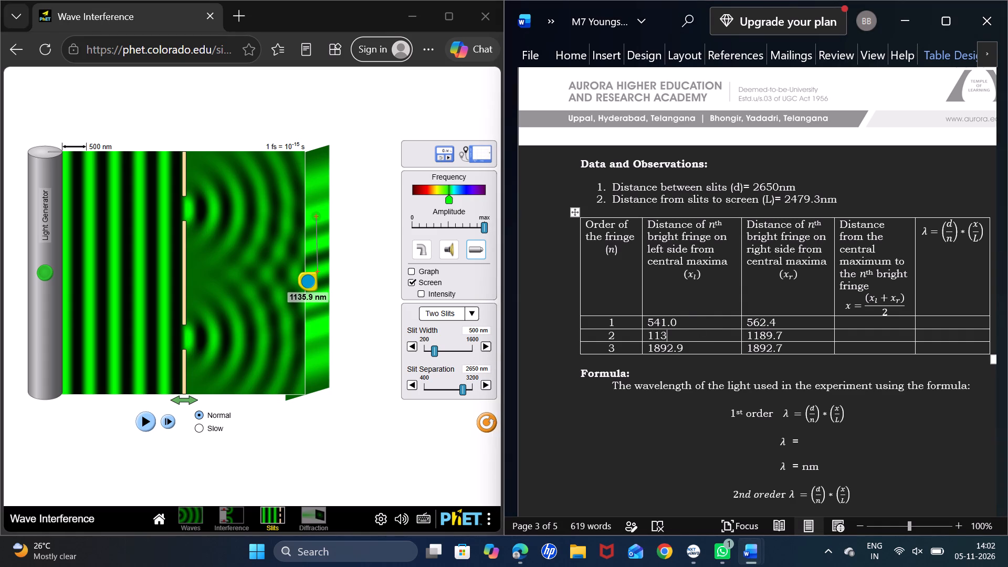
{"action": "key", "text": "5"}
{"action": "type", "text": ".9"}
Remeasure to the third bright fringe above the central maximum, and replace order 3's x_l in the Word table with 1817.2.
{"action": "left_click", "coordinate": [698, 346]}
{"action": "key", "text": "BackSpace"}
{"action": "key", "text": "BackSpace"}
{"action": "key", "text": "BackSpace"}
{"action": "key", "text": "BackSpace"}
{"action": "key", "text": "BackSpace"}
{"action": "key", "text": "BackSpace"}
{"action": "left_click_drag", "start_coordinate": [316, 215], "coordinate": [318, 191]}
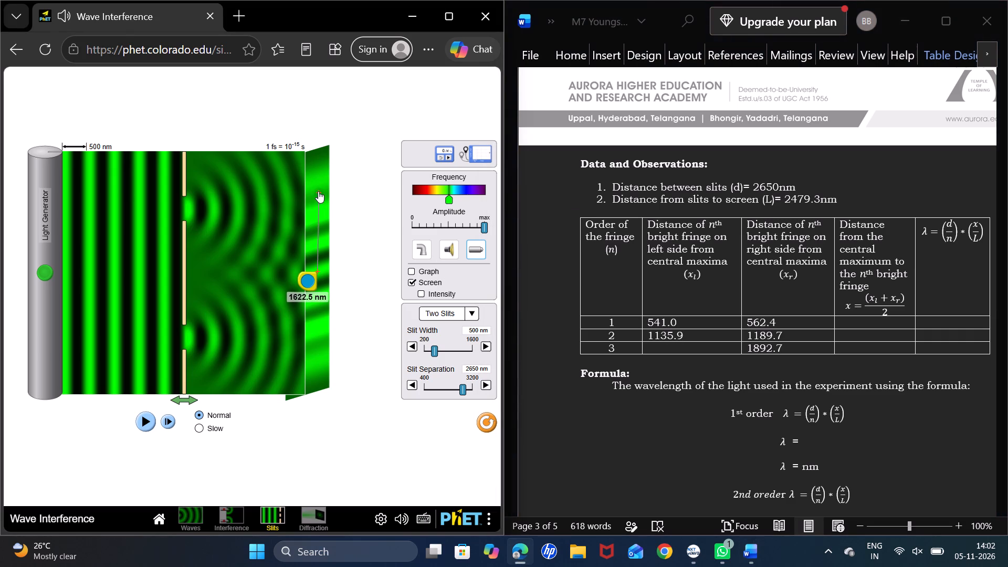
{"action": "left_click_drag", "start_coordinate": [318, 191], "coordinate": [316, 182]}
{"action": "left_click", "coordinate": [677, 349]}
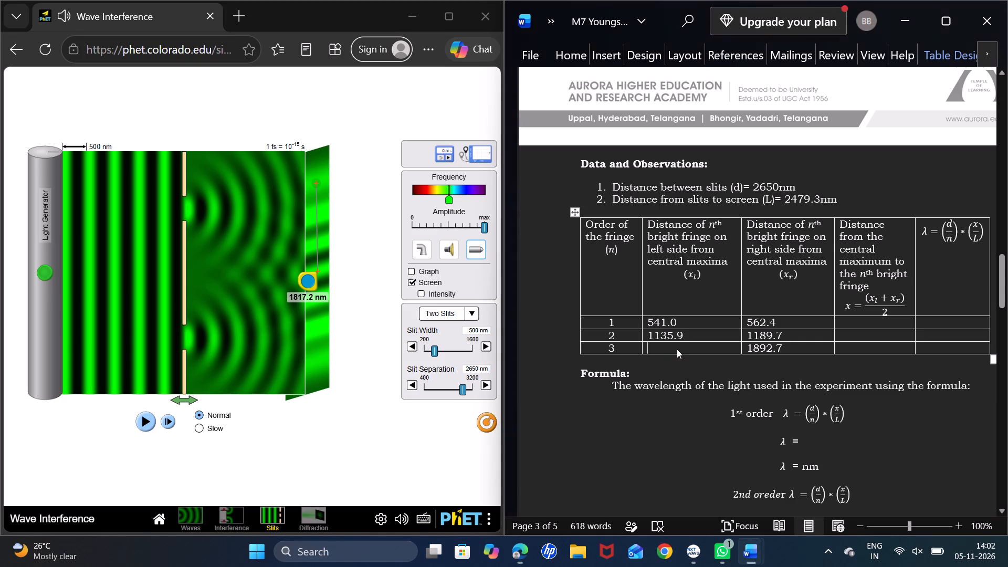
{"action": "type", "text": "18"}
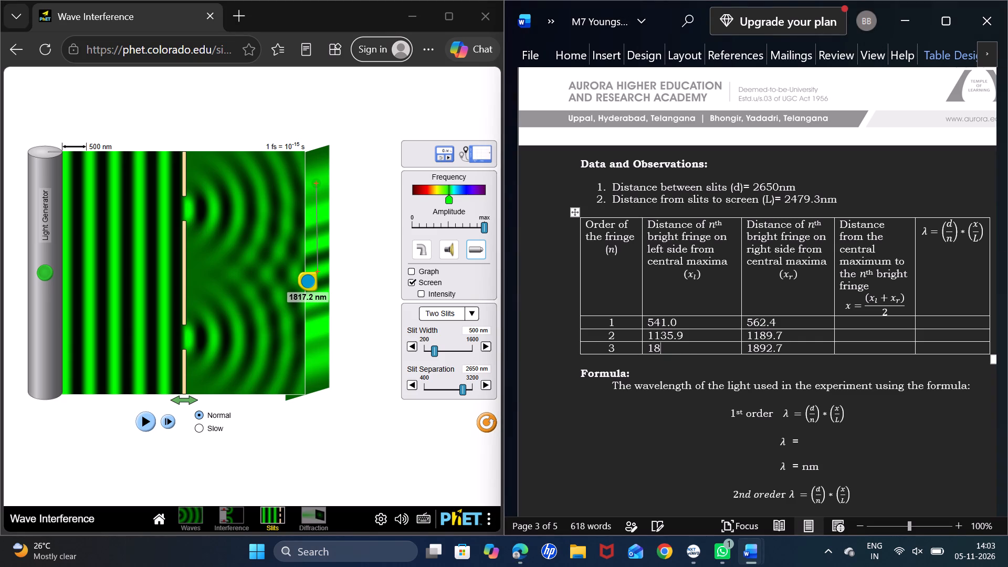
{"action": "type", "text": "17"}
{"action": "key", "text": "period"}
{"action": "key", "text": "2"}
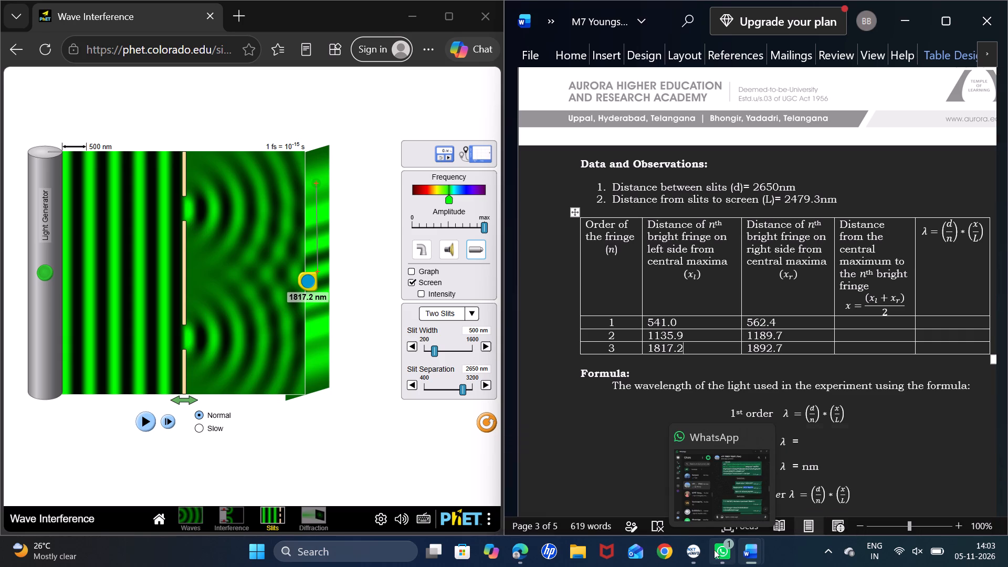
Find and open the Windows Calculator app.
{"action": "left_click", "coordinate": [253, 553]}
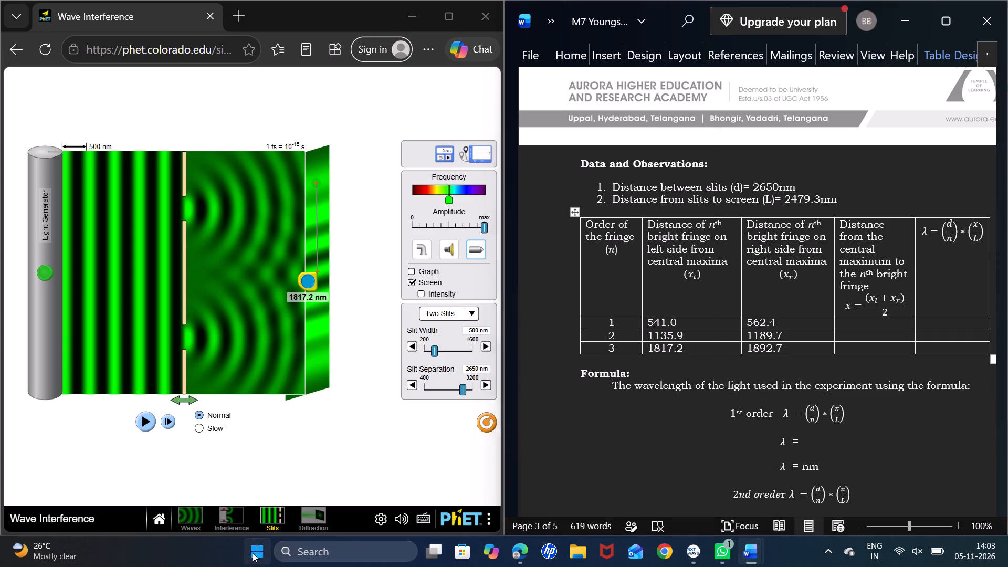
{"action": "left_click", "coordinate": [355, 556]}
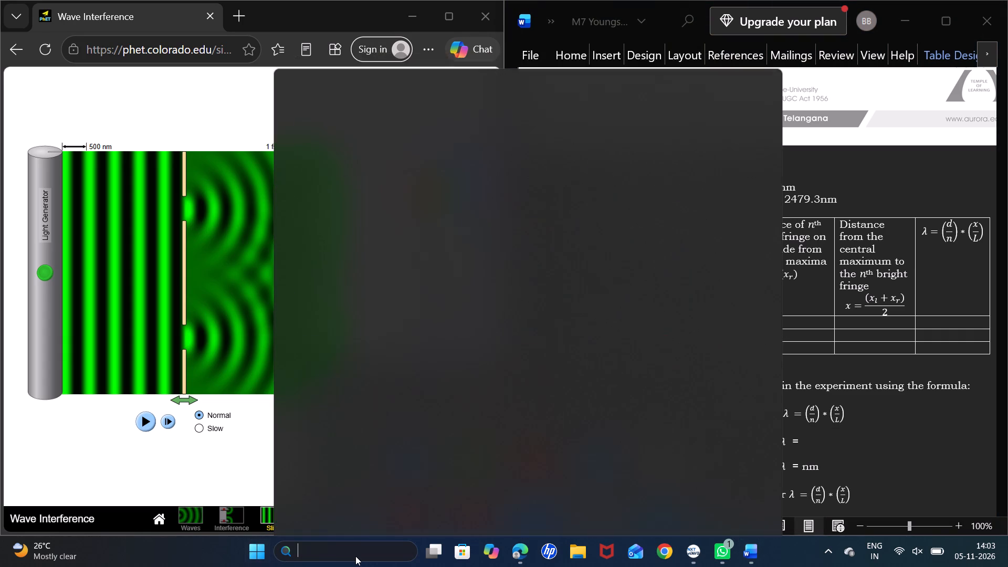
{"action": "type", "text": "CALCULATOR"}
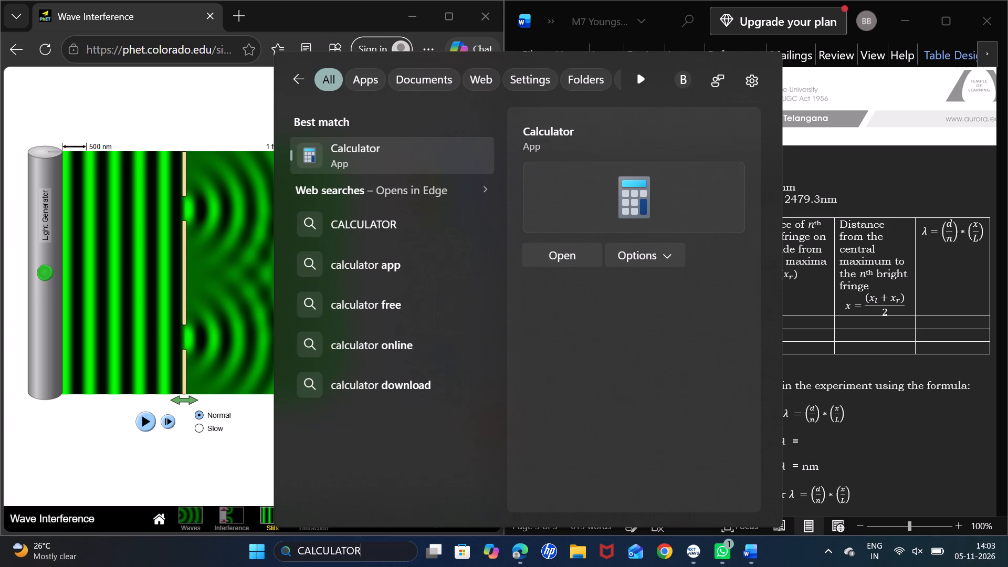
{"action": "key", "text": "space"}
{"action": "type", "text": "shortcut"}
{"action": "key", "text": "Return"}
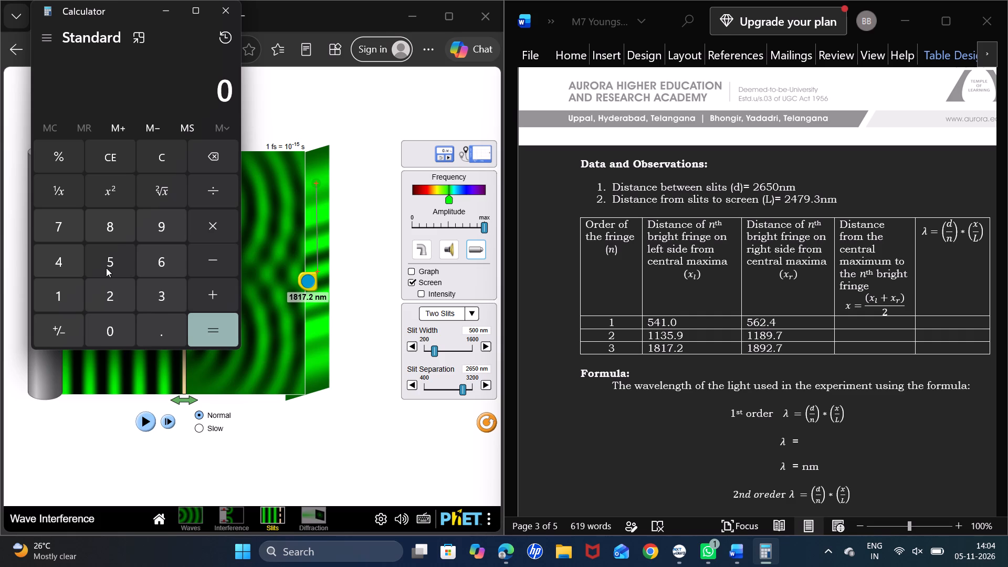
Calculate order 1's average fringe distance in Calculator by adding 541 and 562.4 and dividing the sum by 2.
{"action": "left_click", "coordinate": [106, 268]}
{"action": "left_click", "coordinate": [60, 270]}
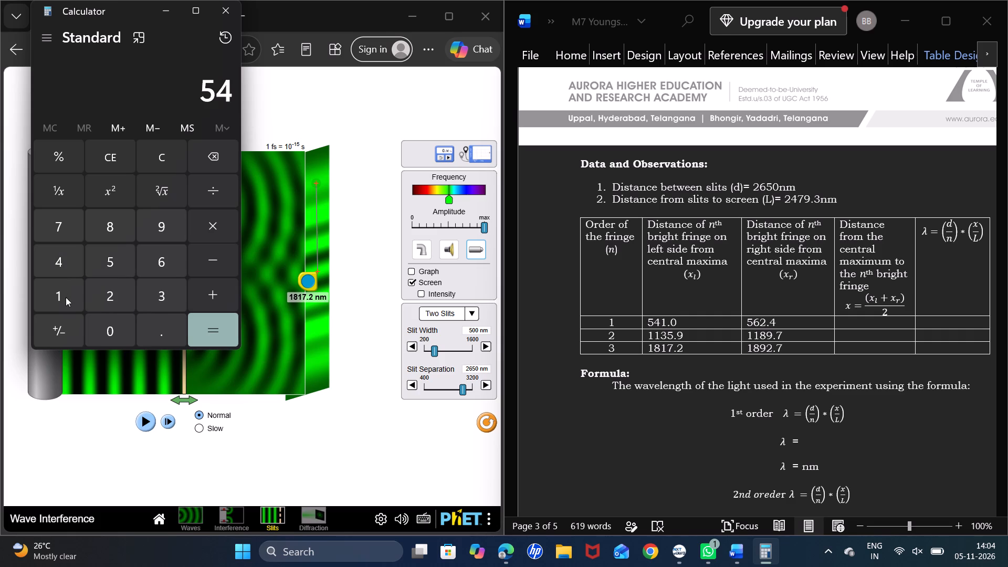
{"action": "left_click", "coordinate": [66, 297]}
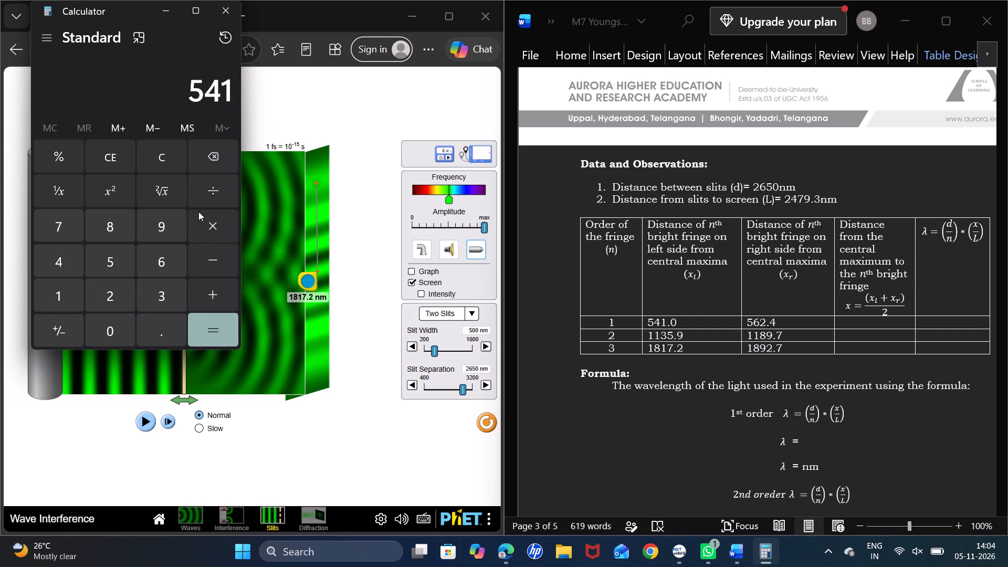
{"action": "left_click", "coordinate": [209, 287]}
{"action": "left_click", "coordinate": [116, 260]}
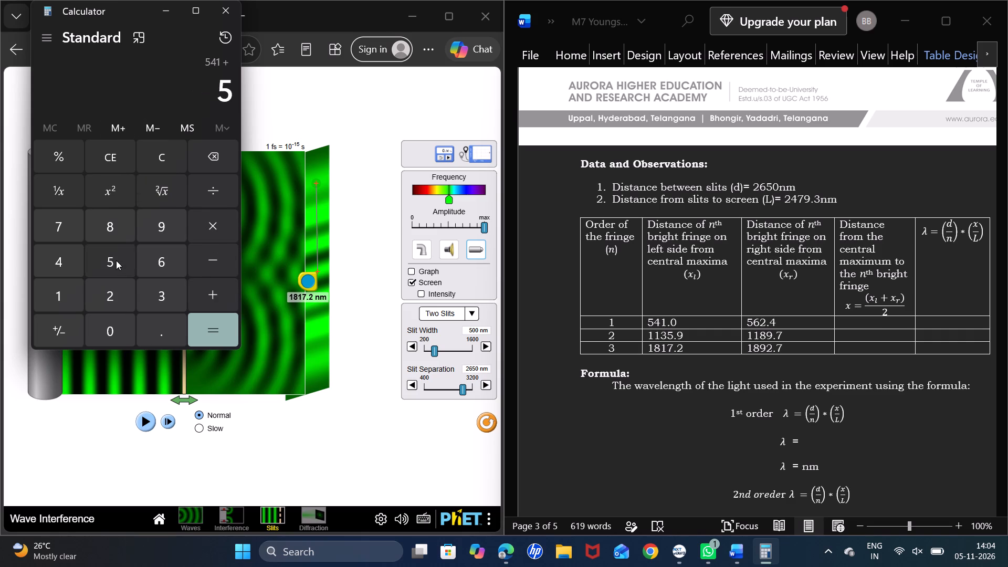
{"action": "left_click", "coordinate": [148, 257]}
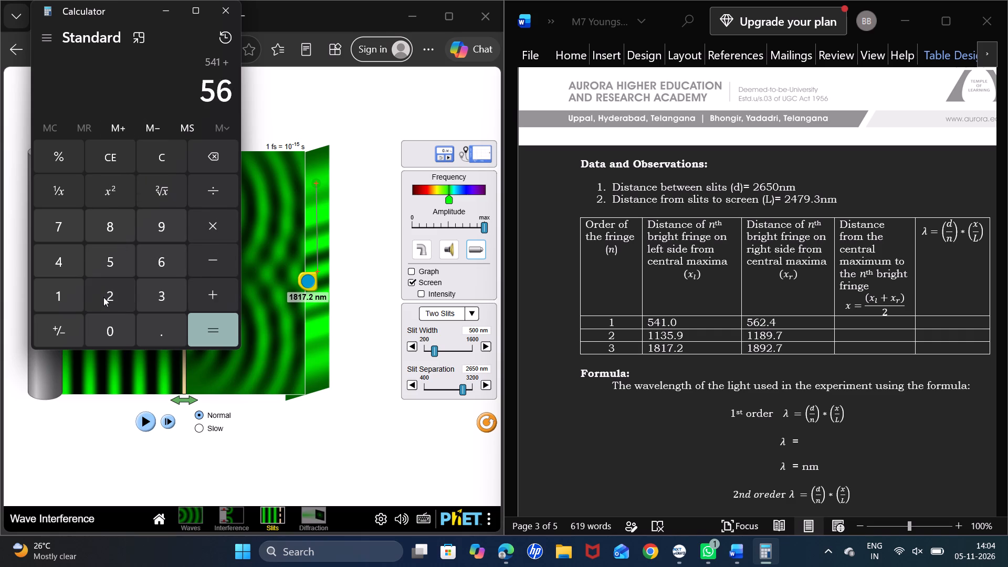
{"action": "left_click", "coordinate": [104, 297]}
{"action": "left_click", "coordinate": [151, 329]}
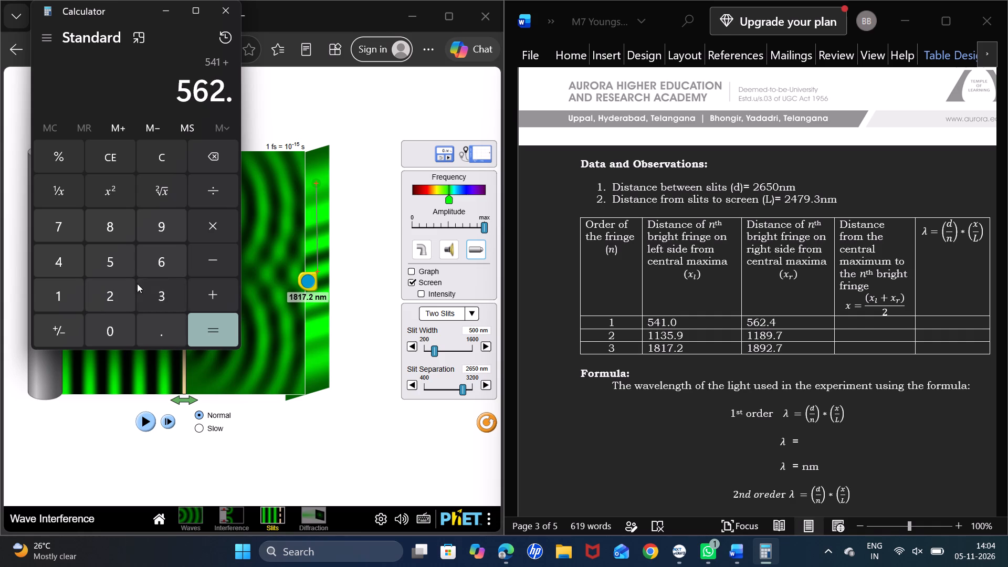
{"action": "left_click", "coordinate": [64, 262]}
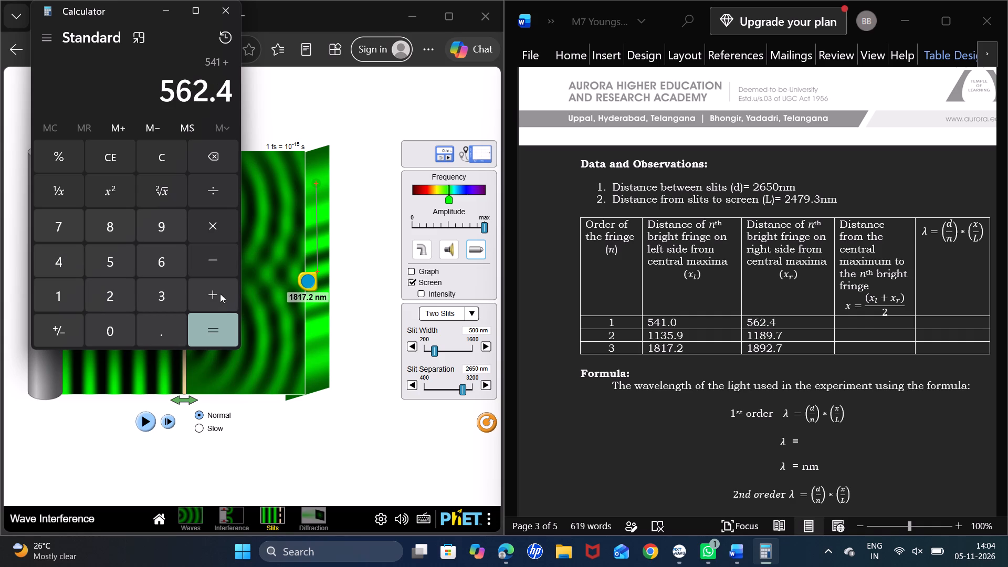
{"action": "left_click", "coordinate": [223, 323]}
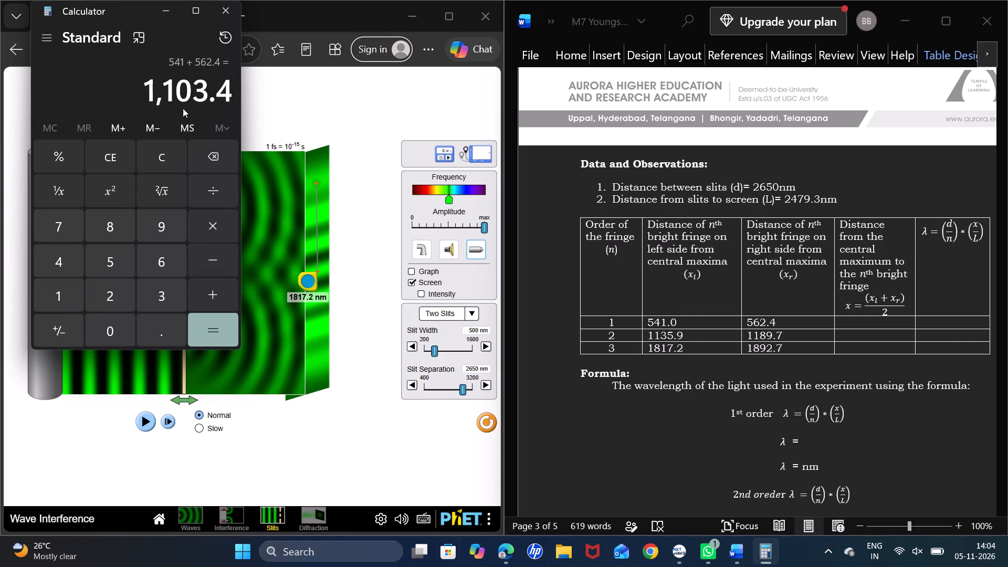
{"action": "left_click", "coordinate": [213, 194]}
{"action": "left_click", "coordinate": [110, 290]}
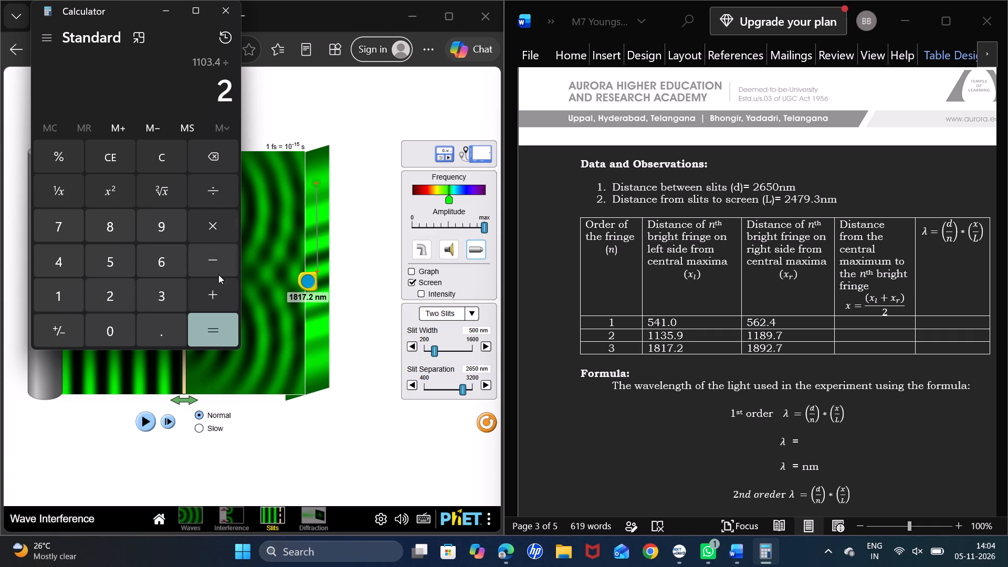
{"action": "left_click", "coordinate": [223, 341]}
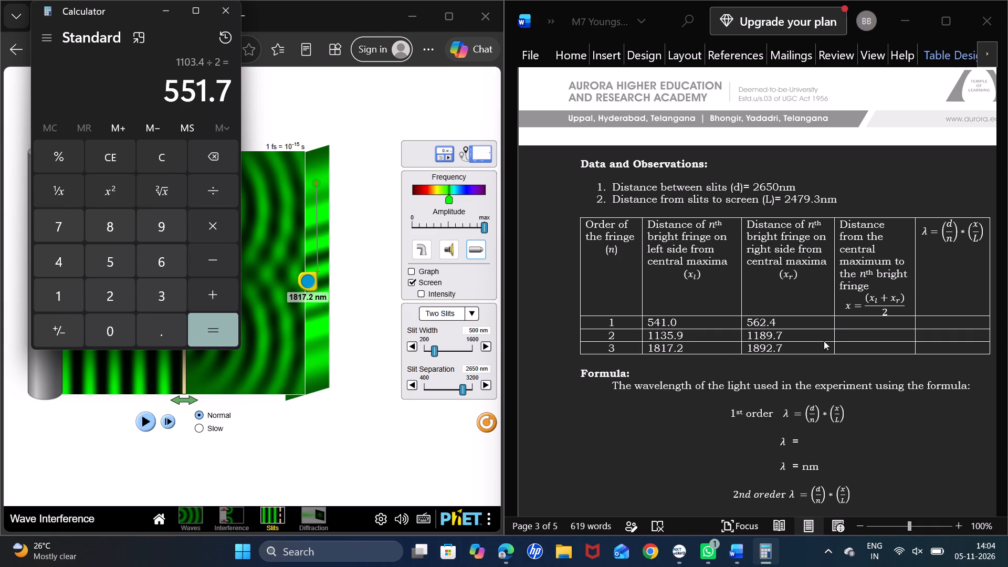
Enter 551.7 in order 1's x cell of the Word table, moving it out of order 3's x_l cell and keeping 1817.2 there.
{"action": "left_click", "coordinate": [849, 321]}
{"action": "type", "text": "551"}
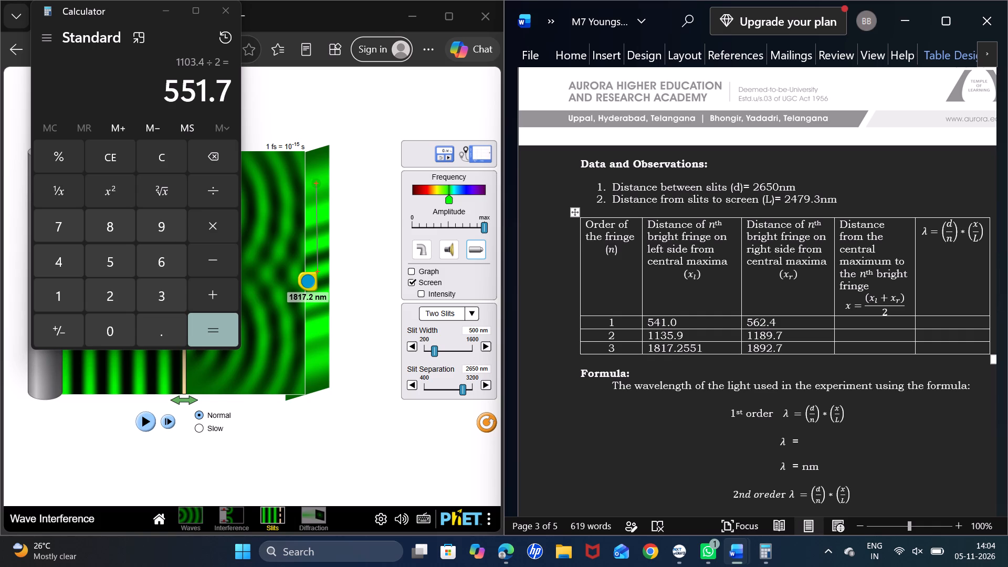
{"action": "type", "text": ".7"}
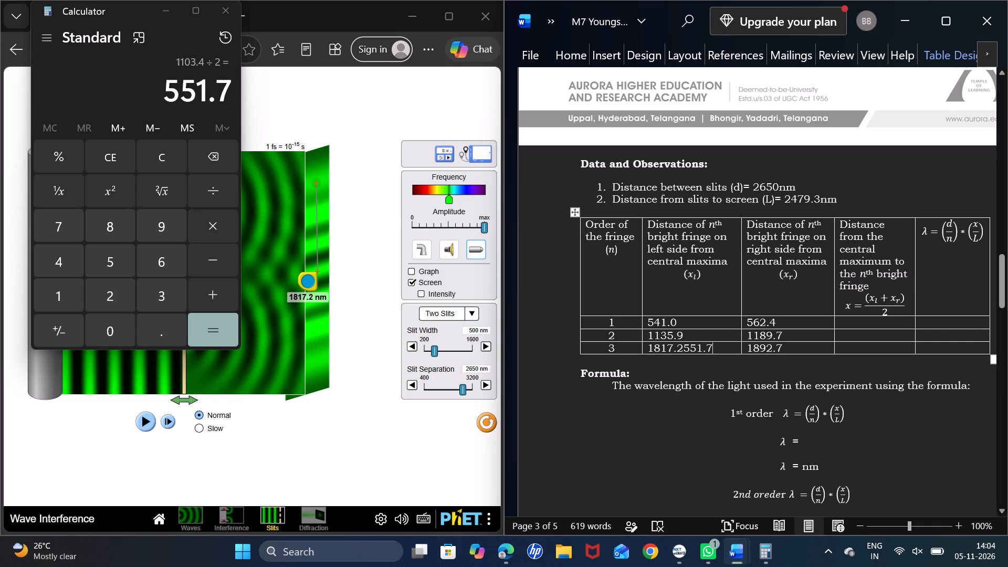
{"action": "left_click_drag", "start_coordinate": [716, 352], "coordinate": [679, 351]}
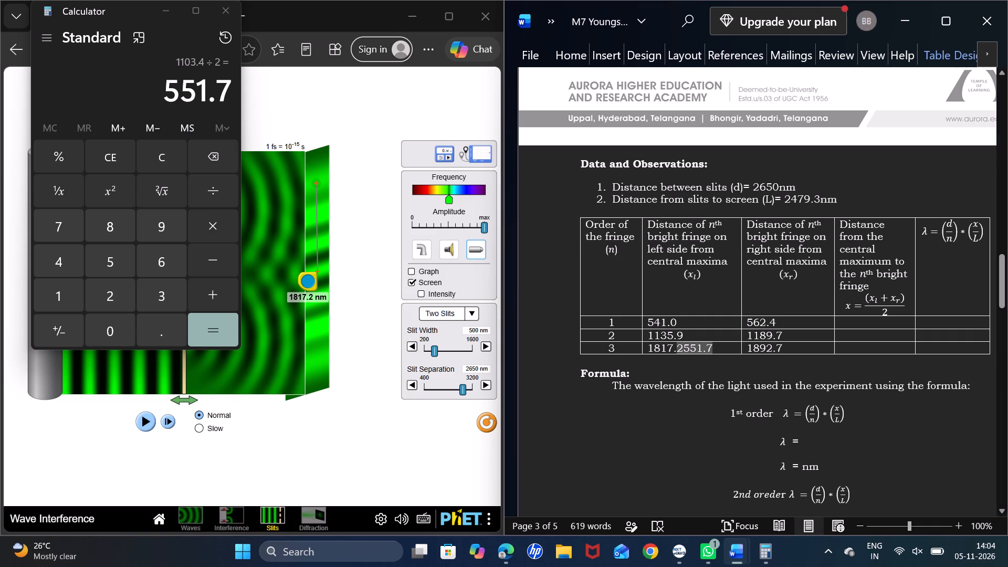
{"action": "left_click_drag", "start_coordinate": [679, 351], "coordinate": [682, 351]}
{"action": "key", "text": "ctrl+c"}
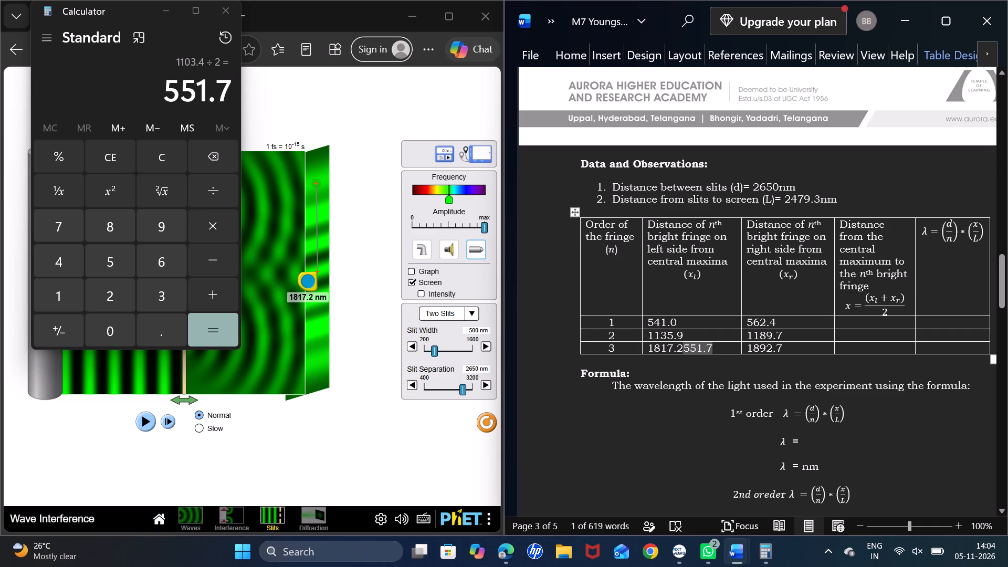
{"action": "key", "text": "BackSpace"}
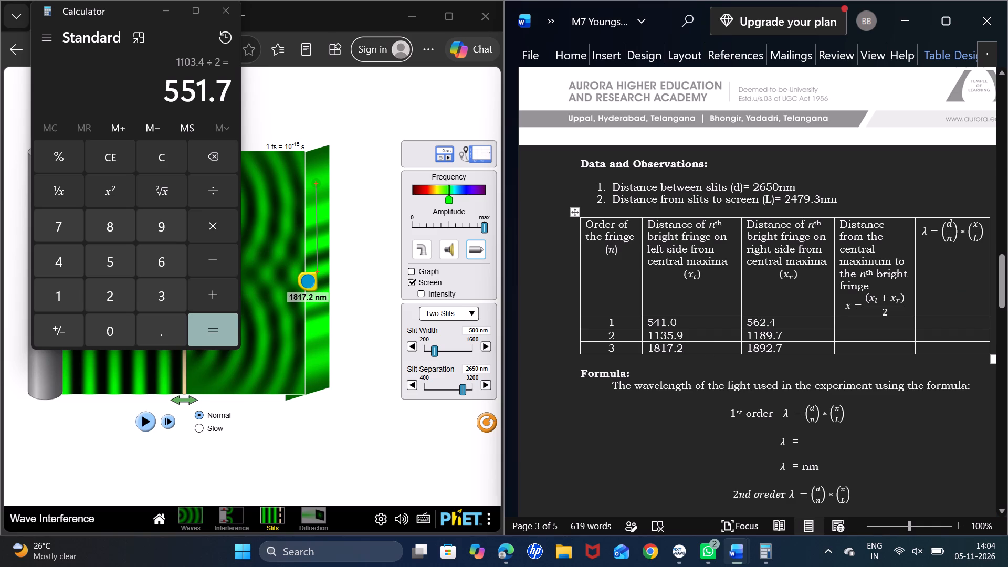
{"action": "left_click", "coordinate": [855, 323]}
{"action": "key", "text": "ctrl+v"}
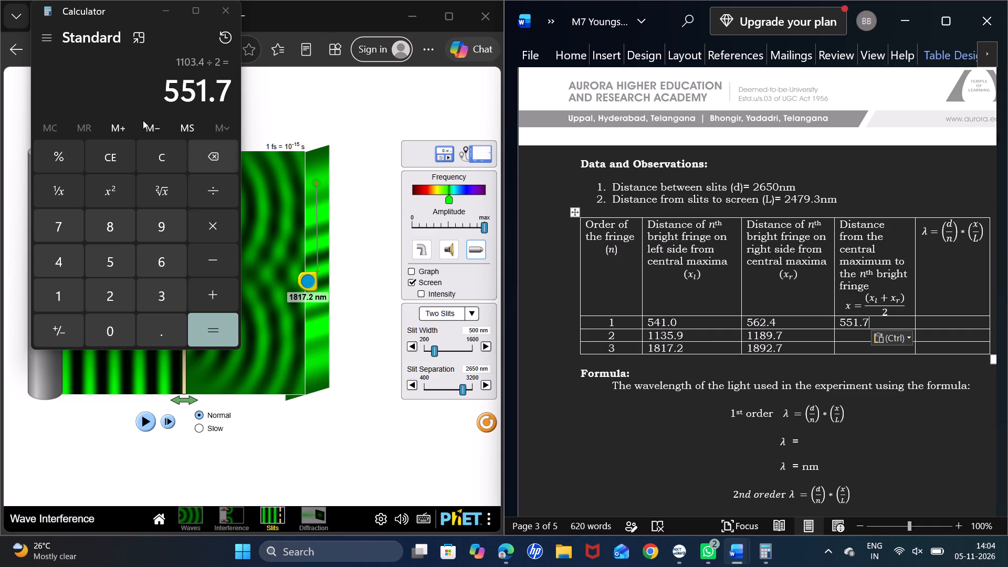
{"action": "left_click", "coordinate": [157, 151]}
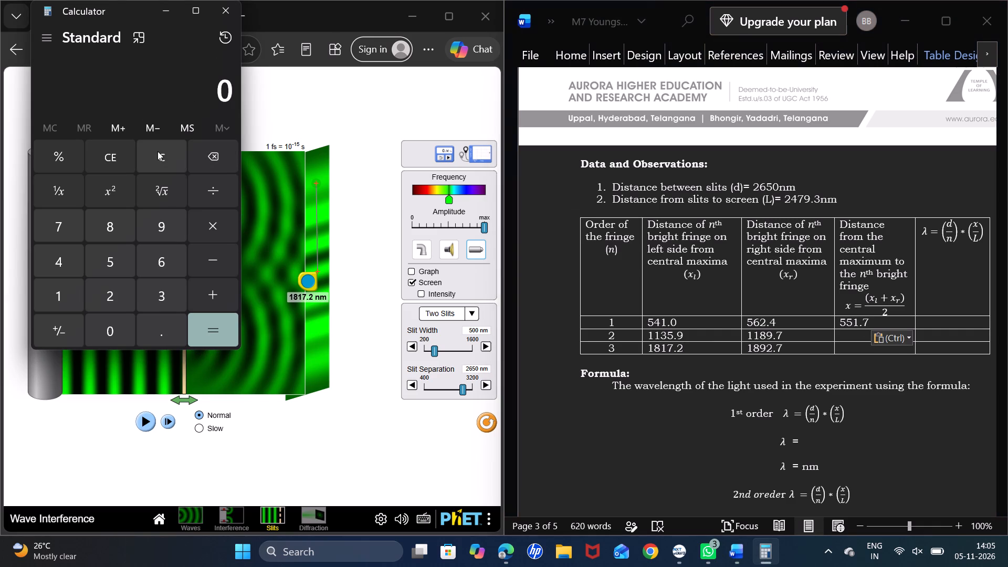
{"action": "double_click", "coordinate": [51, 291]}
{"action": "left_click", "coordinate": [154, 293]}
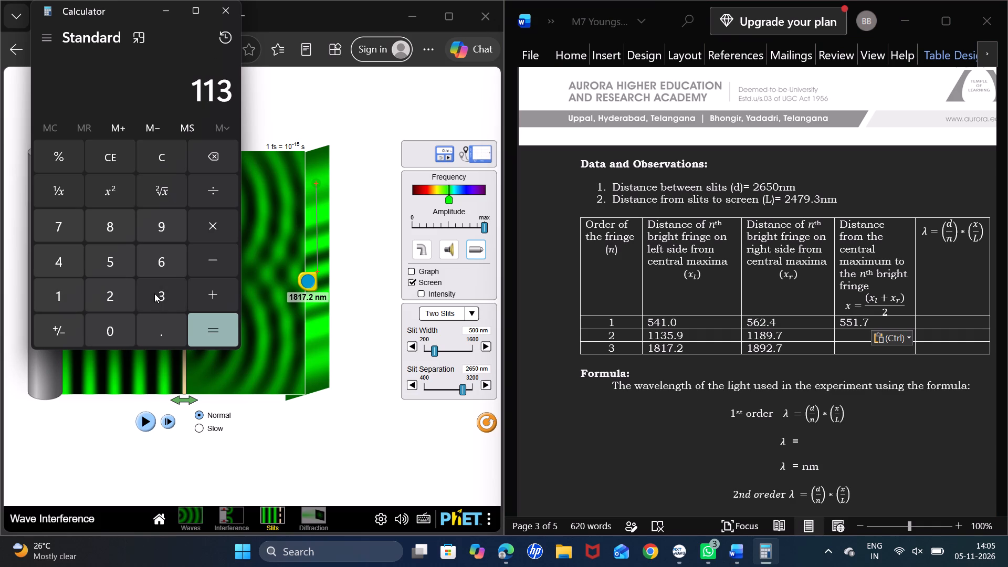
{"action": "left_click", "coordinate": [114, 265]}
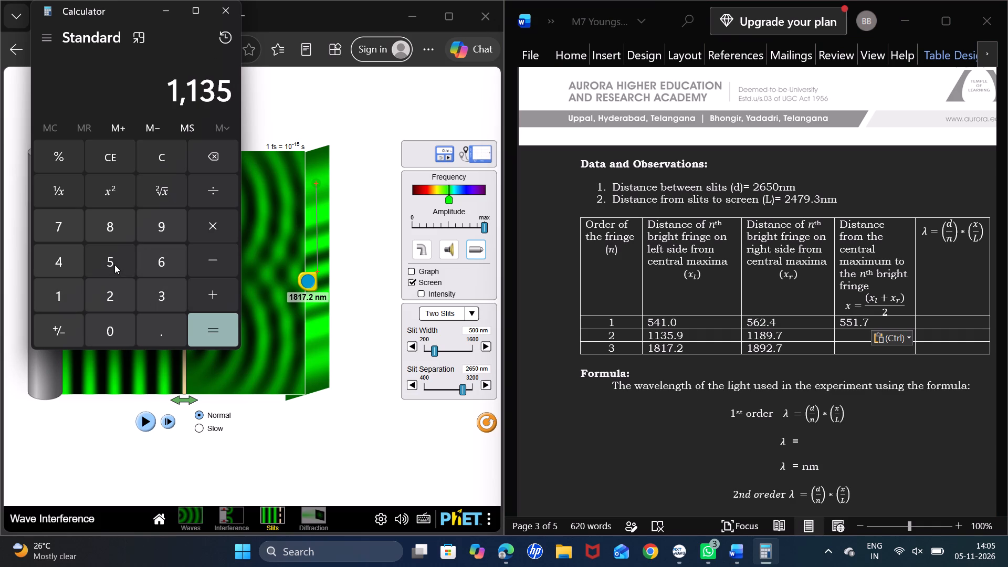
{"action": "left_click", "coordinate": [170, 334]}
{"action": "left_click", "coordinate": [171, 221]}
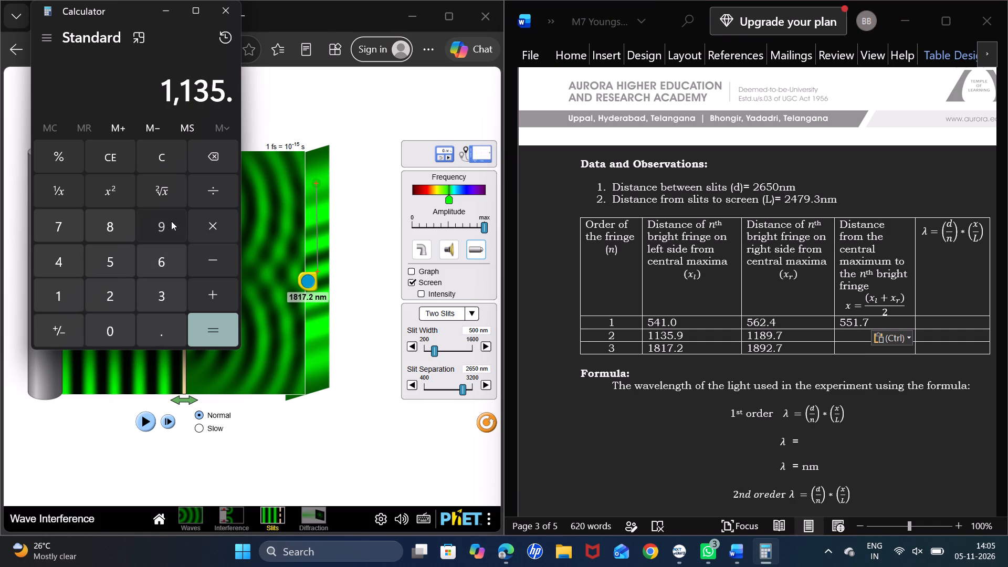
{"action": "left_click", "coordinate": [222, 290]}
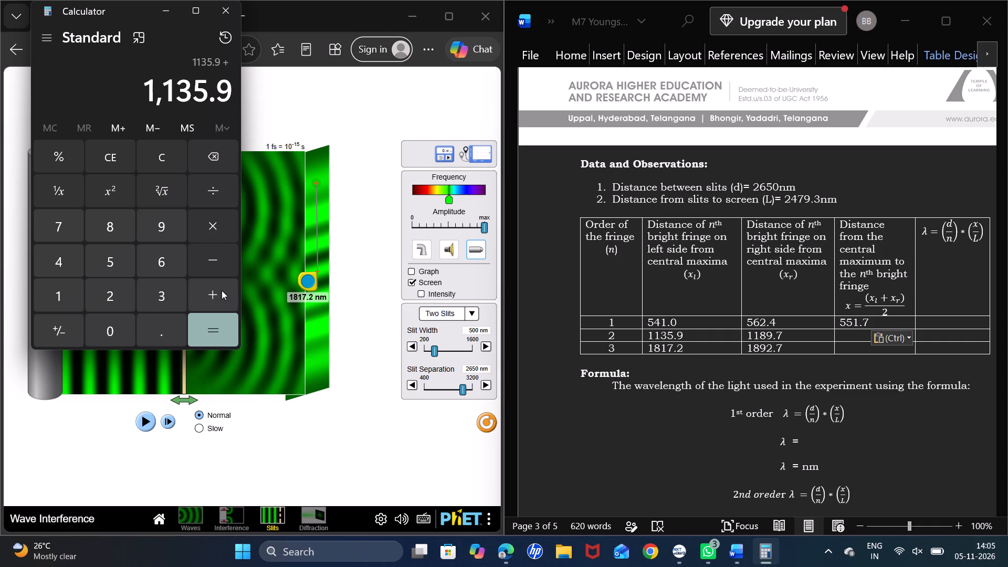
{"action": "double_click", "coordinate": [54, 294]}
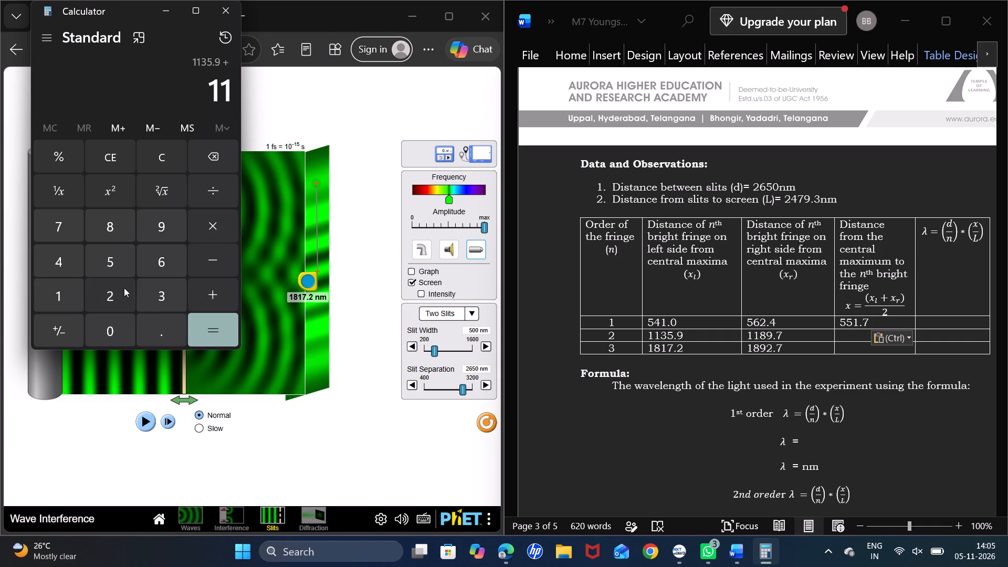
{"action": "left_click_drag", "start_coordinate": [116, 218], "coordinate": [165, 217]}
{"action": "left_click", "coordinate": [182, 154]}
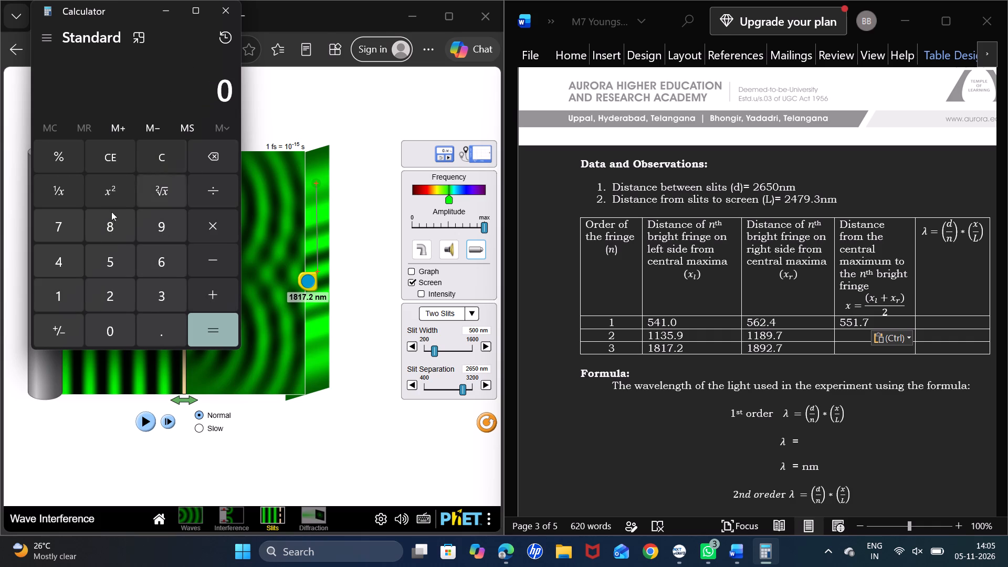
Calculate order 2's average fringe distance in Calculator by adding 1135.9 and 1189.7 and dividing the sum by 2.
{"action": "left_click", "coordinate": [76, 289]}
{"action": "left_click", "coordinate": [76, 289]}
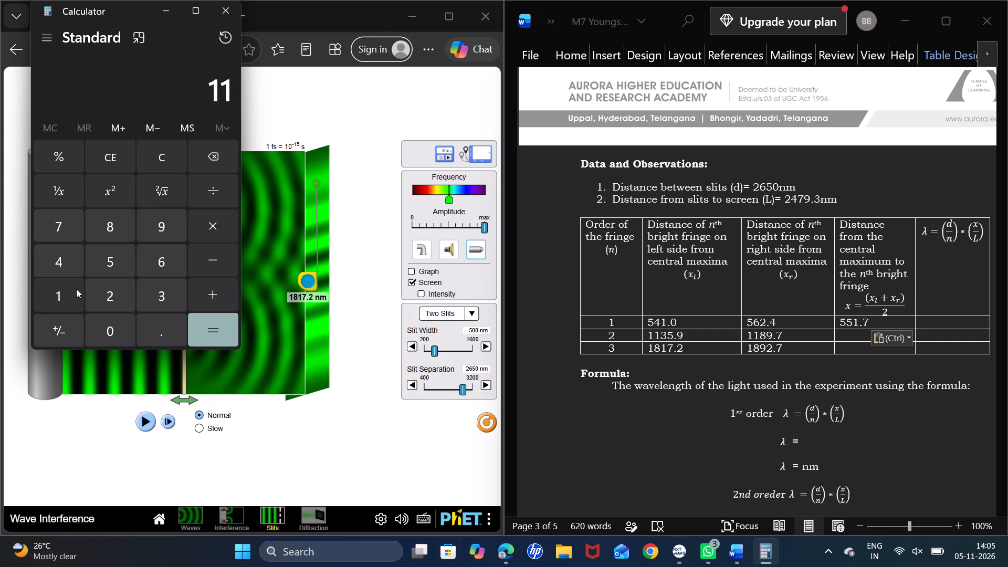
{"action": "left_click", "coordinate": [156, 285]}
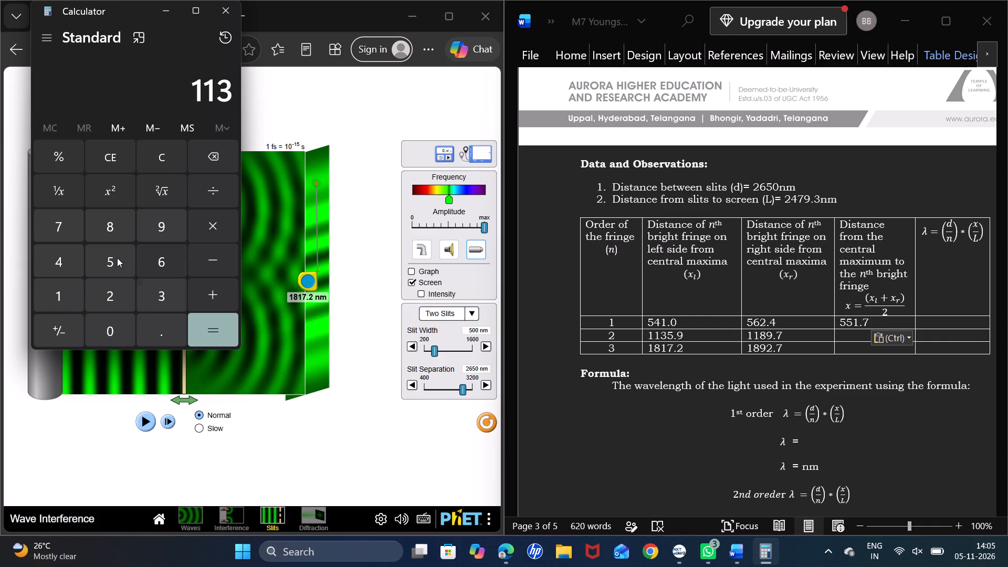
{"action": "left_click", "coordinate": [106, 254]}
{"action": "left_click", "coordinate": [166, 320]}
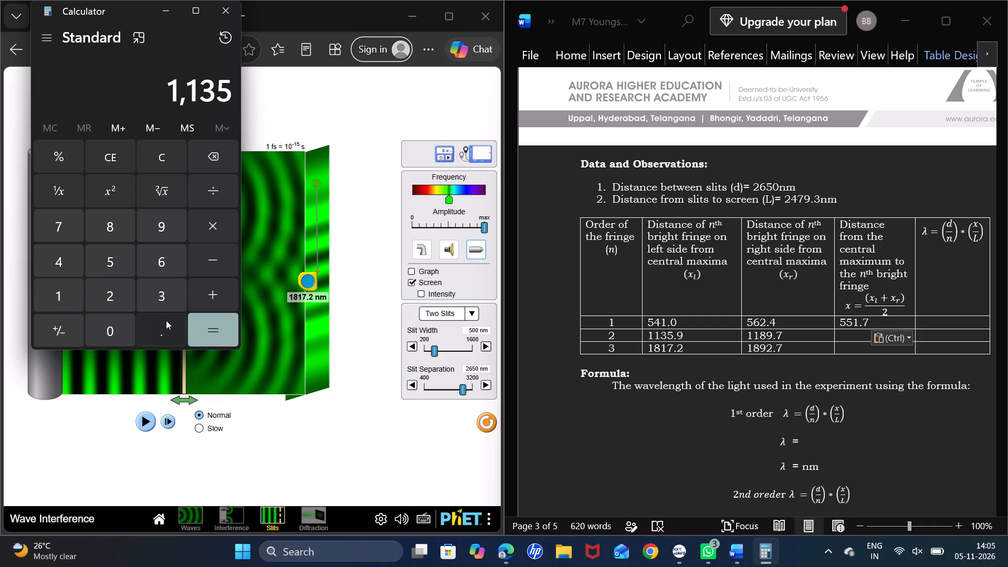
{"action": "left_click", "coordinate": [154, 215]}
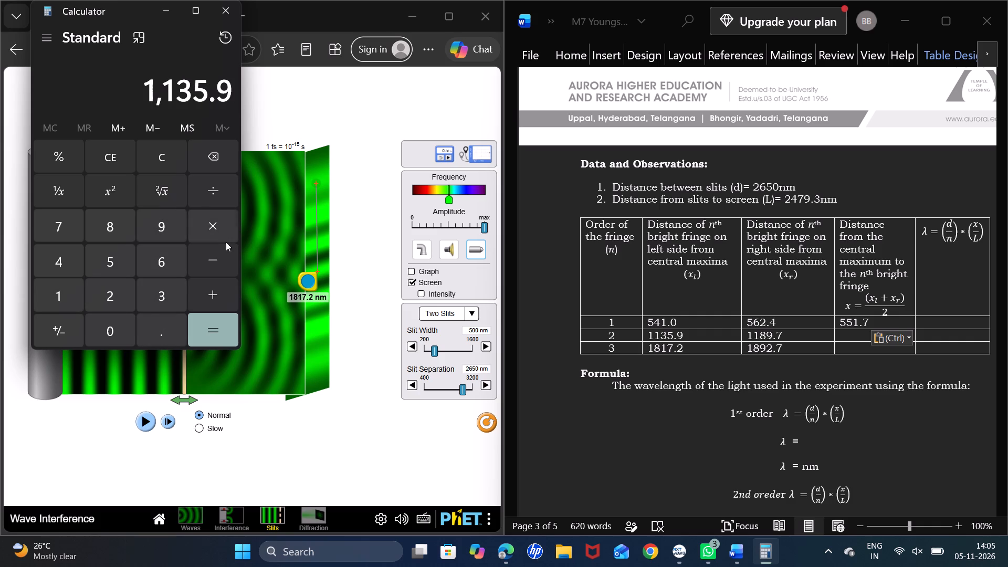
{"action": "left_click", "coordinate": [214, 292]}
{"action": "left_click", "coordinate": [69, 288]}
{"action": "left_click", "coordinate": [69, 288]}
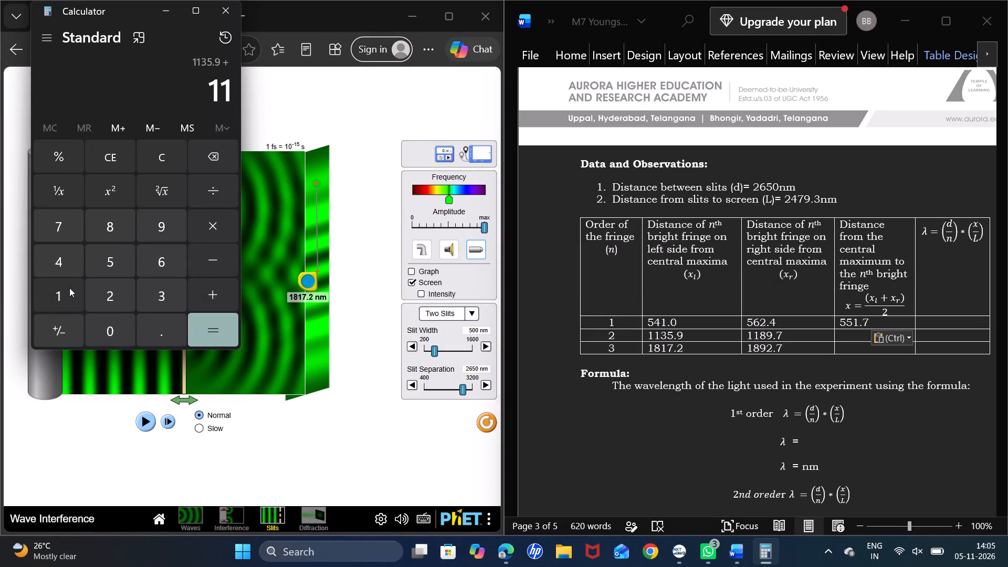
{"action": "left_click", "coordinate": [117, 228]}
{"action": "left_click", "coordinate": [144, 227]}
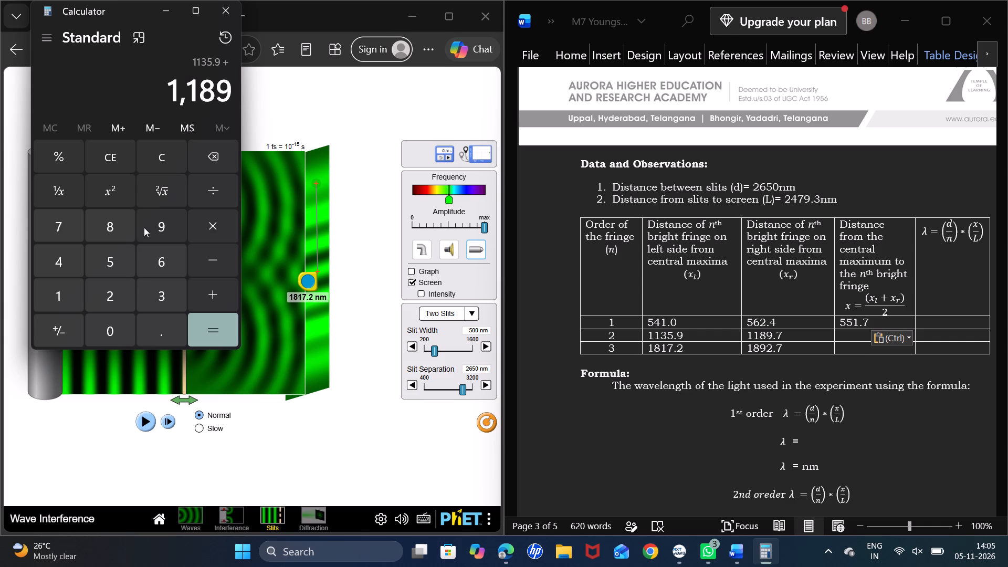
{"action": "left_click", "coordinate": [168, 330]}
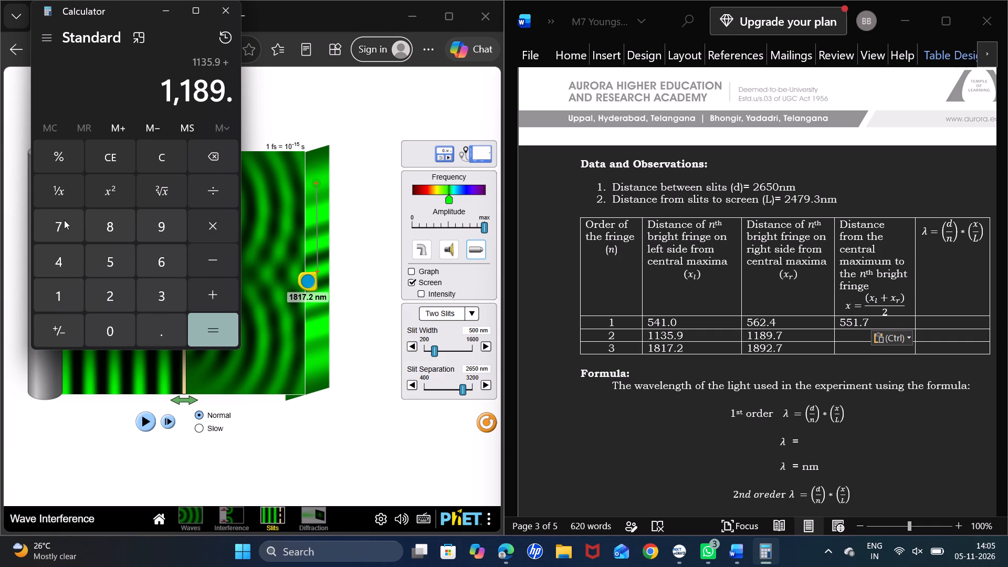
{"action": "left_click", "coordinate": [64, 220]}
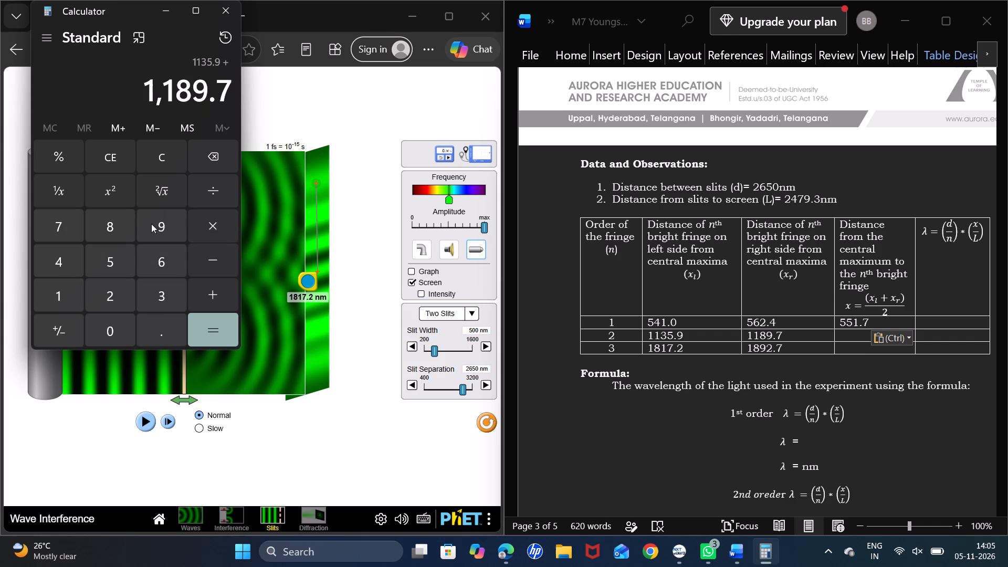
{"action": "left_click", "coordinate": [203, 330]}
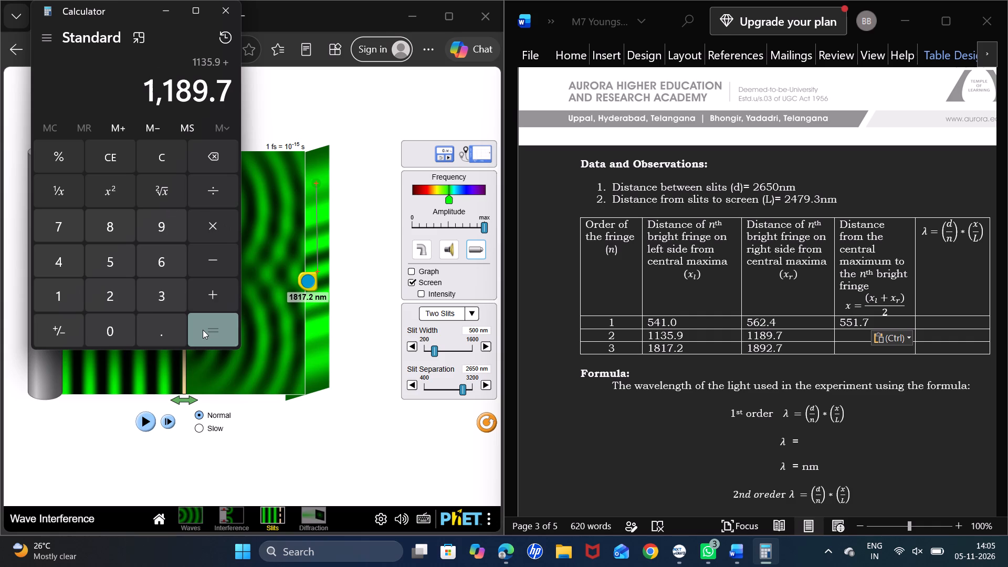
{"action": "left_click", "coordinate": [224, 195]}
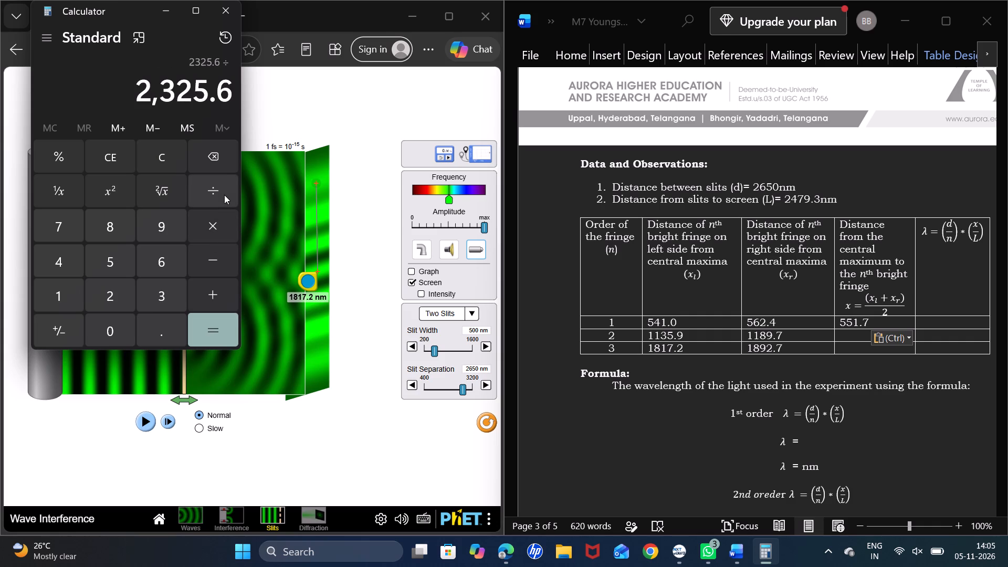
{"action": "left_click", "coordinate": [100, 310]}
{"action": "left_click", "coordinate": [199, 329]}
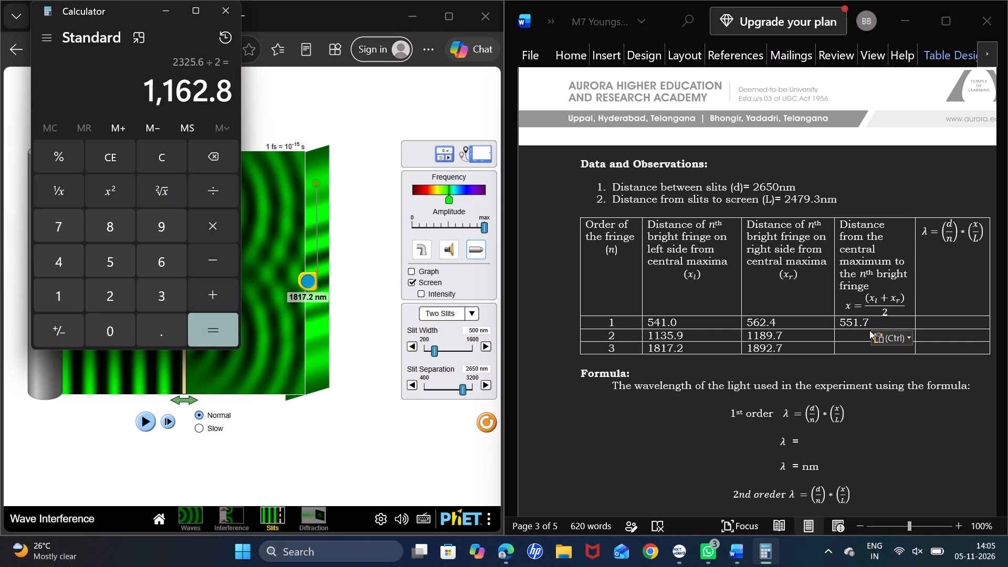
Enter 1162.8 in order 2's x cell of the Word table.
{"action": "left_click", "coordinate": [854, 328]}
{"action": "left_click", "coordinate": [853, 334]}
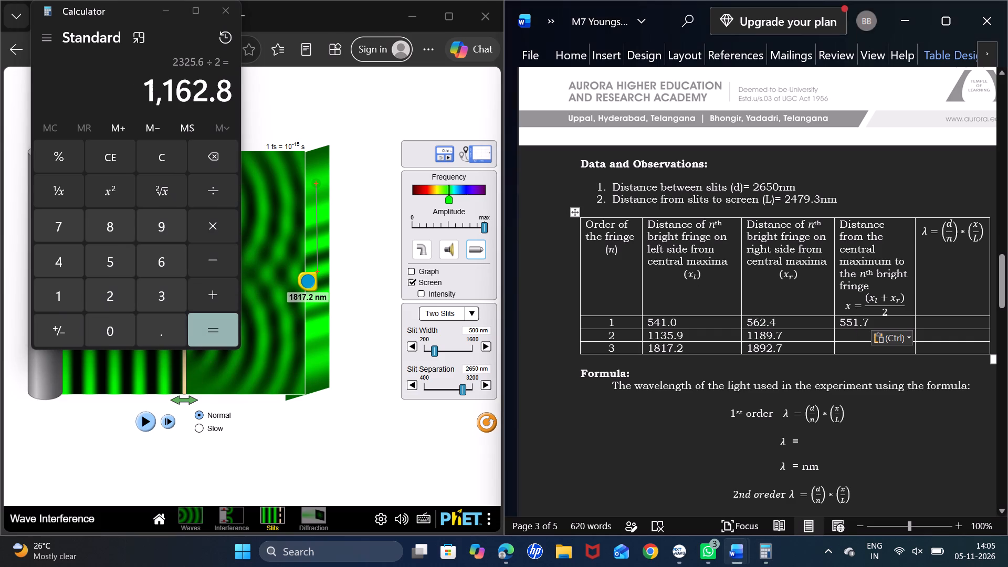
{"action": "key", "text": "1"}
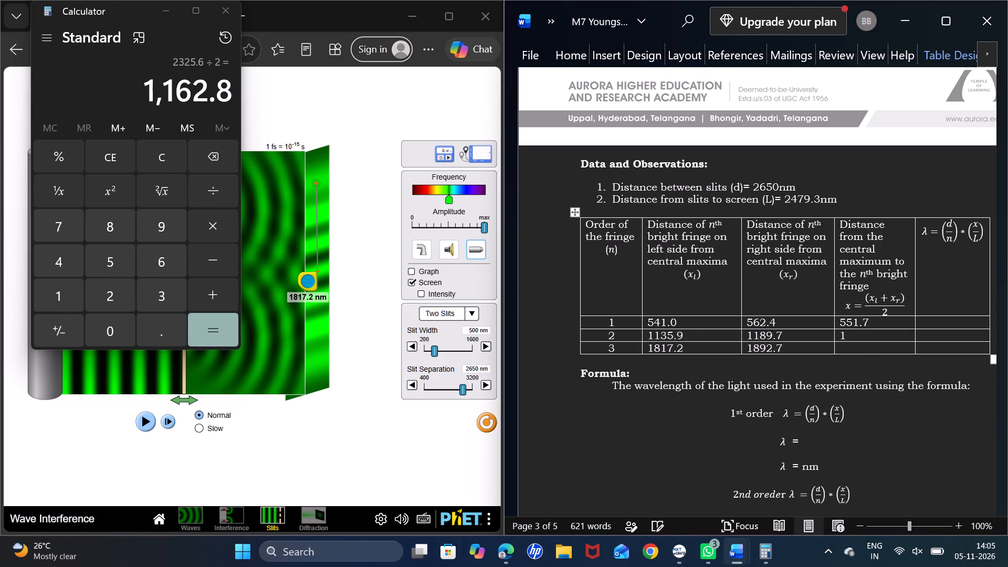
{"action": "key", "text": "1"}
{"action": "type", "text": "62"}
{"action": "type", "text": ".8"}
Calculate order 3's average fringe distance in Calculator by adding 1817.2 and 1892.7 and dividing the sum by 2.
{"action": "left_click", "coordinate": [883, 344]}
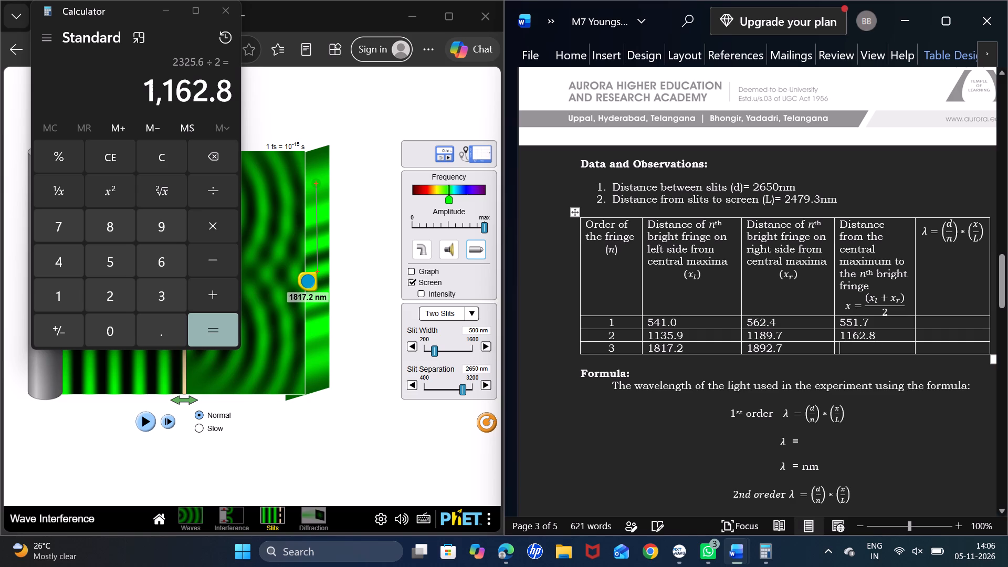
{"action": "left_click", "coordinate": [166, 157]}
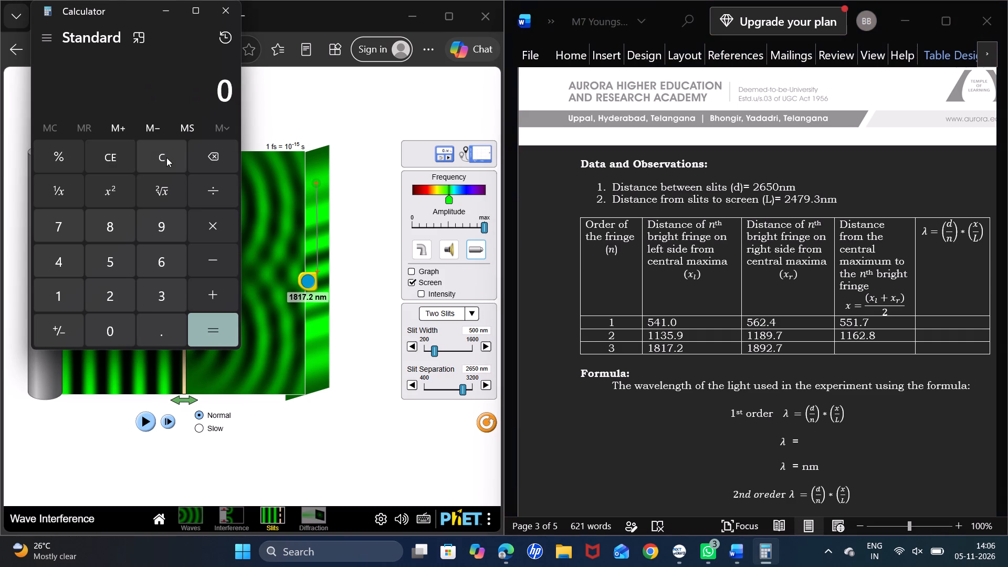
{"action": "left_click", "coordinate": [166, 157]}
{"action": "left_click", "coordinate": [59, 299]}
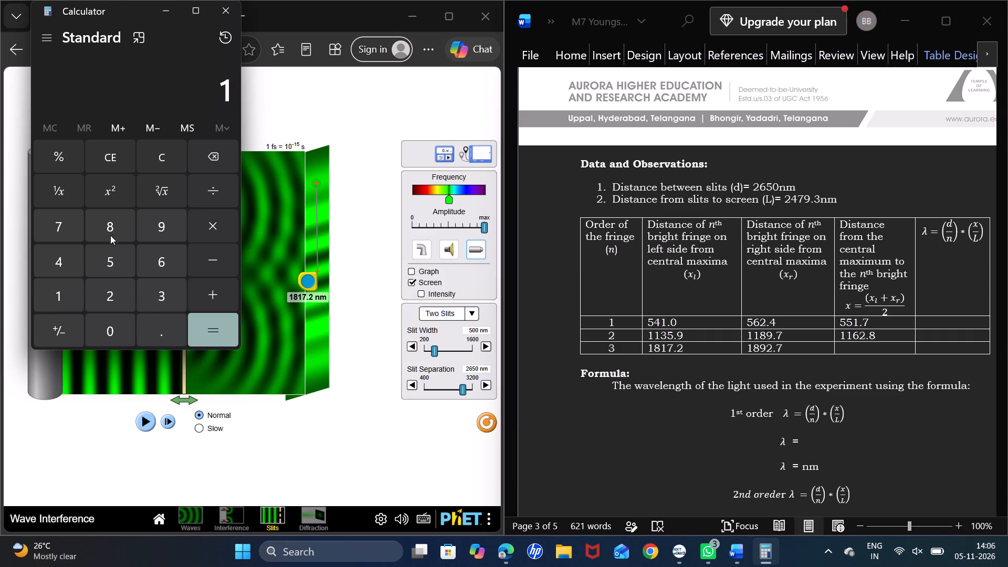
{"action": "left_click", "coordinate": [114, 234]}
{"action": "left_click", "coordinate": [65, 290]}
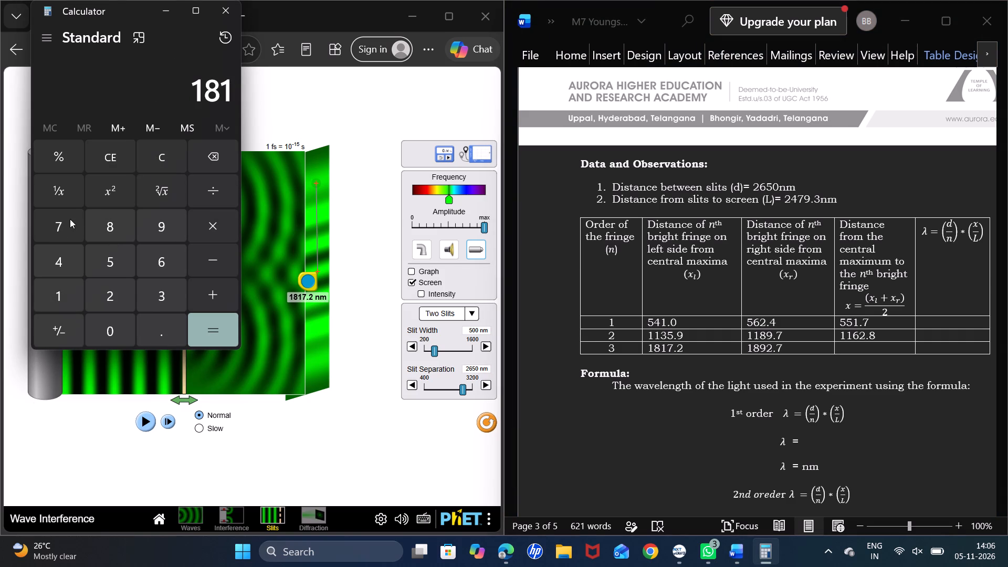
{"action": "left_click", "coordinate": [70, 219]}
{"action": "left_click_drag", "start_coordinate": [156, 321], "coordinate": [123, 287]}
{"action": "left_click", "coordinate": [123, 287]}
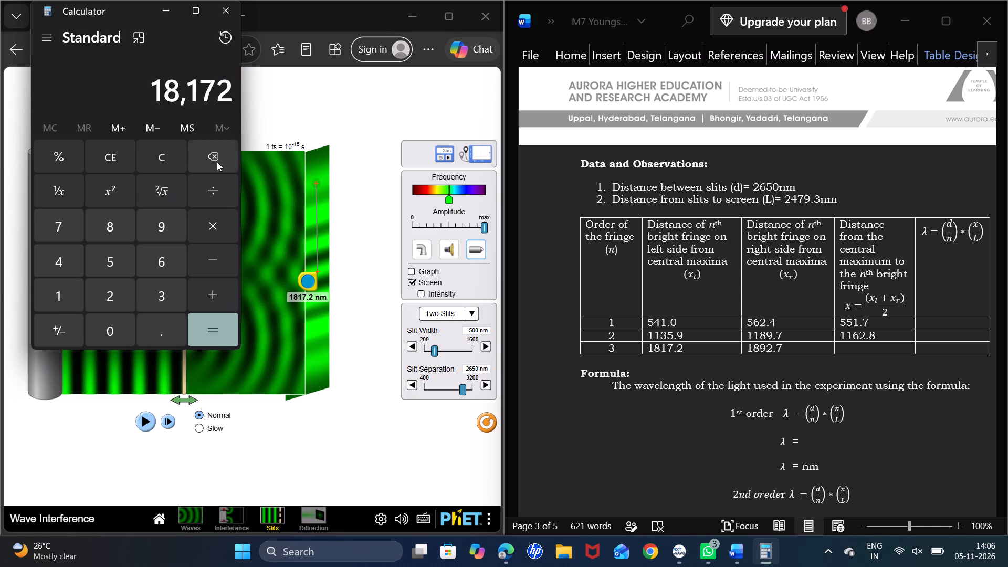
{"action": "left_click", "coordinate": [217, 162]}
{"action": "left_click", "coordinate": [162, 328]}
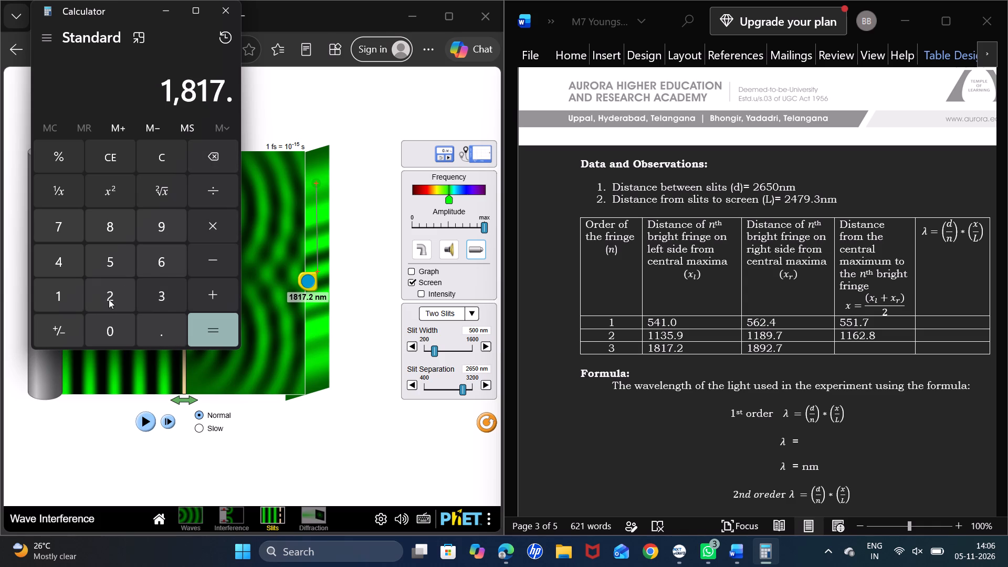
{"action": "left_click", "coordinate": [109, 299]}
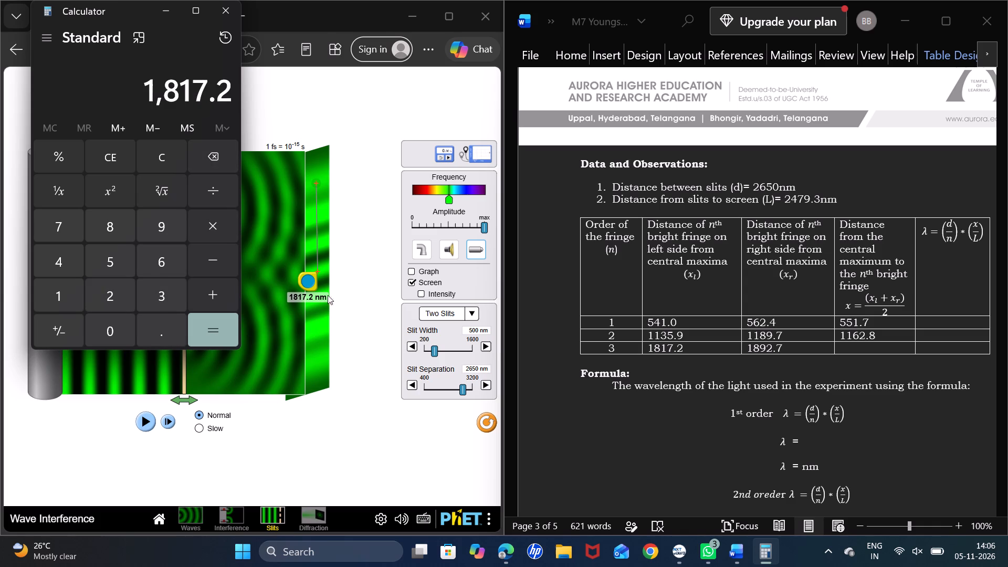
{"action": "left_click", "coordinate": [211, 293]}
{"action": "left_click", "coordinate": [222, 290]}
{"action": "left_click", "coordinate": [81, 291]}
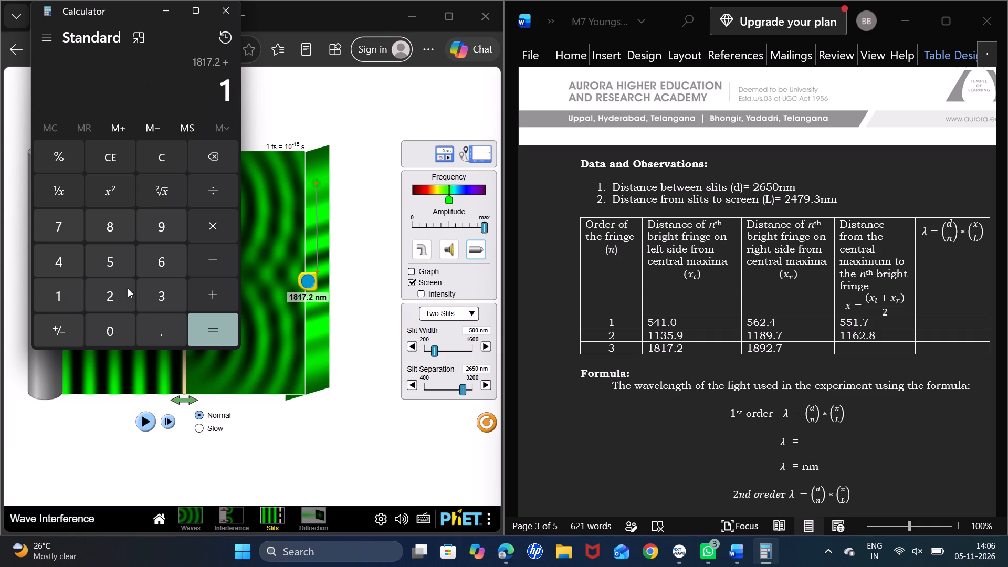
{"action": "left_click", "coordinate": [123, 225]}
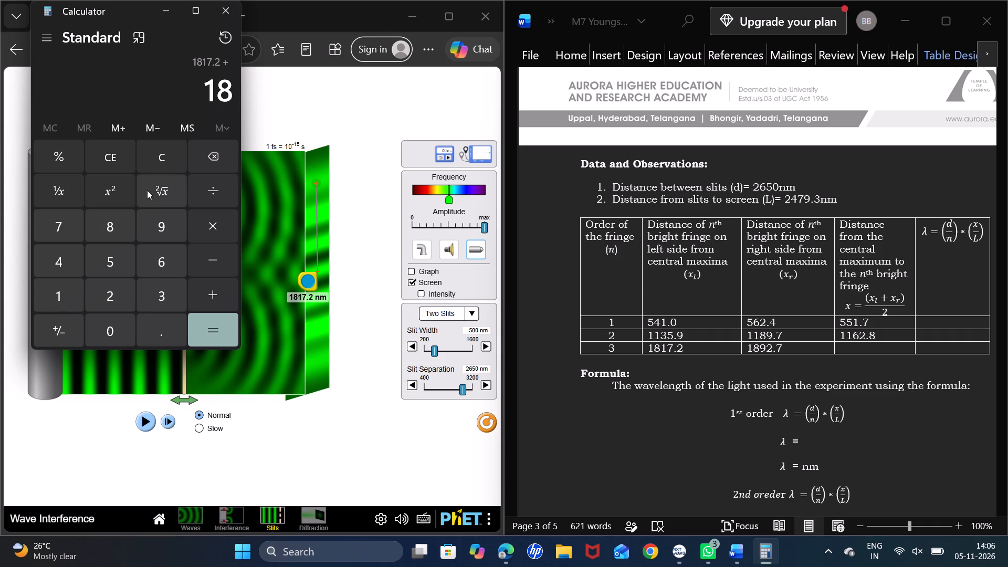
{"action": "left_click", "coordinate": [167, 222]}
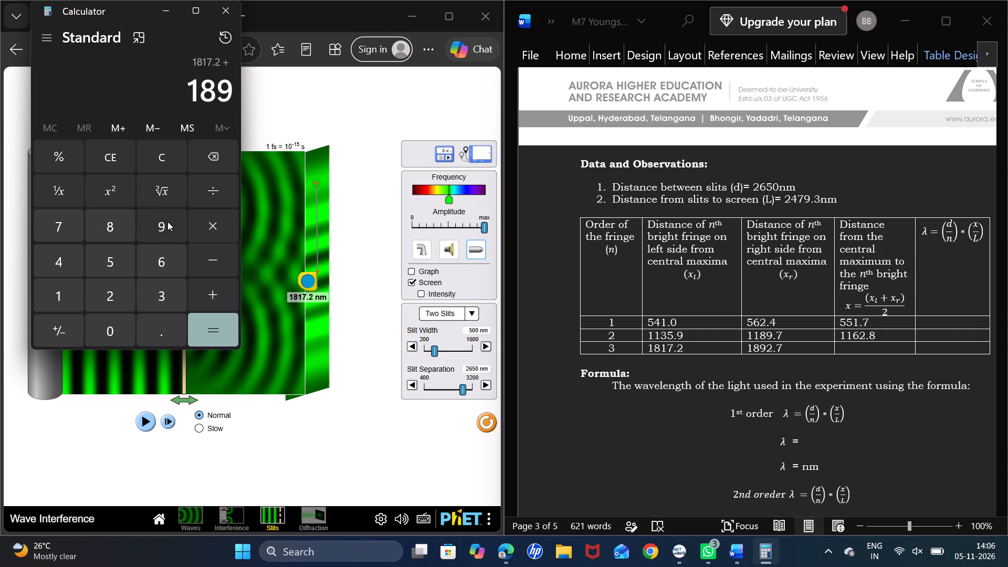
{"action": "left_click", "coordinate": [90, 300]}
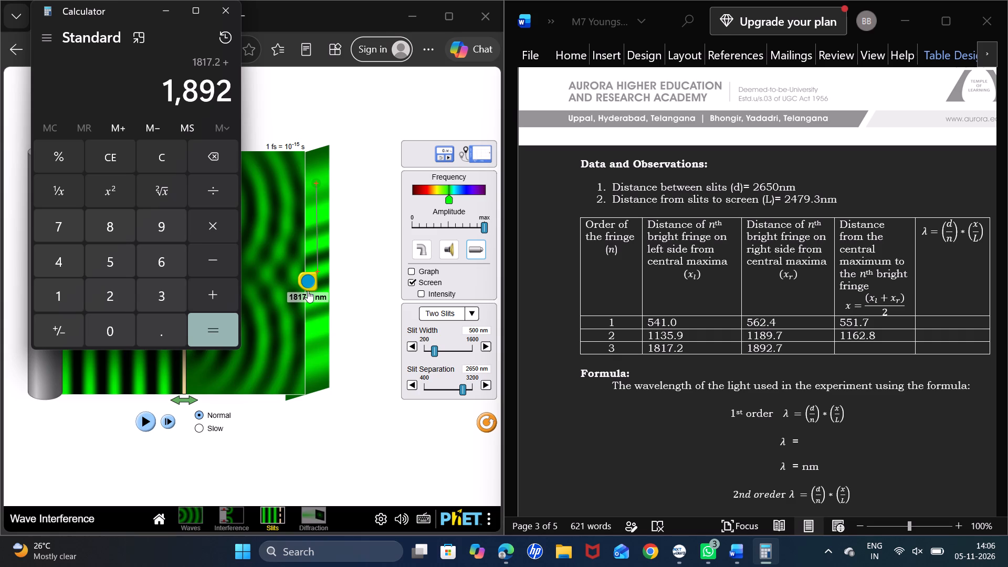
{"action": "left_click", "coordinate": [163, 332]}
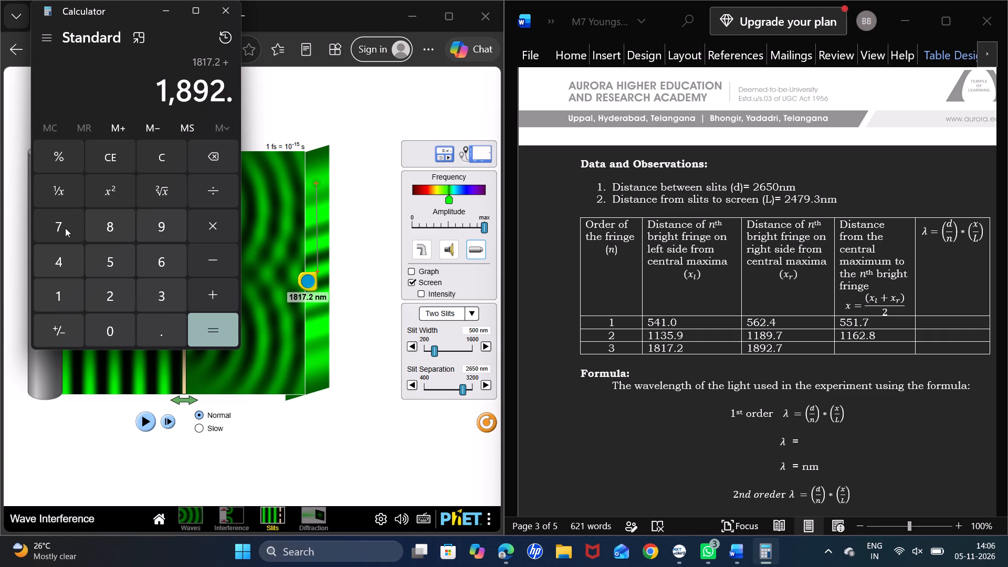
{"action": "left_click", "coordinate": [65, 228]}
{"action": "left_click", "coordinate": [194, 335]}
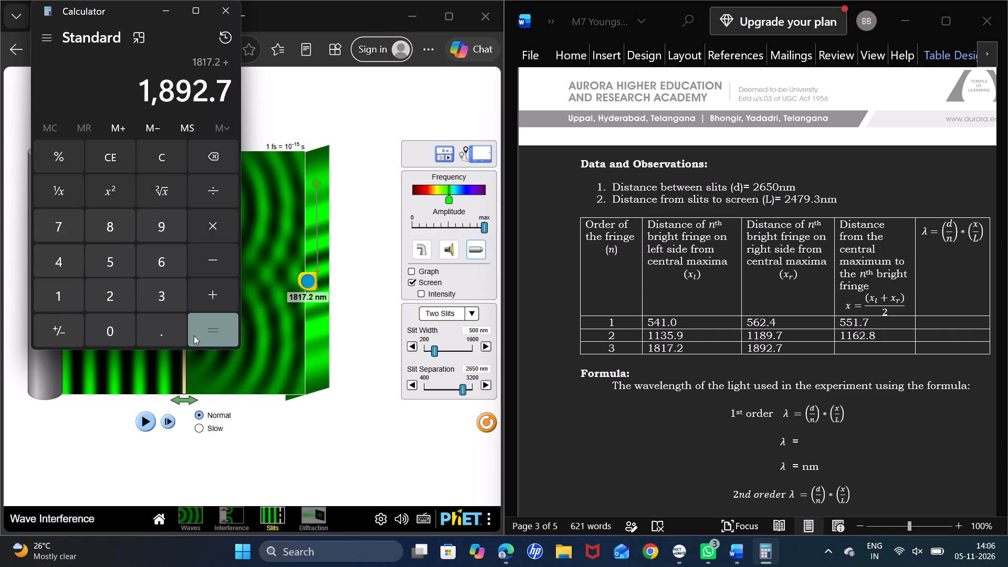
{"action": "left_click", "coordinate": [220, 187]}
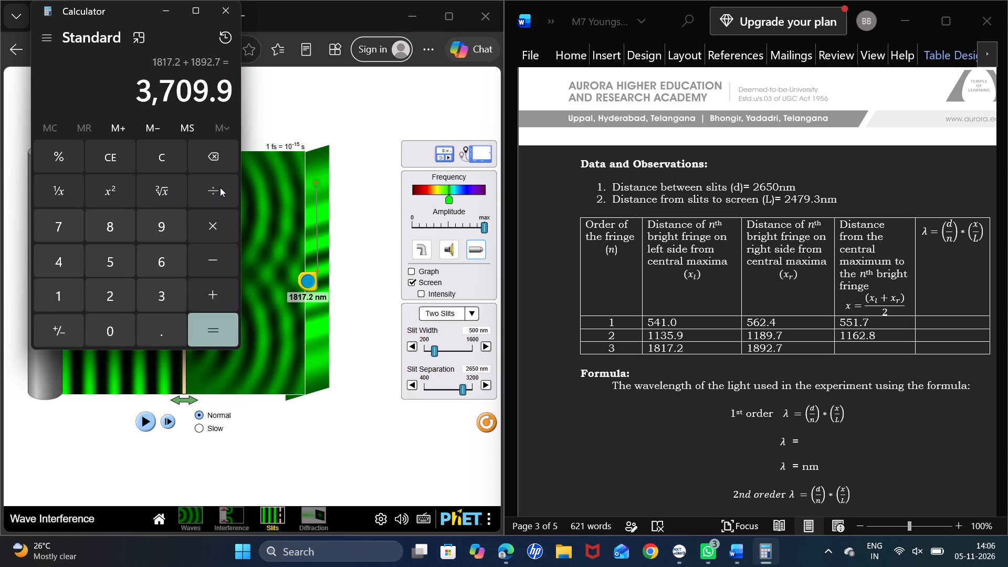
{"action": "left_click", "coordinate": [110, 292]}
{"action": "left_click", "coordinate": [200, 328]}
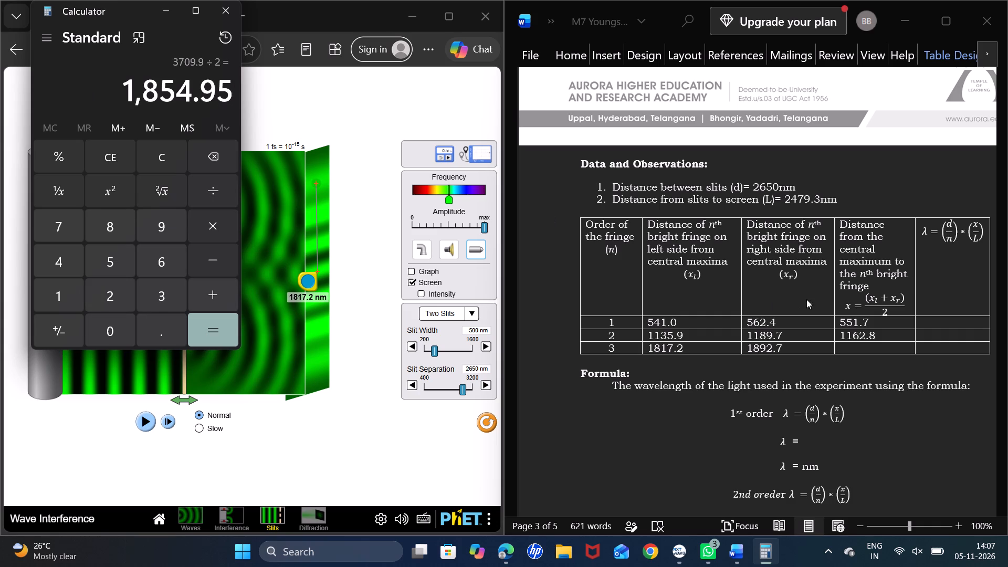
Enter 1854.95 in order 3's x cell of the Word table.
{"action": "left_click", "coordinate": [850, 348]}
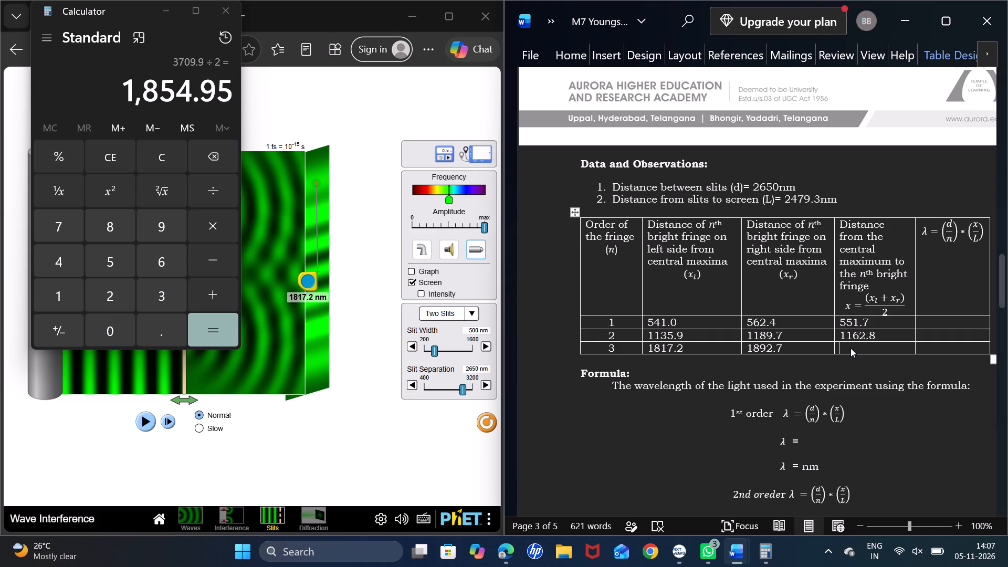
{"action": "key", "text": "1"}
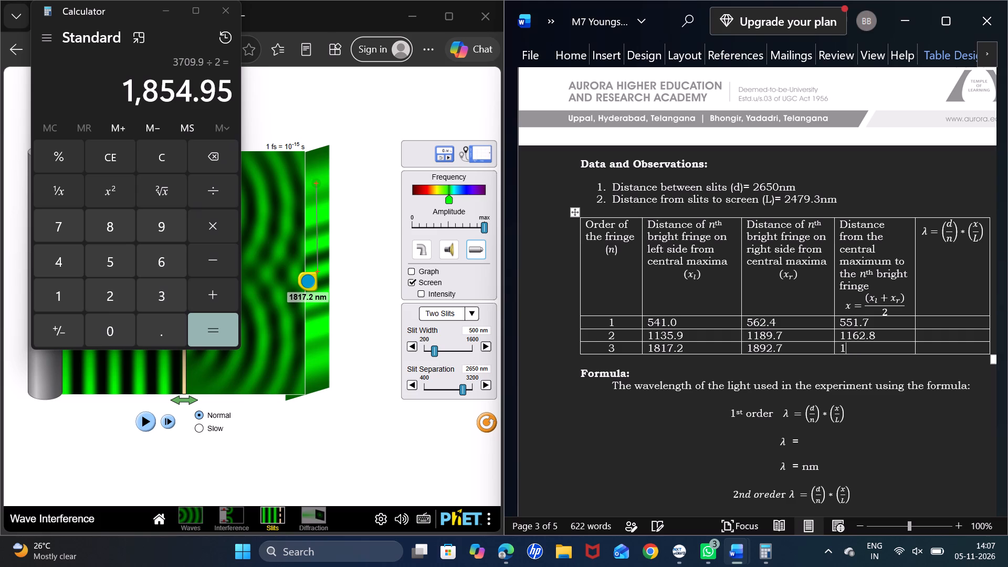
{"action": "key", "text": "8"}
{"action": "type", "text": "54"}
{"action": "key", "text": "period"}
{"action": "type", "text": "95"}
Minimize Calculator and examine the report's wavelength formula section for the three orders against the table's empty λ column.
{"action": "left_click", "coordinate": [960, 321]}
{"action": "left_click", "coordinate": [173, 5]}
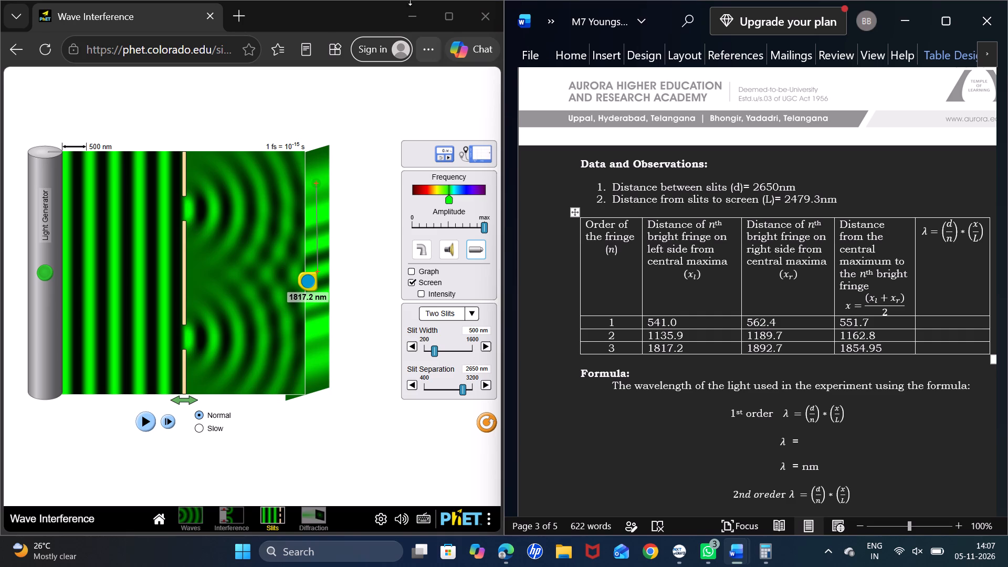
{"action": "scroll", "coordinate": [767, 304], "scroll_direction": "down", "scroll_amount": 2}
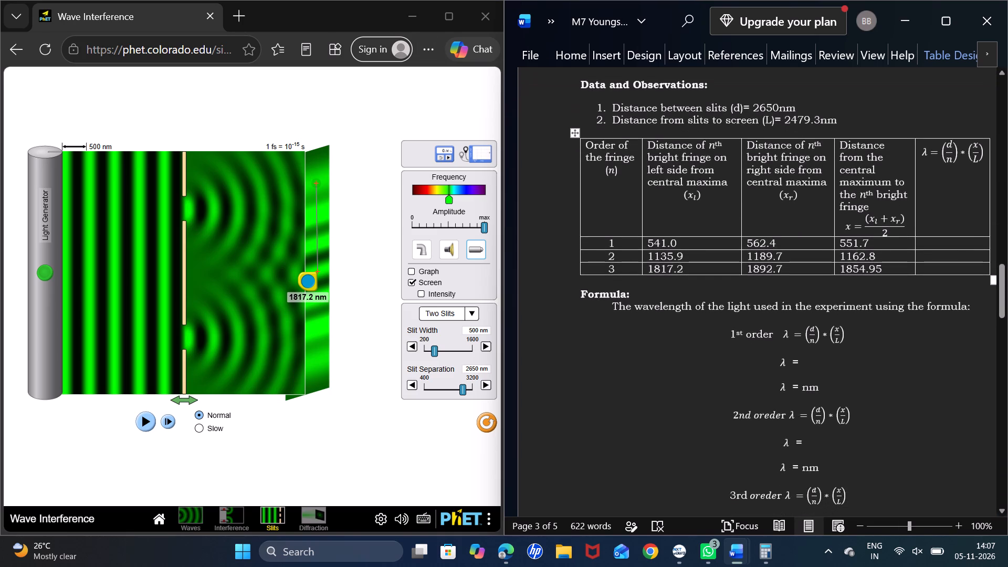
{"action": "scroll", "coordinate": [767, 304], "scroll_direction": "down", "scroll_amount": 2}
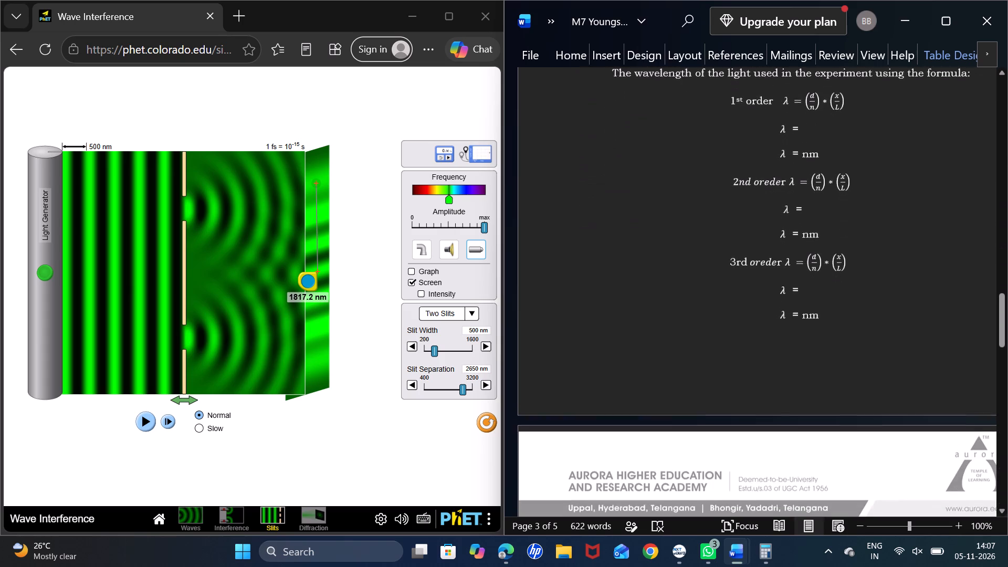
{"action": "scroll", "coordinate": [767, 304], "scroll_direction": "down", "scroll_amount": 1}
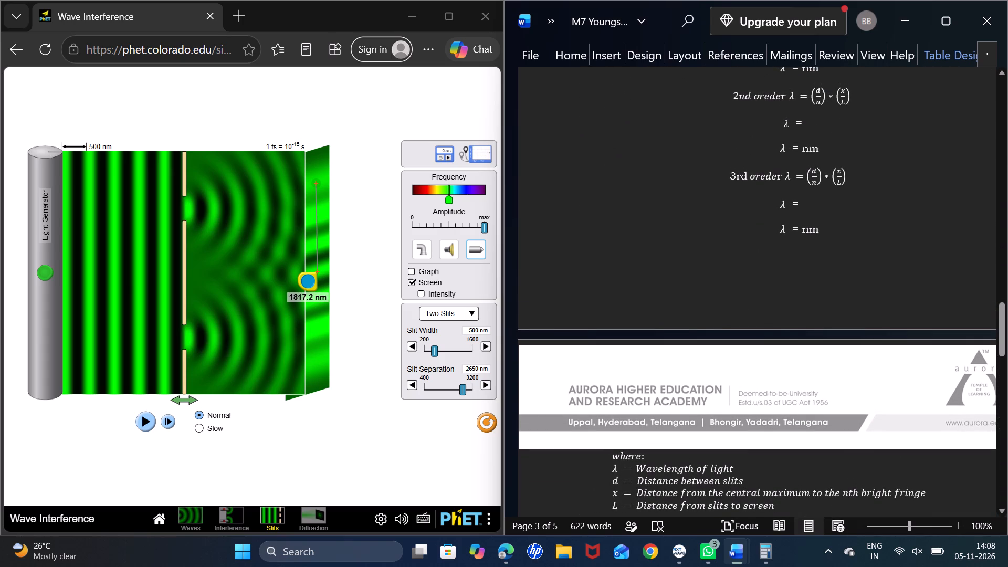
{"action": "scroll", "coordinate": [767, 304], "scroll_direction": "up", "scroll_amount": 3}
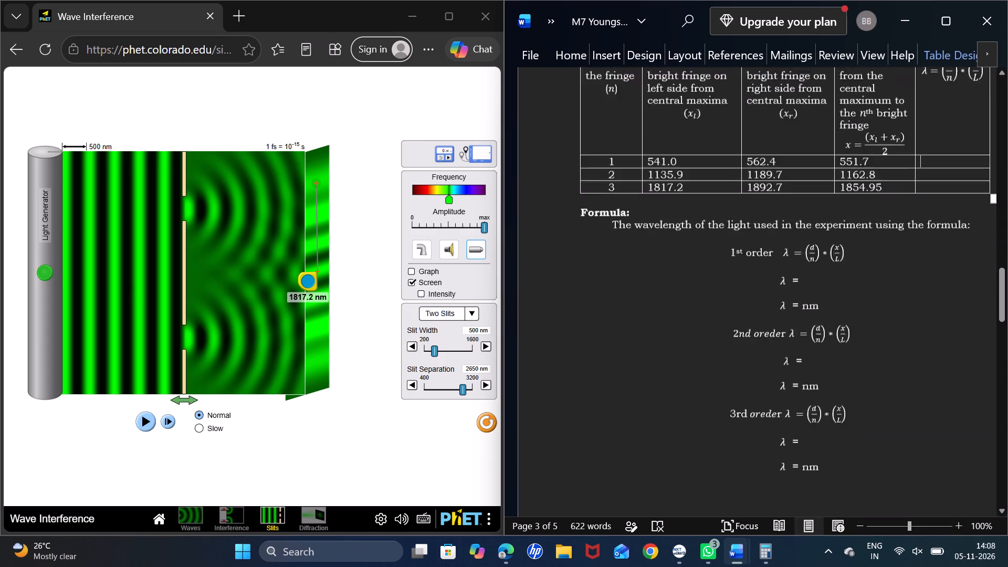
{"action": "scroll", "coordinate": [767, 304], "scroll_direction": "up", "scroll_amount": 1}
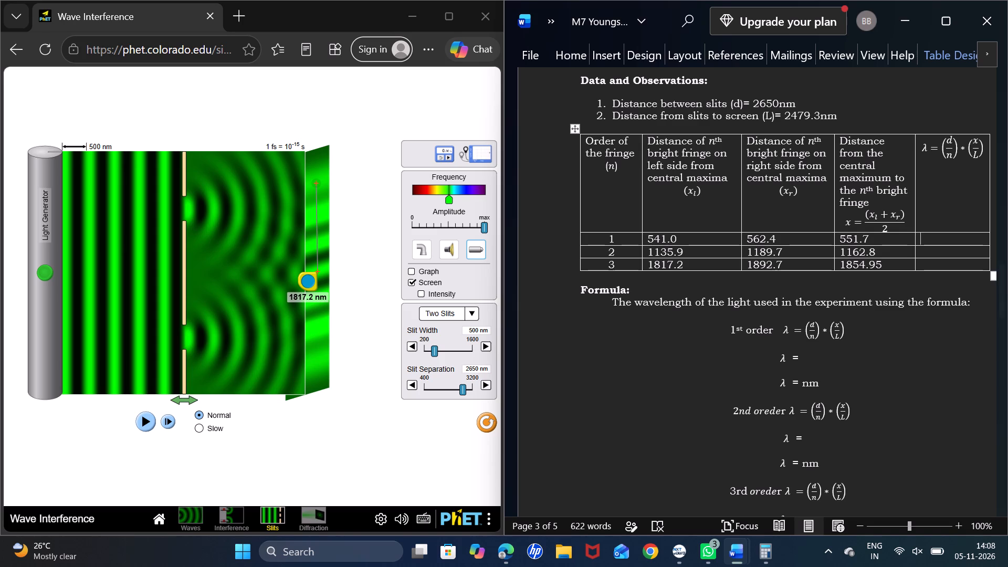
{"action": "left_click", "coordinate": [974, 207]}
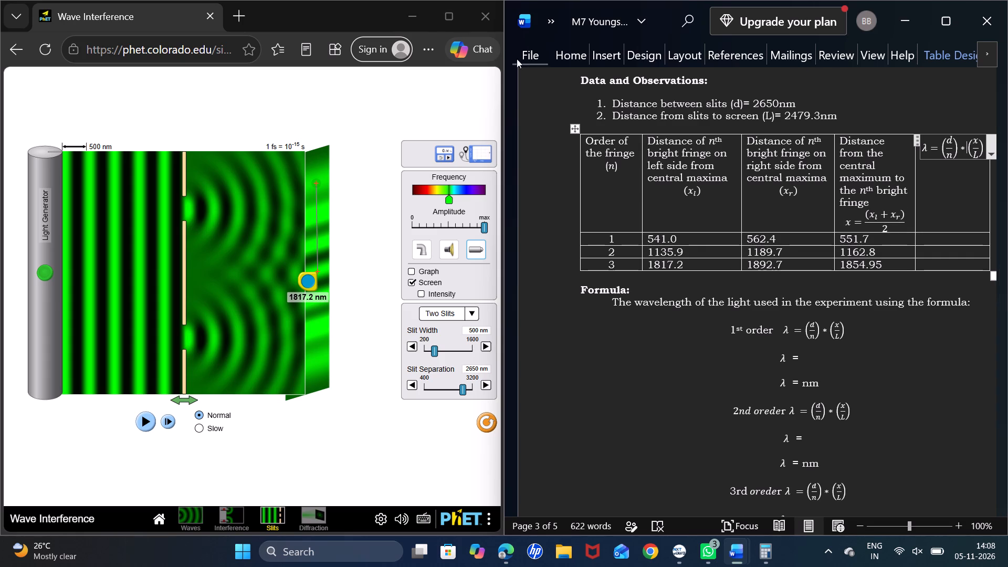
Return to the report's first page and maximize the Word window.
{"action": "scroll", "coordinate": [616, 155], "scroll_direction": "up", "scroll_amount": 1}
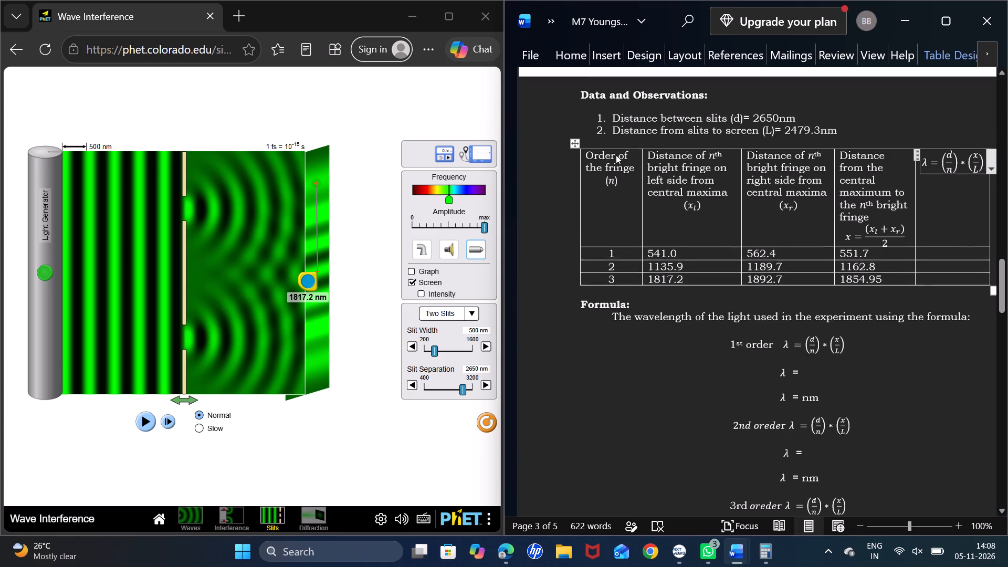
{"action": "scroll", "coordinate": [616, 155], "scroll_direction": "up", "scroll_amount": 4}
{"action": "scroll", "coordinate": [616, 155], "scroll_direction": "up", "scroll_amount": 20}
{"action": "scroll", "coordinate": [616, 155], "scroll_direction": "up", "scroll_amount": 8}
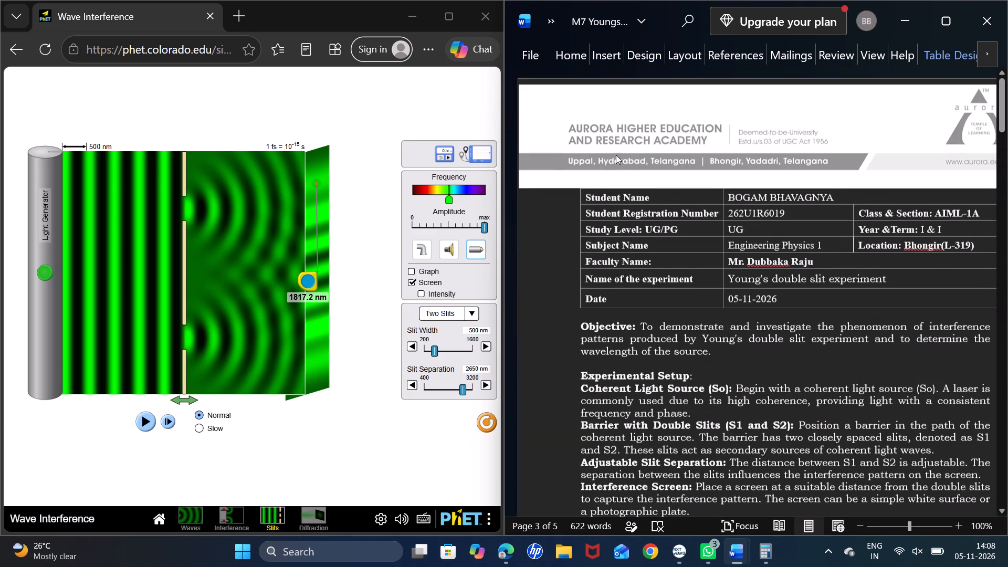
{"action": "left_click", "coordinate": [946, 17]}
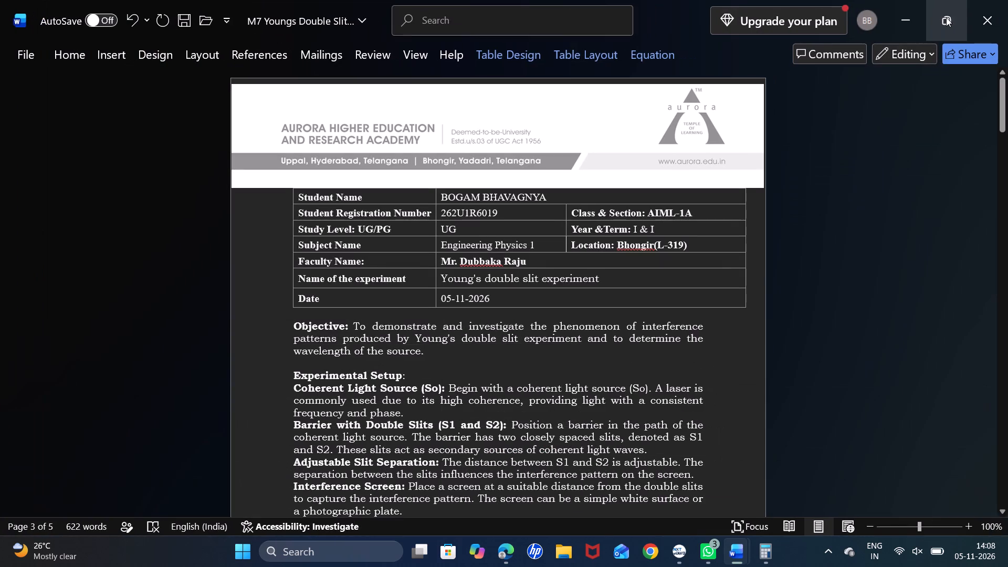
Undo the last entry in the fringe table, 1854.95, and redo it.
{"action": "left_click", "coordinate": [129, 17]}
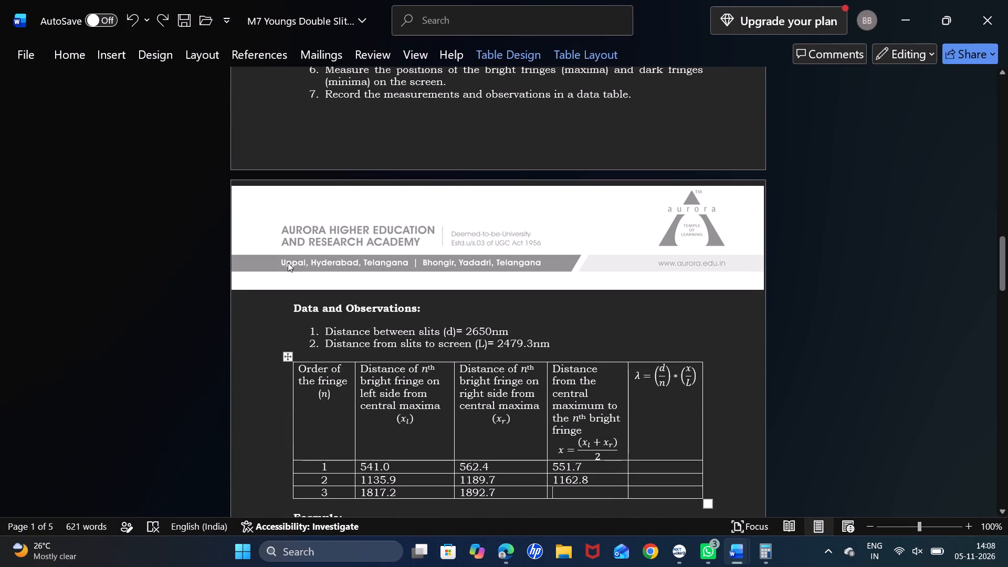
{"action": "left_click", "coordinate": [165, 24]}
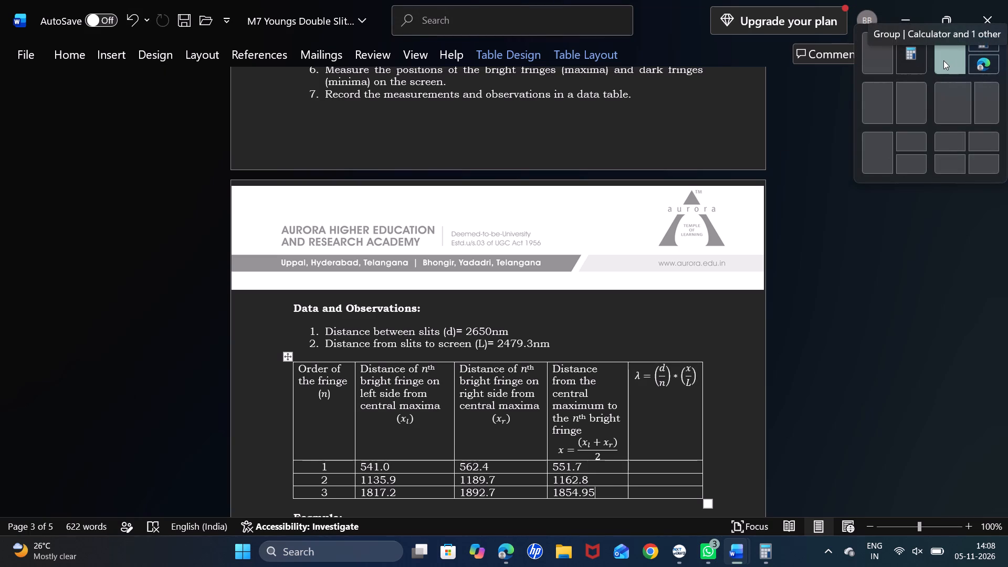
Arrange Calculator and the Word report side by side, with the report's fringe table and formula section in view.
{"action": "left_click", "coordinate": [879, 68]}
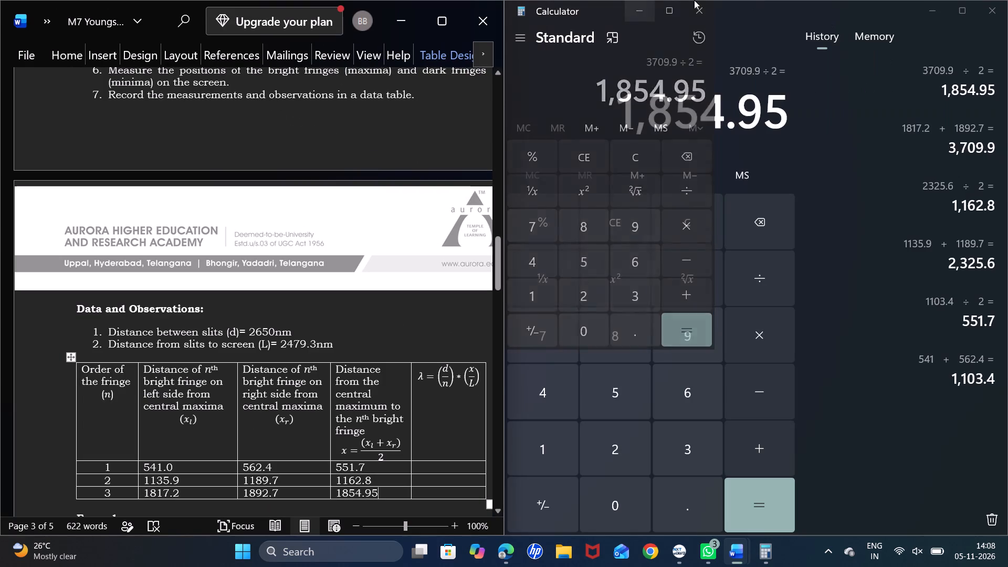
{"action": "left_click", "coordinate": [935, 12]}
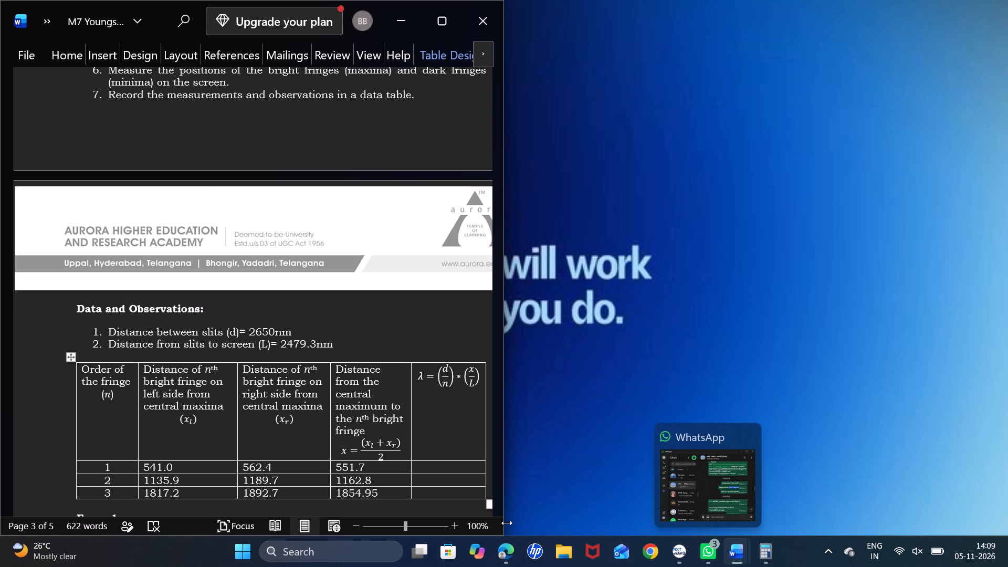
{"action": "left_click", "coordinate": [499, 562]}
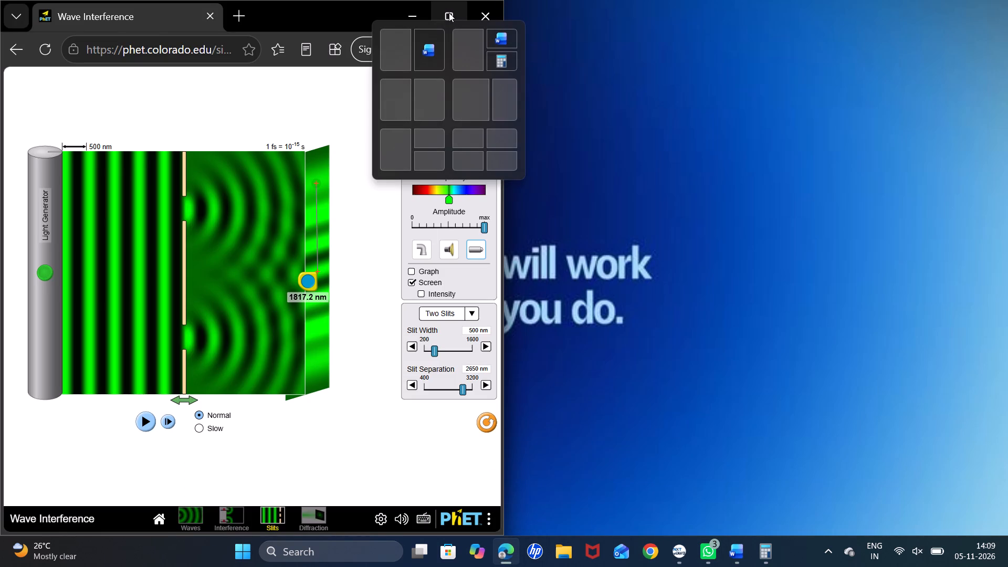
{"action": "left_click", "coordinate": [391, 40]}
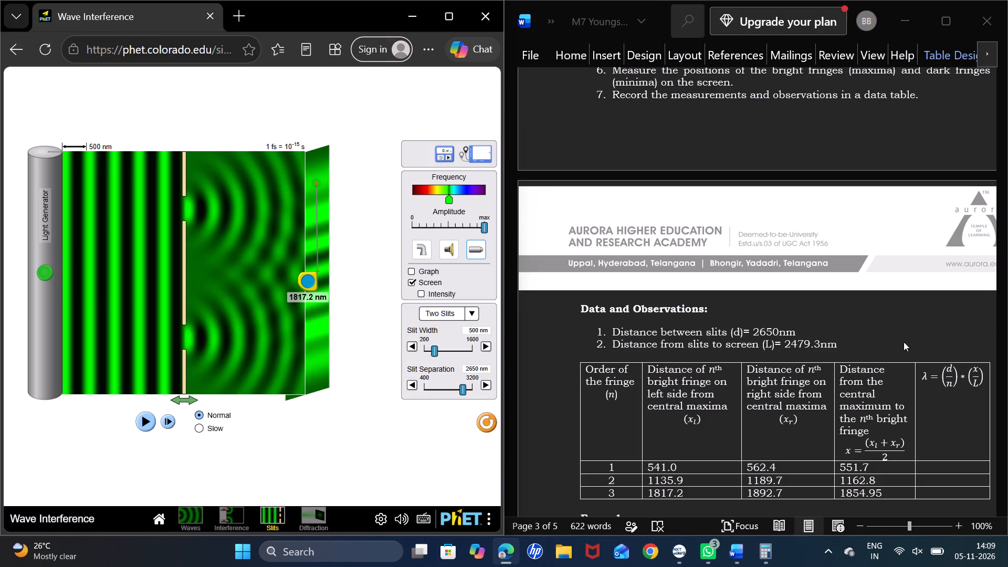
{"action": "scroll", "coordinate": [806, 436], "scroll_direction": "down", "scroll_amount": 2}
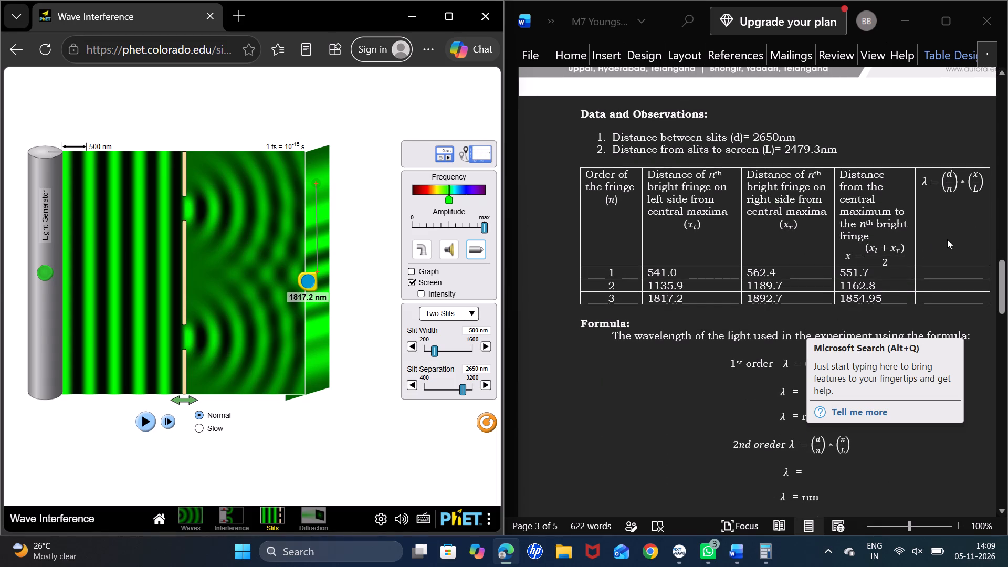
{"action": "left_click", "coordinate": [933, 267]}
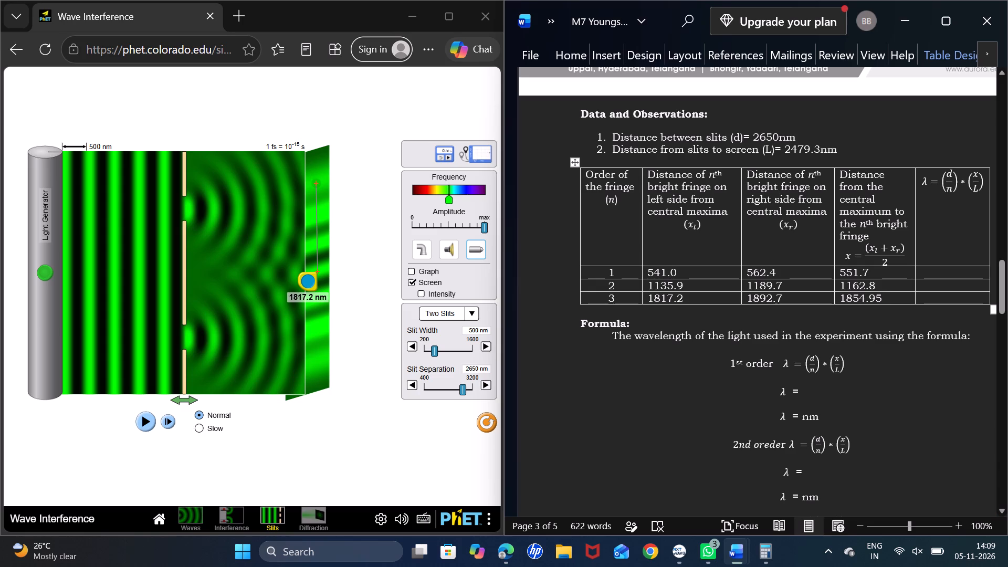
{"action": "left_click", "coordinate": [760, 552]}
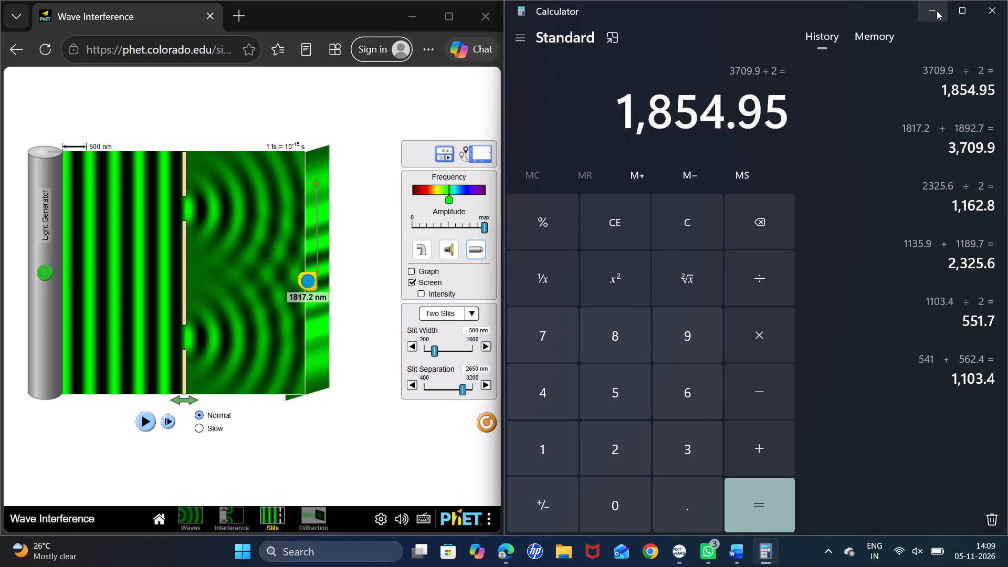
{"action": "left_click", "coordinate": [405, 14]}
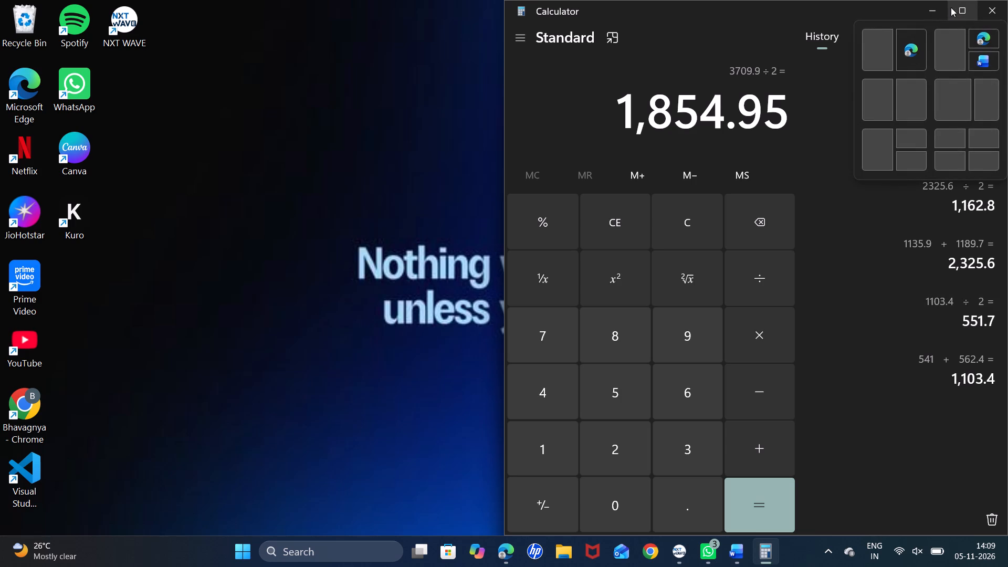
{"action": "left_click", "coordinate": [865, 52]}
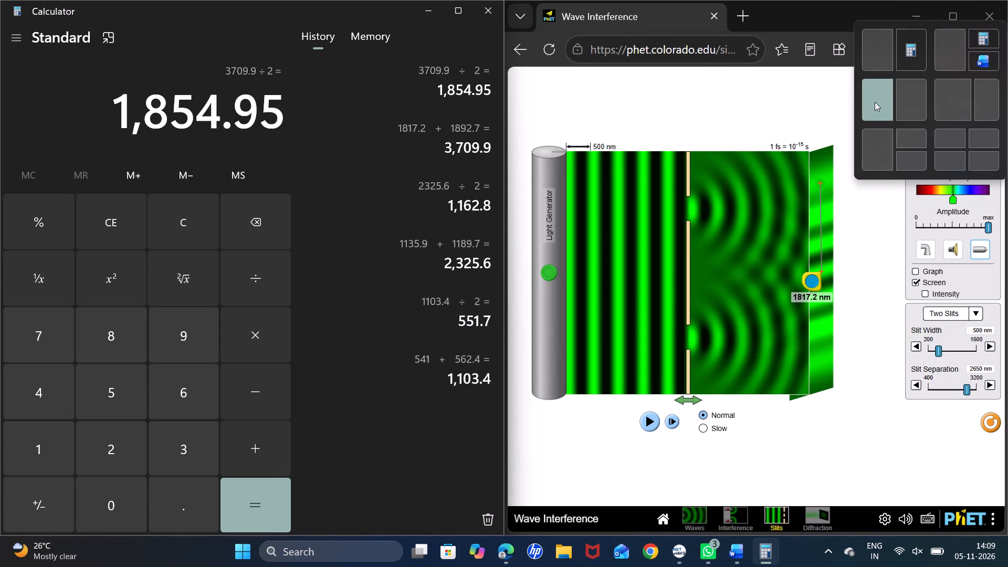
{"action": "left_click", "coordinate": [875, 102]}
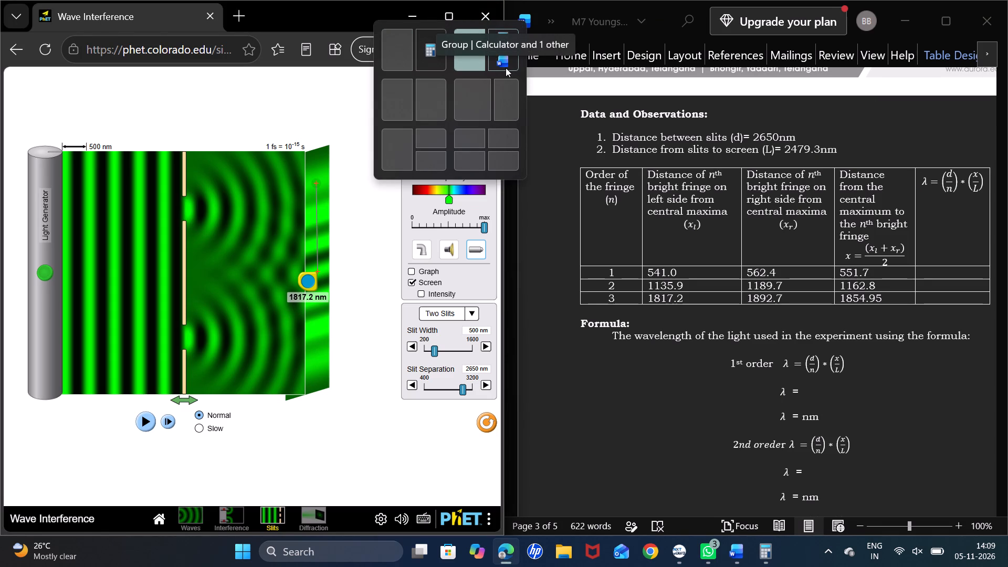
{"action": "left_click", "coordinate": [403, 48]}
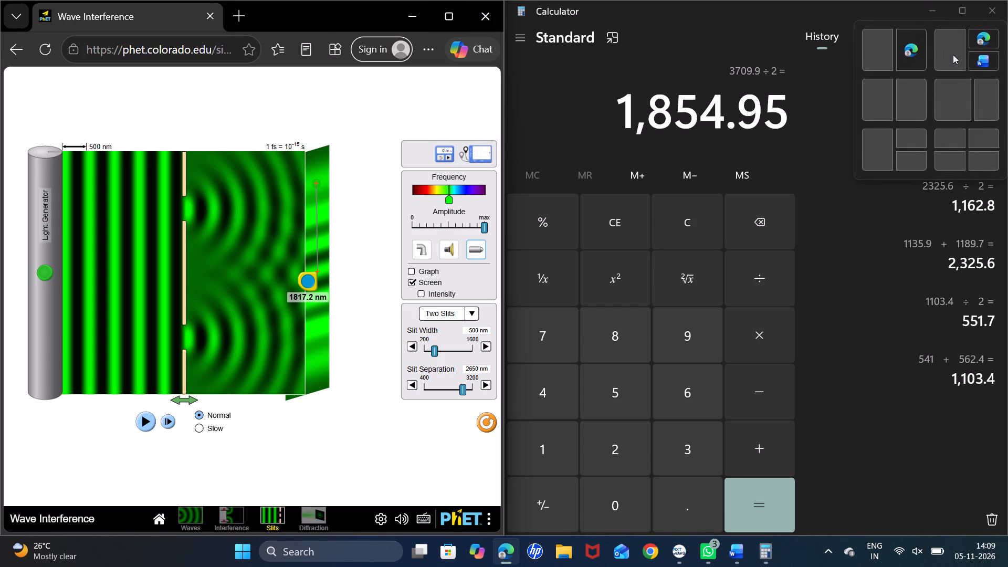
{"action": "left_click", "coordinate": [887, 109]}
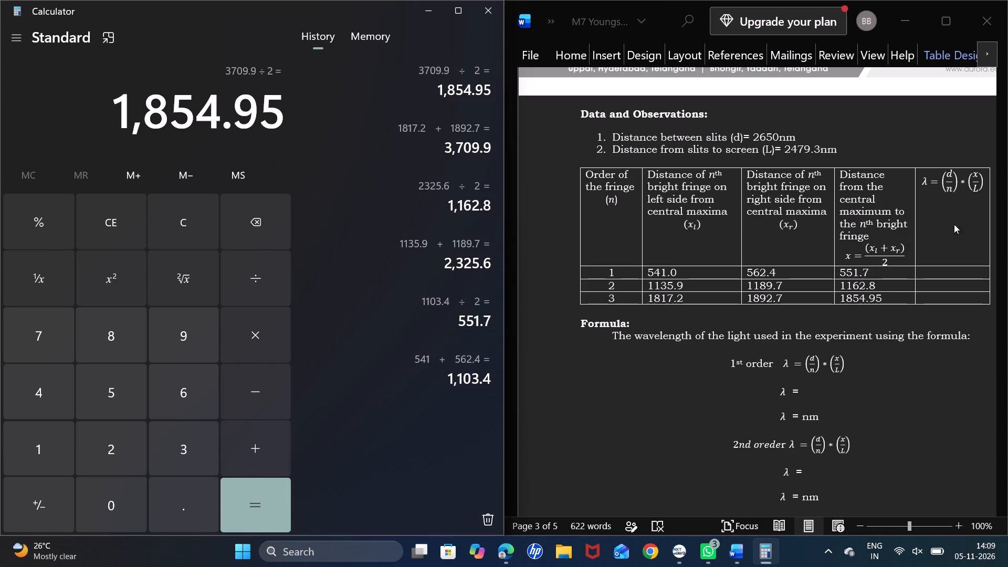
Clear Calculator and enter the product of slit distance 2650 and order 1's average distance 551.7.
{"action": "left_click", "coordinate": [140, 220]}
{"action": "triple_click", "coordinate": [166, 219]}
{"action": "triple_click", "coordinate": [166, 219]}
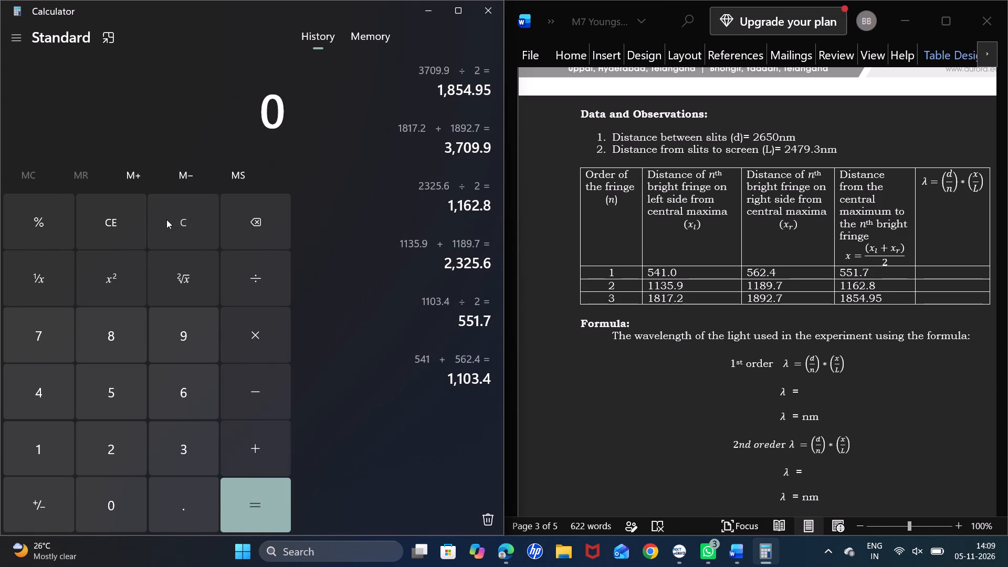
{"action": "left_click", "coordinate": [166, 219]}
{"action": "left_click", "coordinate": [108, 436]}
{"action": "left_click", "coordinate": [169, 390]}
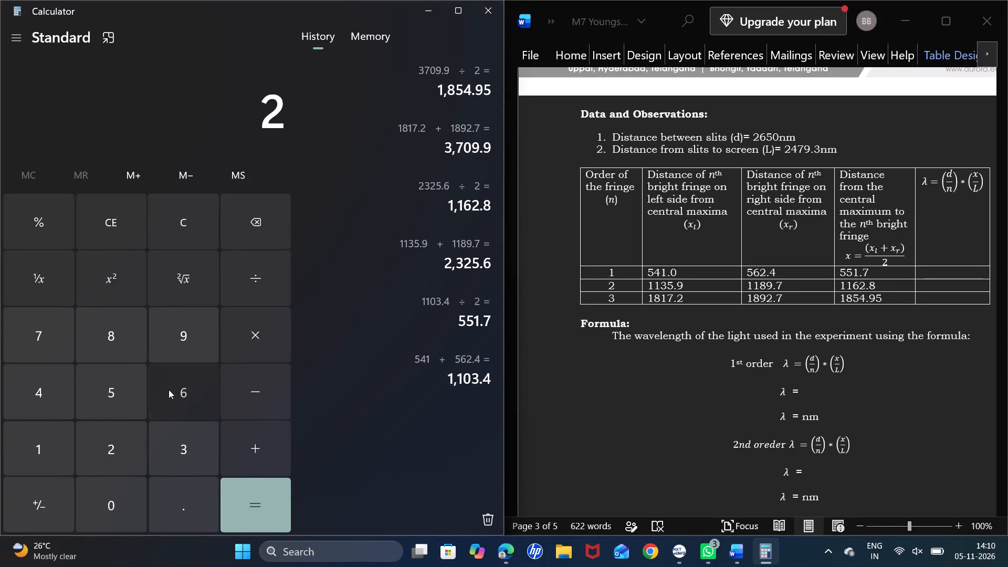
{"action": "left_click", "coordinate": [127, 379]}
{"action": "left_click", "coordinate": [123, 530]}
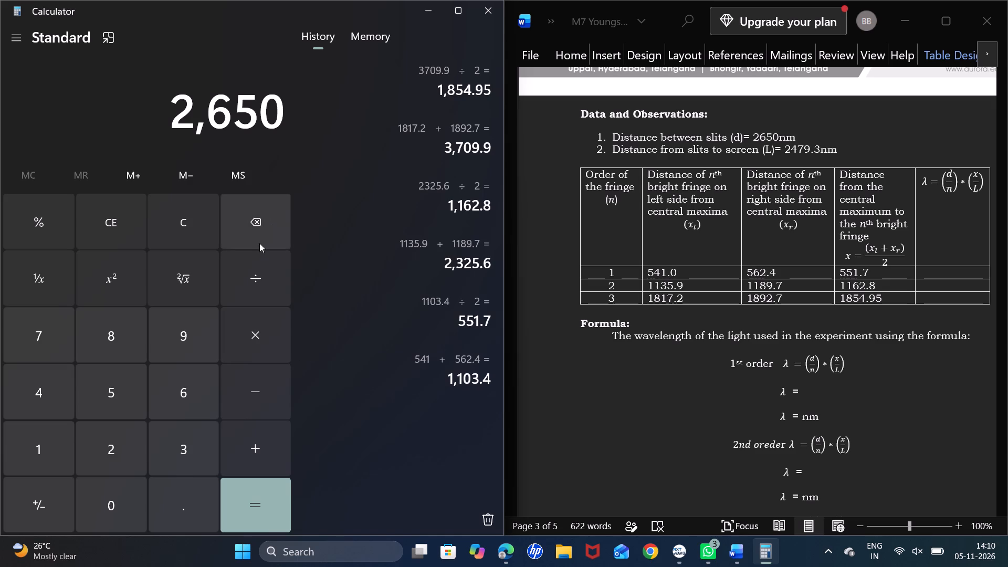
{"action": "left_click", "coordinate": [260, 328]}
{"action": "double_click", "coordinate": [127, 393]}
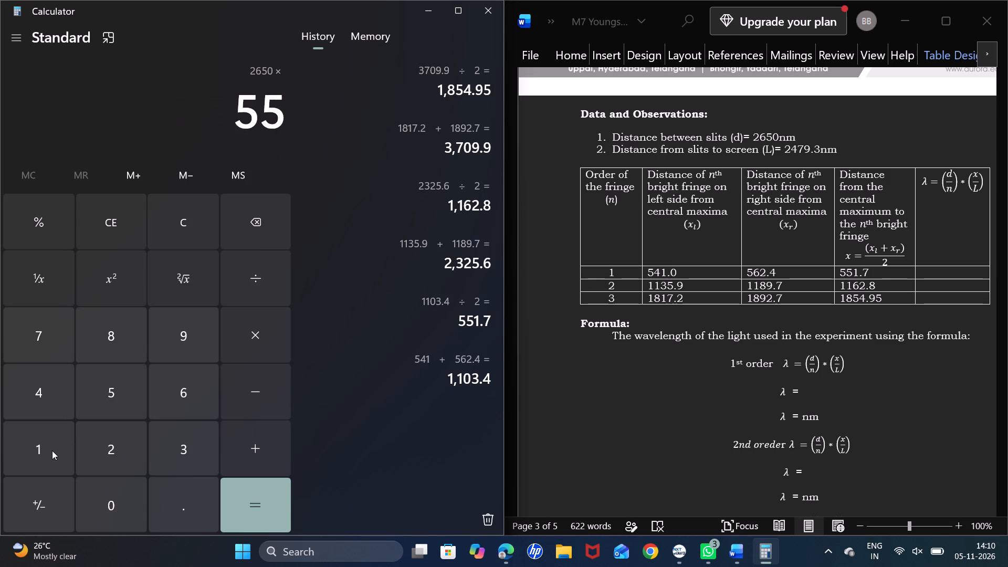
{"action": "left_click", "coordinate": [52, 450]}
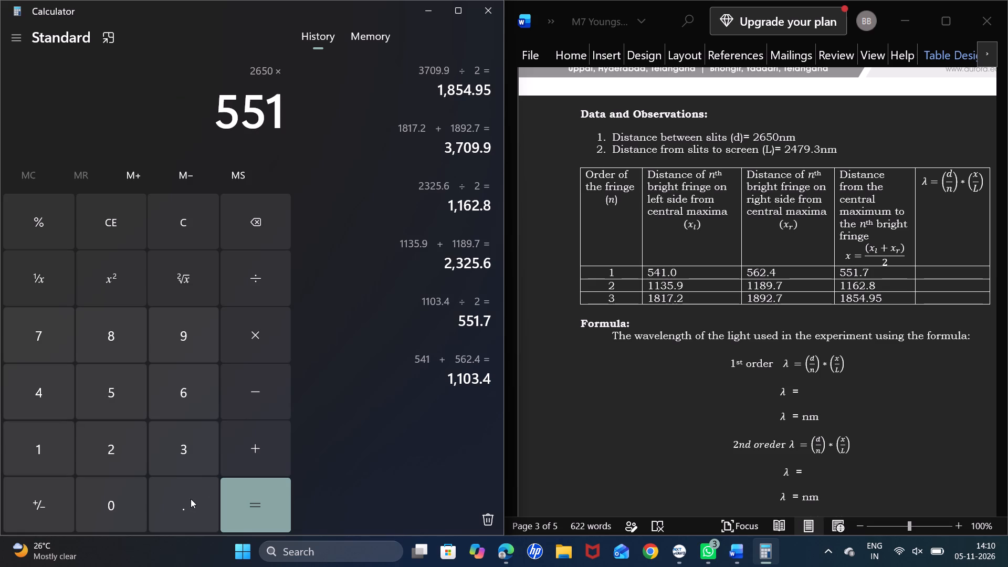
{"action": "left_click", "coordinate": [191, 499]}
{"action": "left_click", "coordinate": [39, 346]}
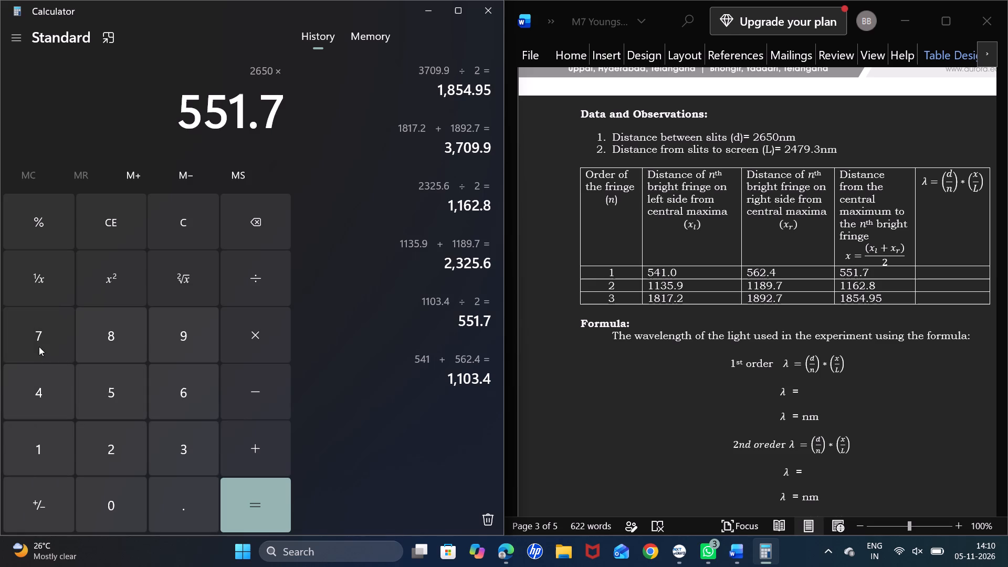
Divide the product by the screen distance 2479.3 to get order 1's wavelength.
{"action": "left_click", "coordinate": [270, 280]}
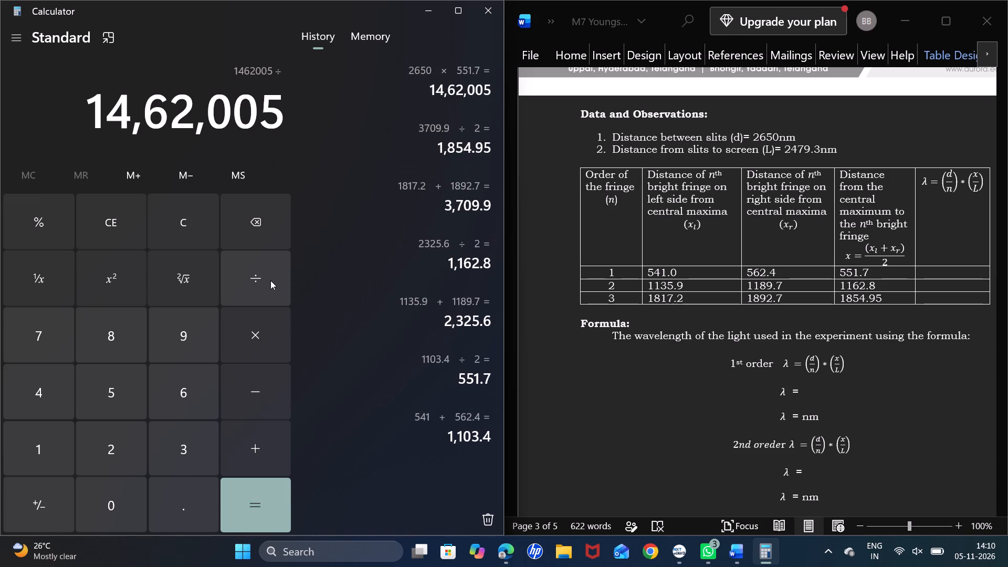
{"action": "left_click", "coordinate": [94, 447]}
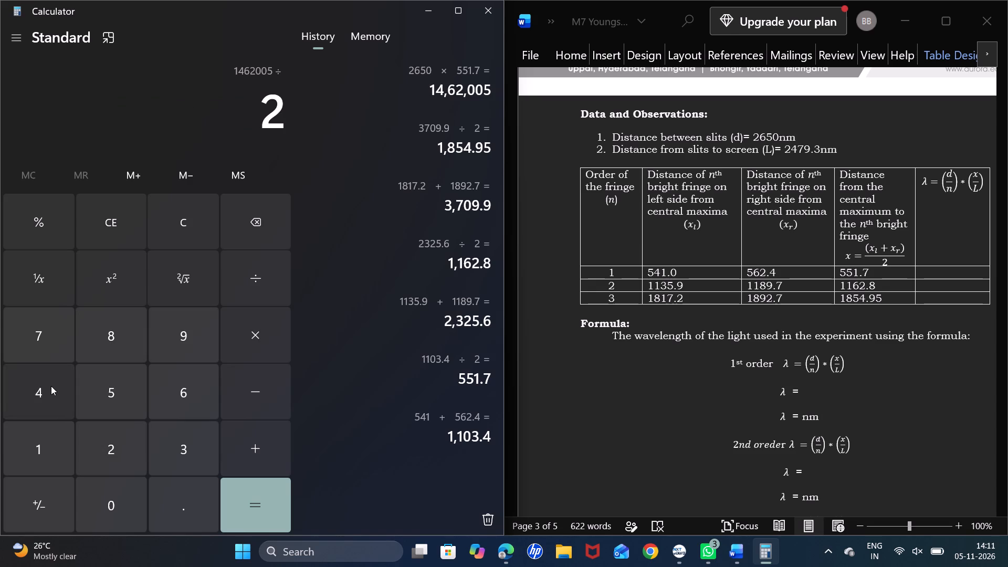
{"action": "left_click", "coordinate": [51, 386]}
{"action": "left_click", "coordinate": [54, 321]}
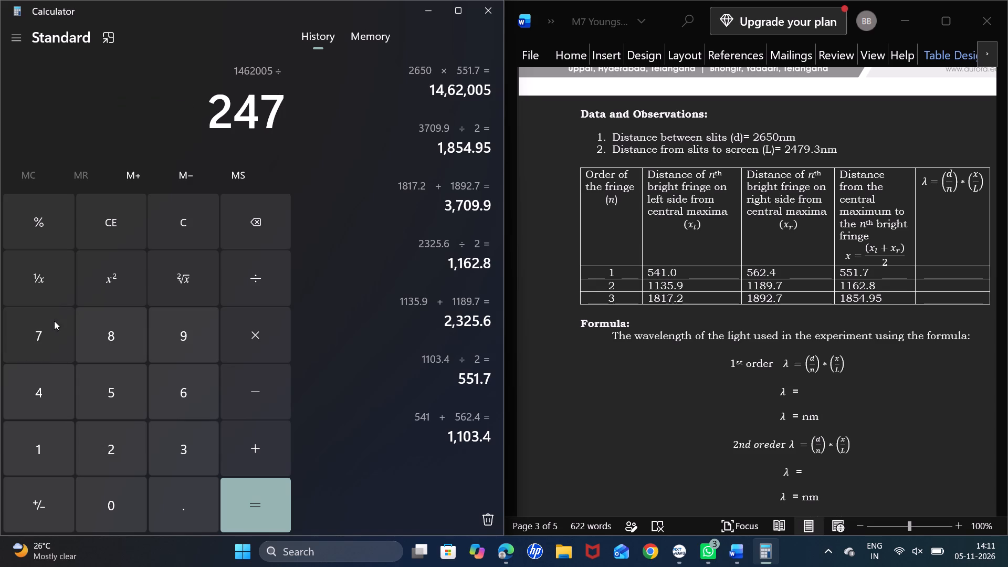
{"action": "left_click", "coordinate": [188, 340]}
{"action": "left_click_drag", "start_coordinate": [186, 516], "coordinate": [193, 428]}
{"action": "left_click", "coordinate": [193, 428]}
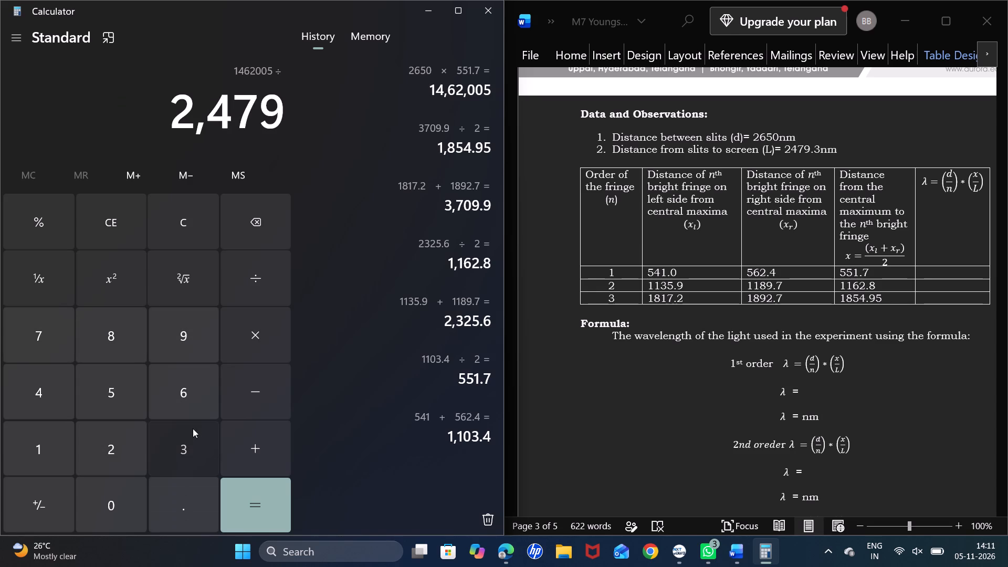
{"action": "left_click", "coordinate": [261, 214]}
{"action": "left_click", "coordinate": [192, 499]}
{"action": "left_click", "coordinate": [192, 449]}
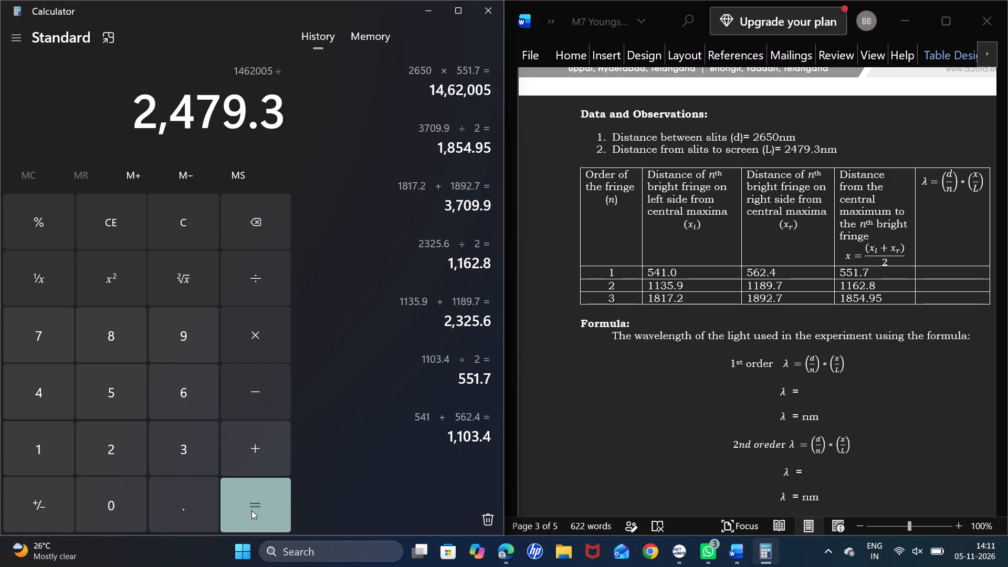
{"action": "left_click", "coordinate": [268, 505]}
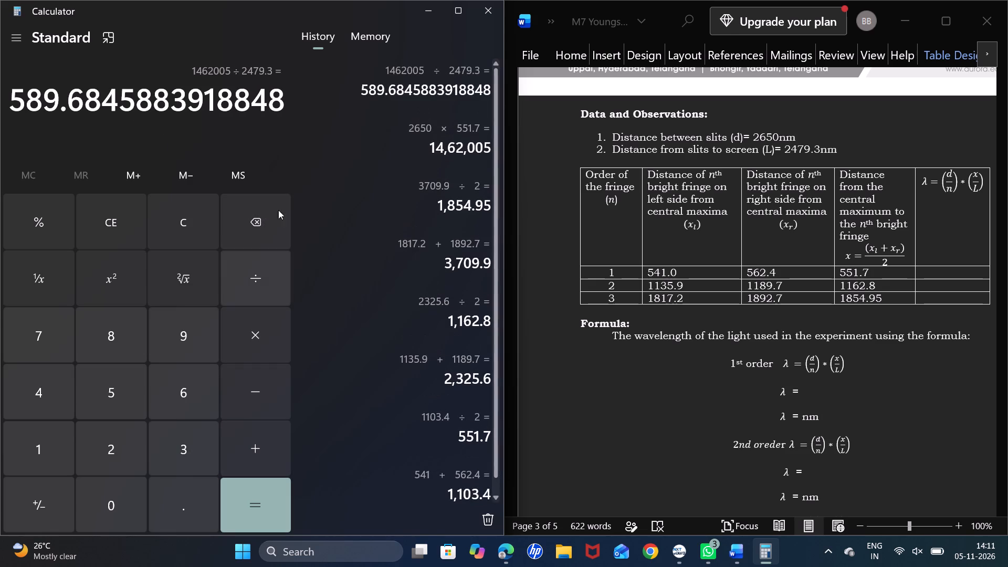
Enter 589.68 in order 1's λ cell of the Word table and remove its bold formatting.
{"action": "left_click", "coordinate": [953, 267]}
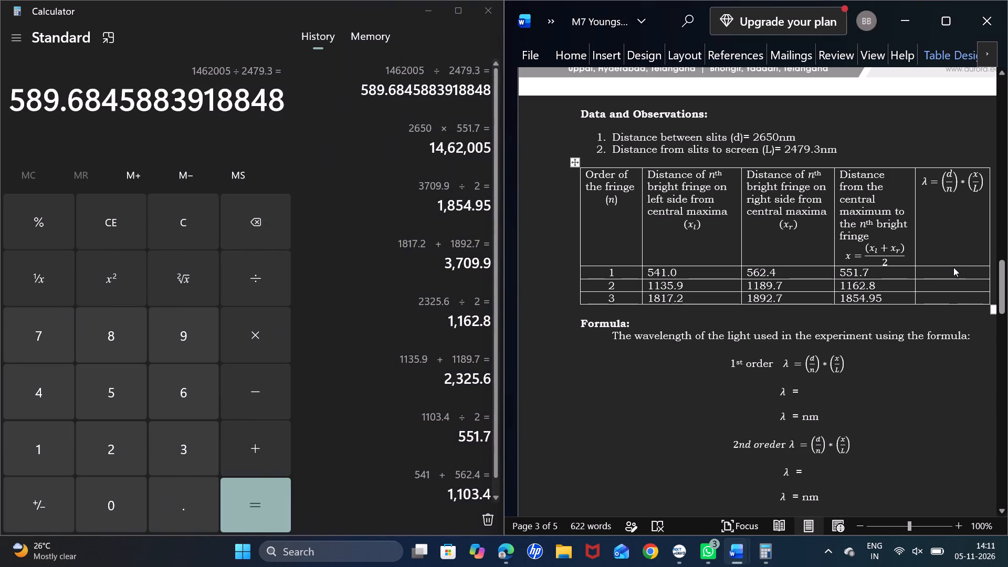
{"action": "left_click", "coordinate": [953, 267]}
{"action": "left_click", "coordinate": [952, 273]}
{"action": "type", "text": "589"}
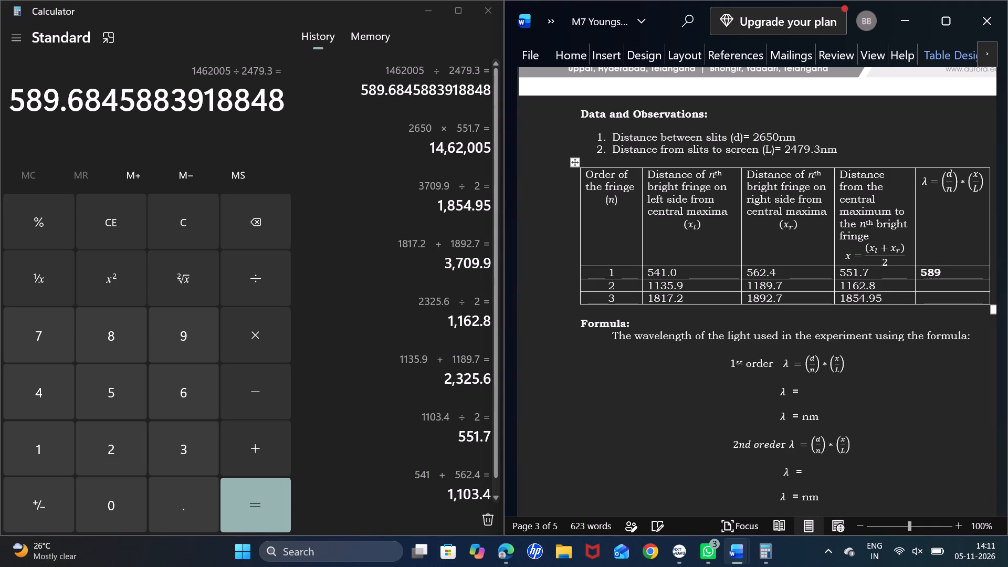
{"action": "key", "text": "period"}
{"action": "key", "text": "6"}
{"action": "key", "text": "8"}
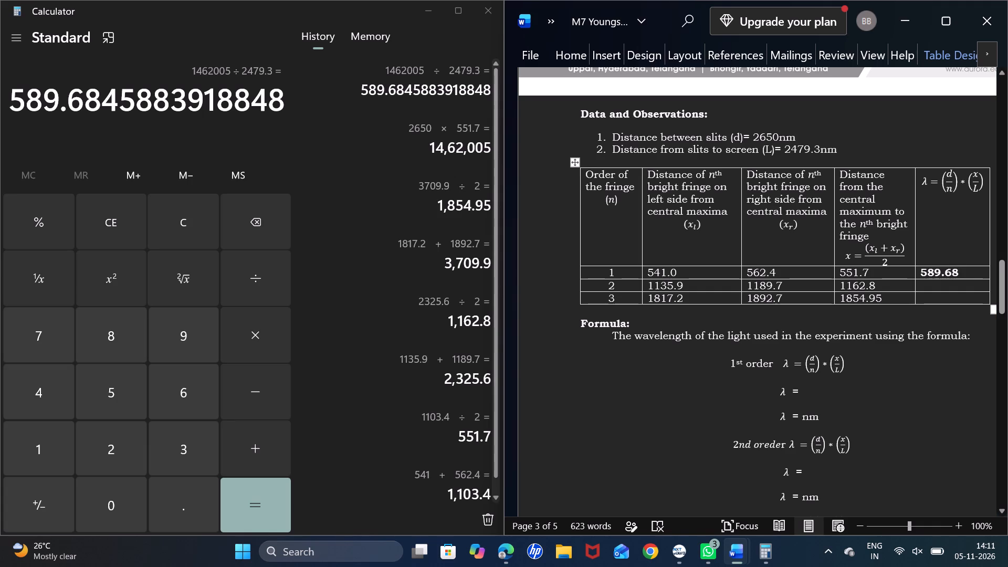
{"action": "left_click_drag", "start_coordinate": [972, 271], "coordinate": [934, 272]}
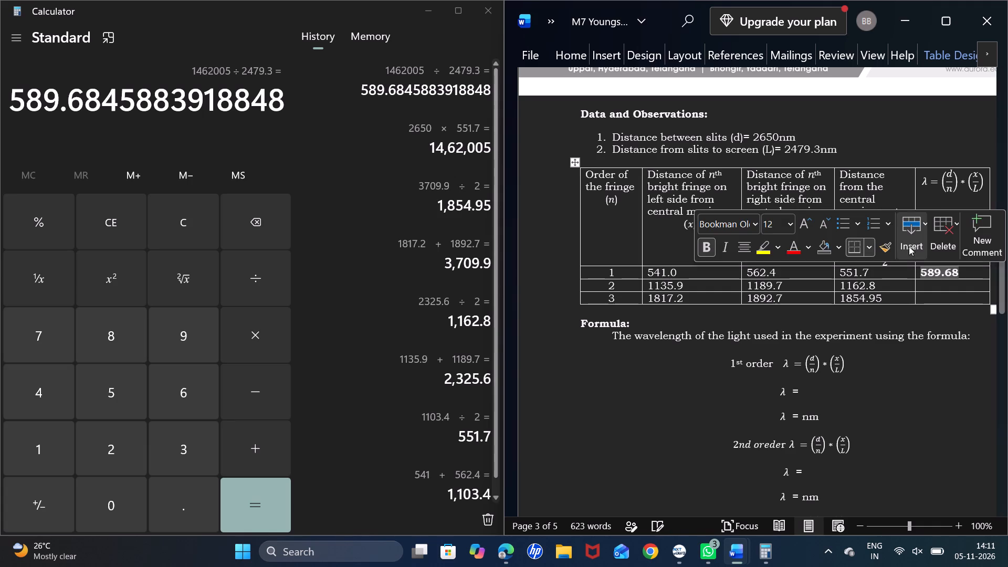
{"action": "left_click", "coordinate": [706, 255]}
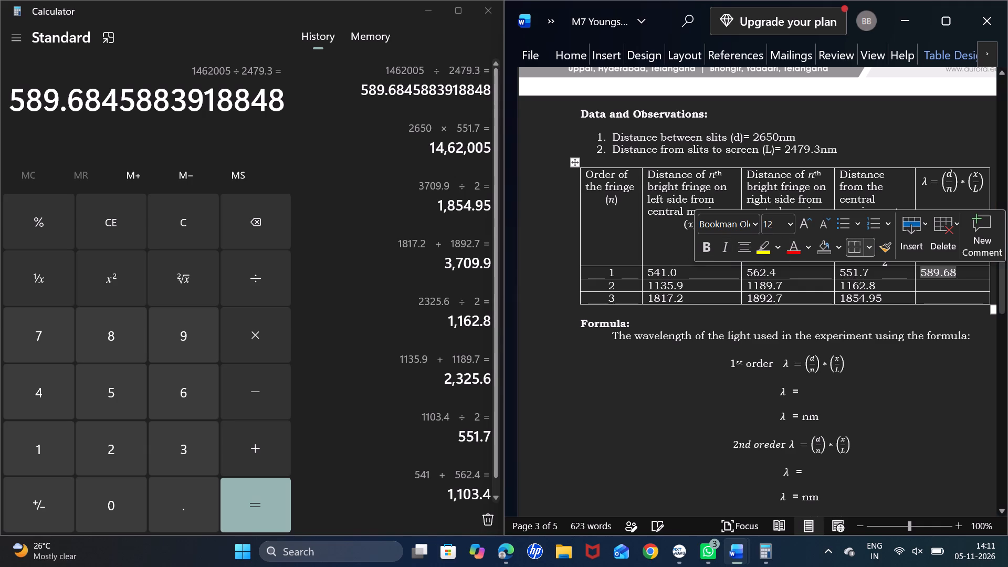
Place the cursor in order 2's λ cell and clear Calculator for order 2's wavelength calculation.
{"action": "left_click", "coordinate": [958, 286]}
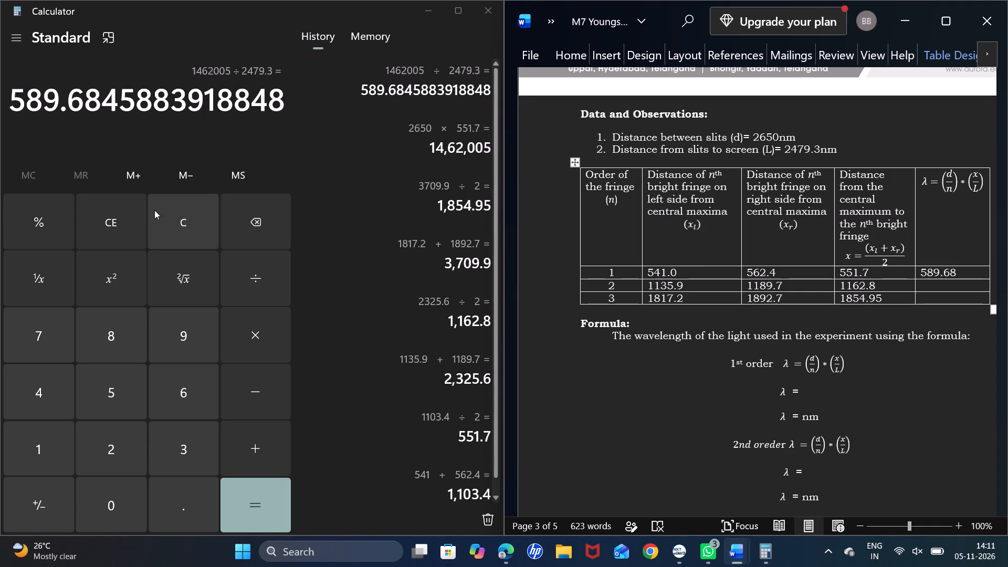
{"action": "left_click", "coordinate": [121, 208]}
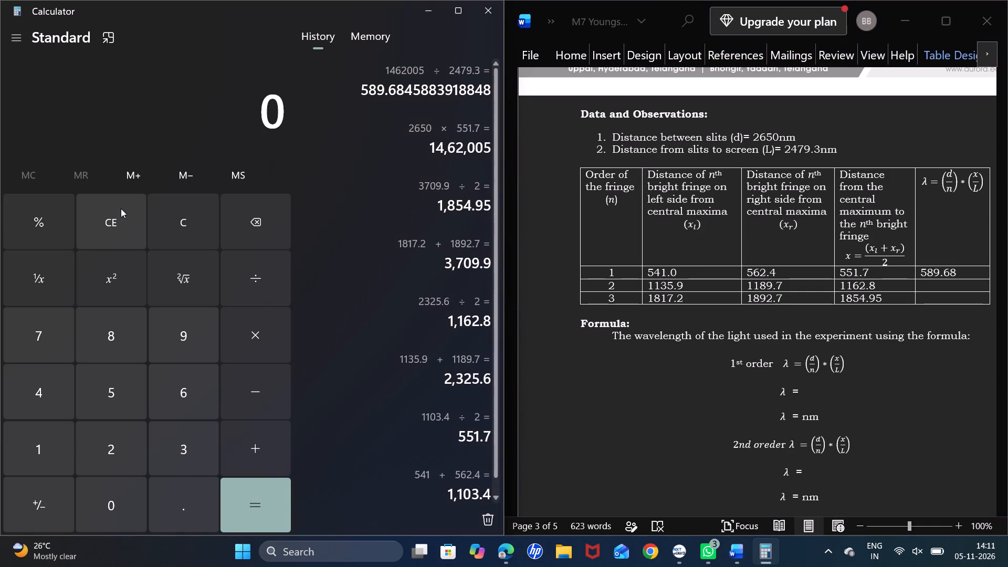
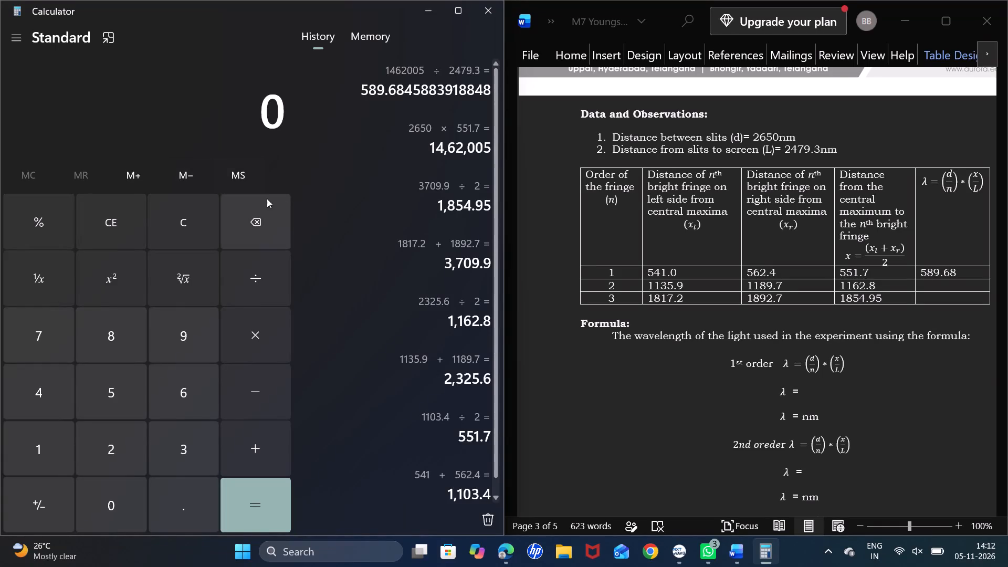
Enter 621.42 in order 2's λ cell of the Word table.
{"action": "left_click", "coordinate": [947, 285]}
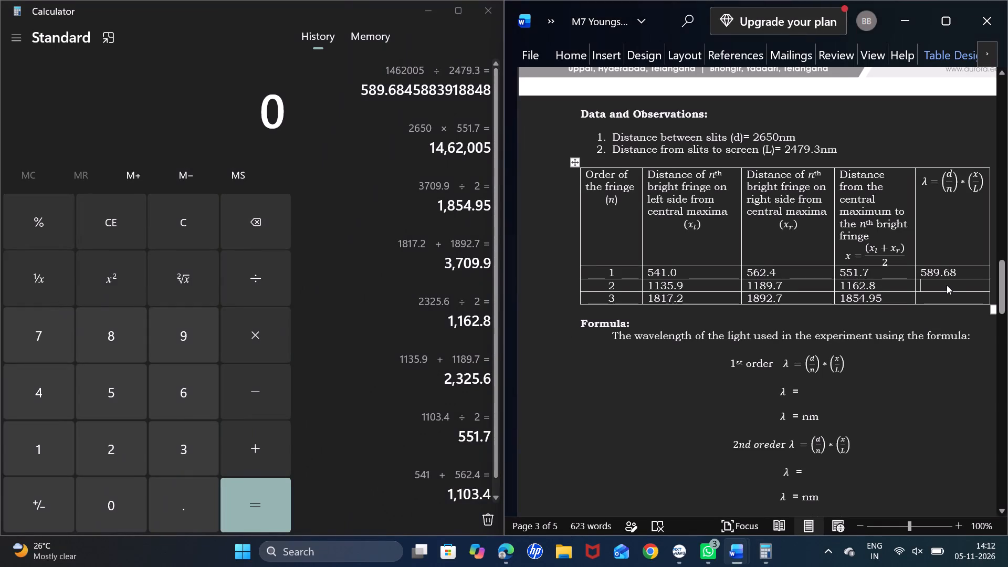
{"action": "type", "text": "621"}
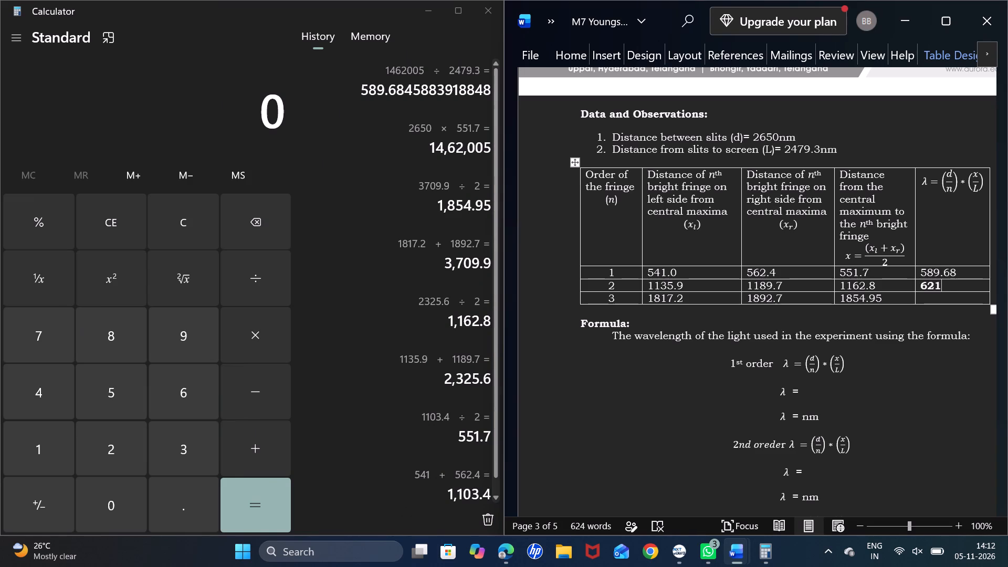
{"action": "key", "text": "period"}
{"action": "type", "text": "42"}
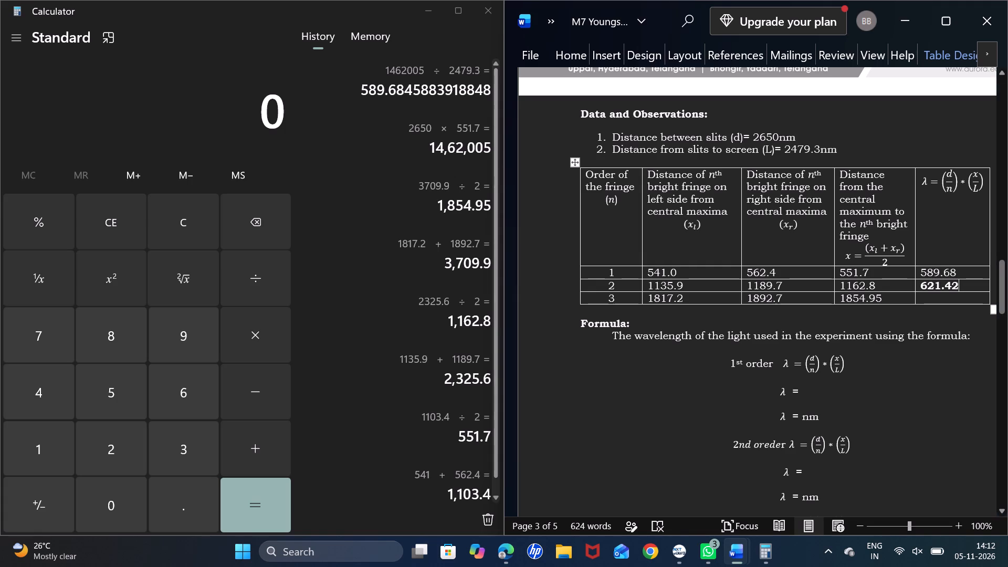
Place the cursor in order 3's λ cell of the table.
{"action": "left_click", "coordinate": [946, 298]}
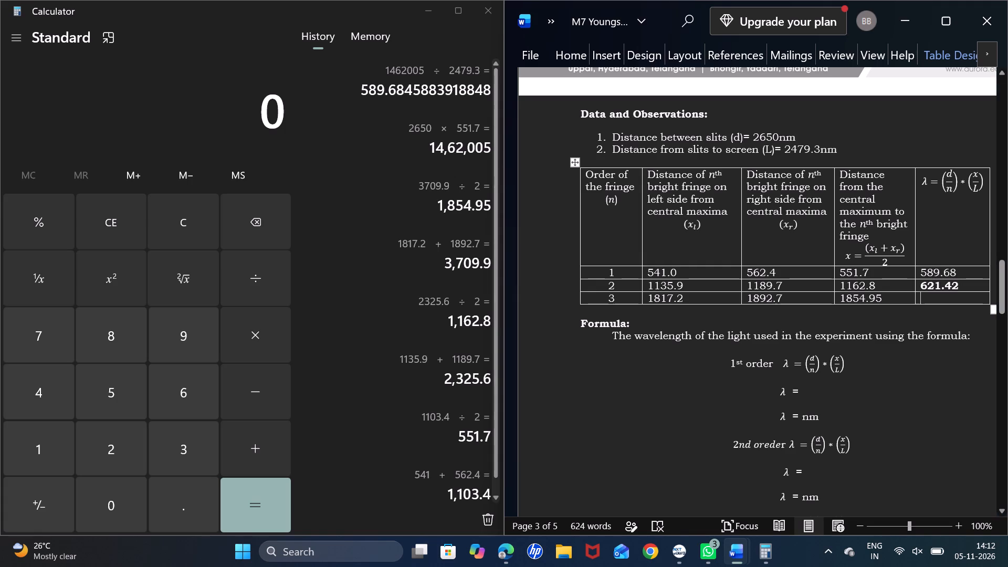
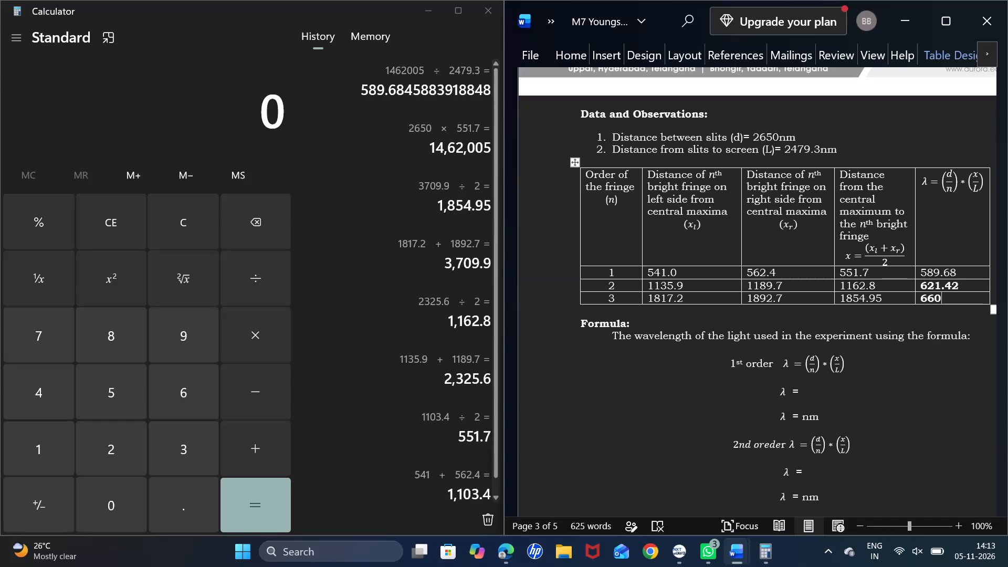
Complete the λ value in order 3's table cell so it reads 660.88.
{"action": "type", "text": ".88"}
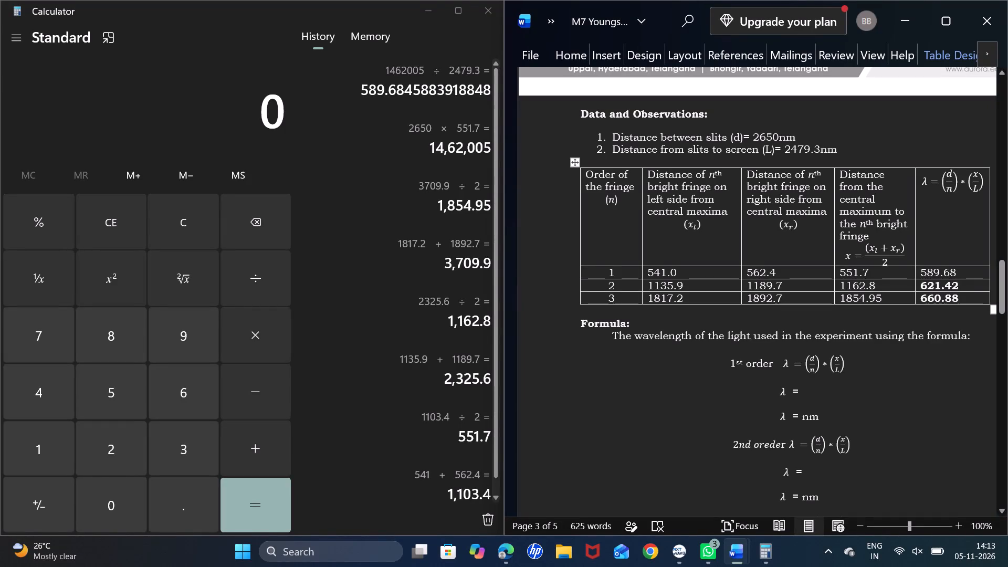
Remove the bold formatting from the λ values of orders 2 and 3 in the table.
{"action": "left_click_drag", "start_coordinate": [957, 304], "coordinate": [926, 285]}
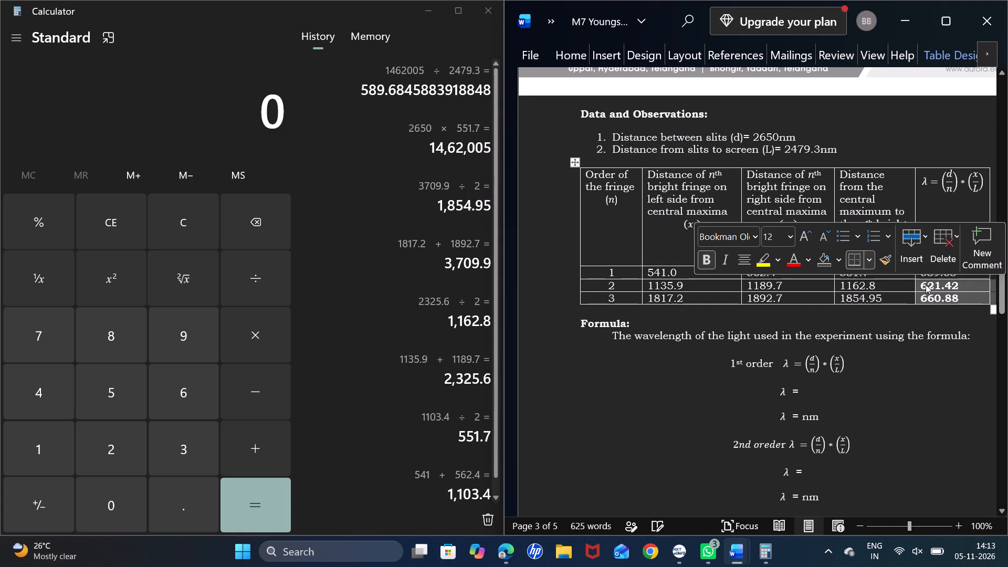
{"action": "left_click", "coordinate": [702, 265]}
Enter (2650/1) as the first factor on the empty λ line under the 1st order formula.
{"action": "left_click", "coordinate": [834, 409]}
{"action": "left_click", "coordinate": [807, 398]}
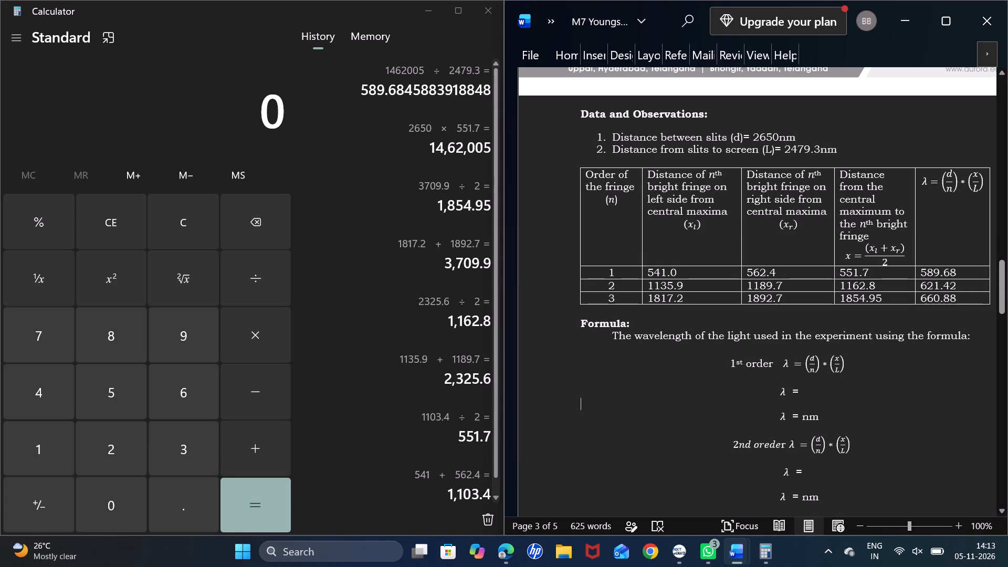
{"action": "left_click", "coordinate": [806, 392]}
{"action": "type", "text": "2650/"}
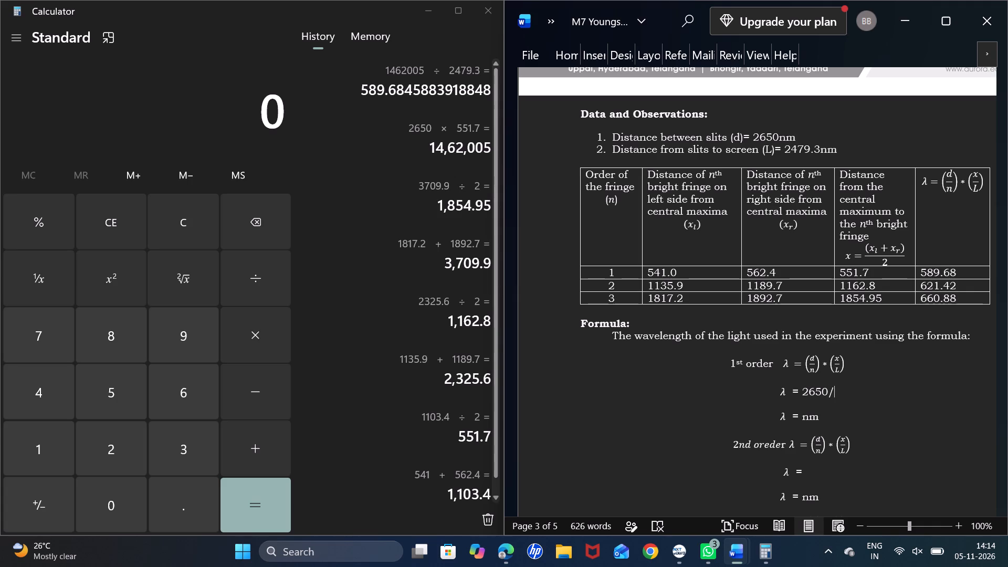
{"action": "key", "text": "1"}
{"action": "key", "text": "shift+parenright"}
{"action": "key", "text": "Left"}
{"action": "key", "text": "Left"}
{"action": "key", "text": "Left"}
{"action": "key", "text": "Left"}
{"action": "key", "text": "Left"}
{"action": "key", "text": "Left"}
{"action": "key", "text": "Left"}
{"action": "key", "text": "shift+parenleft"}
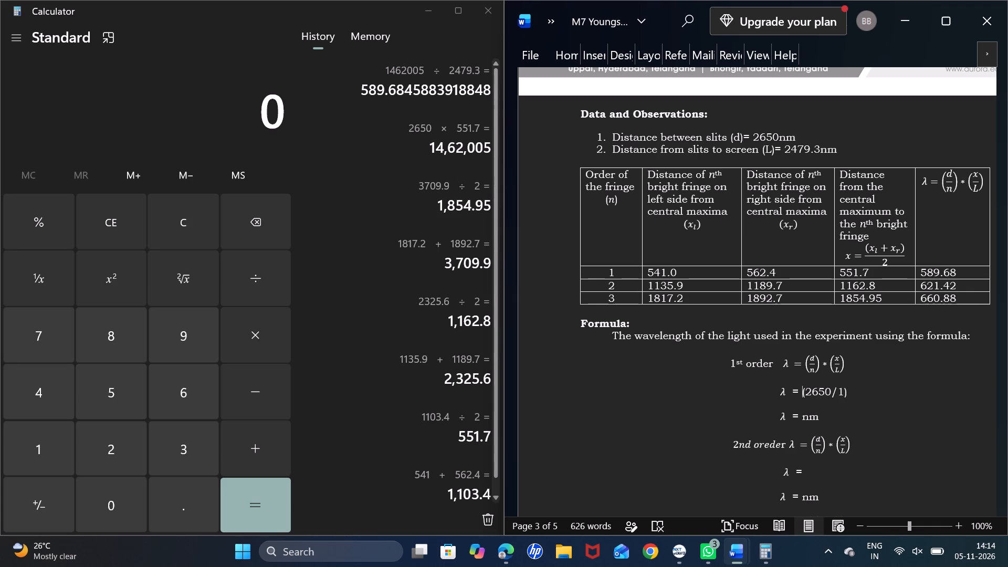
Extend the 1st order λ line with the second factor, *(551.7/2479.3), after (2650/1).
{"action": "key", "text": "Right"}
{"action": "key", "text": "Right"}
{"action": "key", "text": "Right"}
{"action": "key", "text": "Right"}
{"action": "key", "text": "Right"}
{"action": "key", "text": "Right"}
{"action": "key", "text": "Right"}
{"action": "key", "text": "shift+asterisk"}
{"action": "type", "text": "551"}
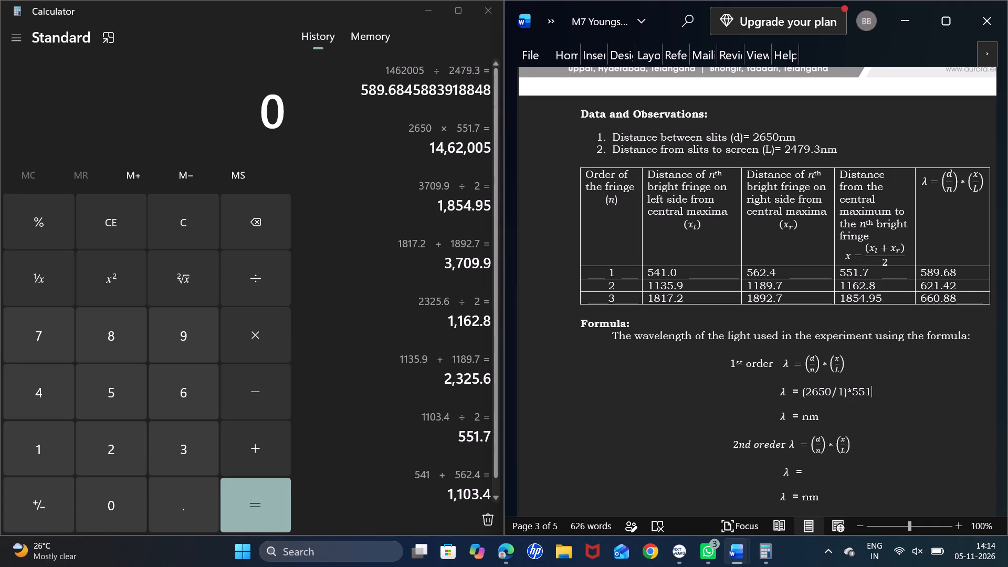
{"action": "key", "text": "period"}
{"action": "key", "text": "7"}
{"action": "key", "text": "Left"}
{"action": "key", "text": "Left"}
{"action": "key", "text": "Left"}
{"action": "key", "text": "Left"}
{"action": "key", "text": "Left"}
{"action": "key", "text": "shift+parenleft"}
{"action": "key", "text": "Right"}
{"action": "key", "text": "Right"}
{"action": "key", "text": "Right"}
{"action": "key", "text": "Right"}
{"action": "key", "text": "Right"}
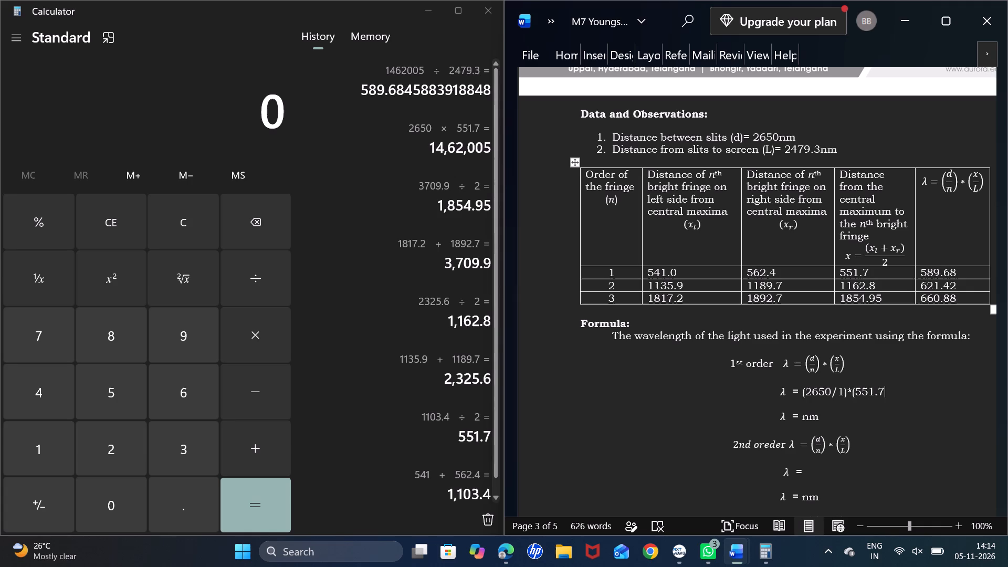
{"action": "key", "text": "slash"}
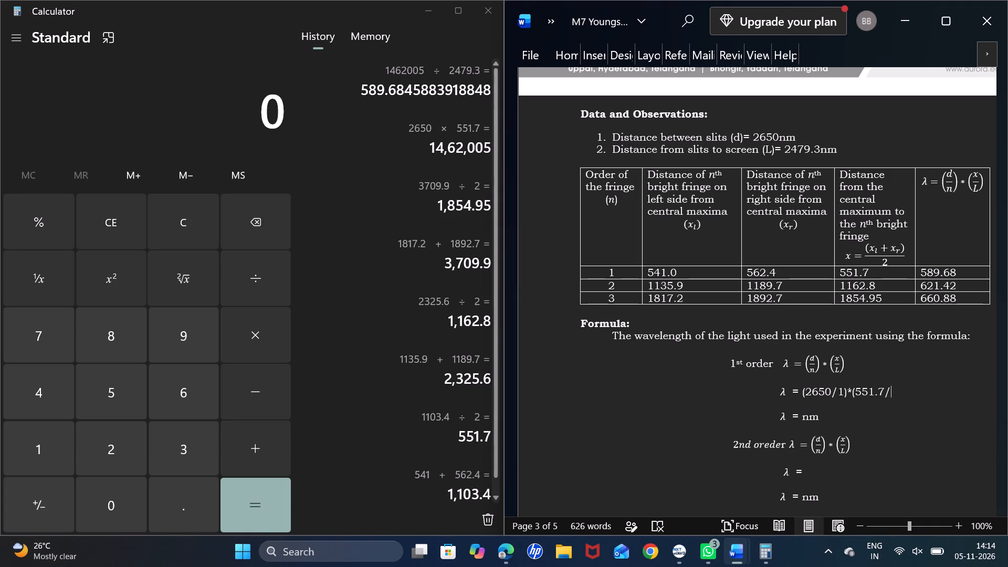
{"action": "type", "text": "24"}
{"action": "type", "text": "70"}
{"action": "key", "text": "BackSpace"}
{"action": "key", "text": "9"}
{"action": "key", "text": "period"}
{"action": "key", "text": "3"}
{"action": "key", "text": "shift+parenright"}
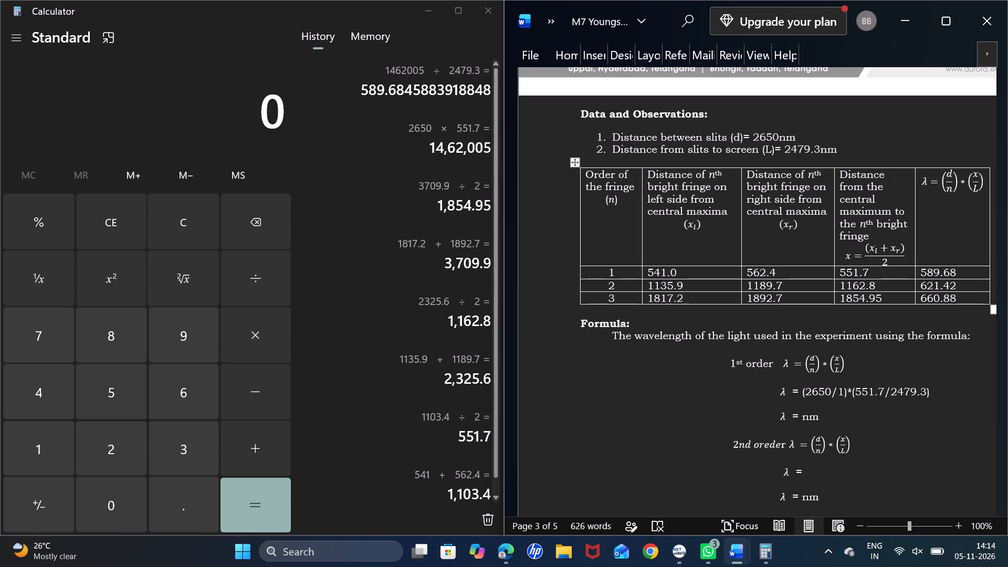
Enter 589.68 before nm on the 1st order λ result line.
{"action": "left_click", "coordinate": [800, 417]}
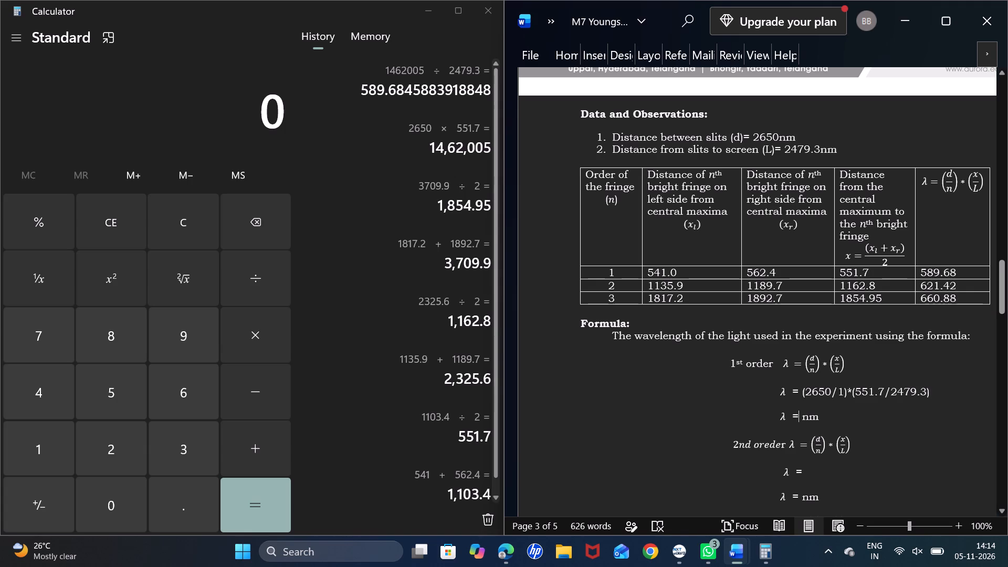
{"action": "left_click", "coordinate": [803, 417]}
{"action": "type", "text": "589"}
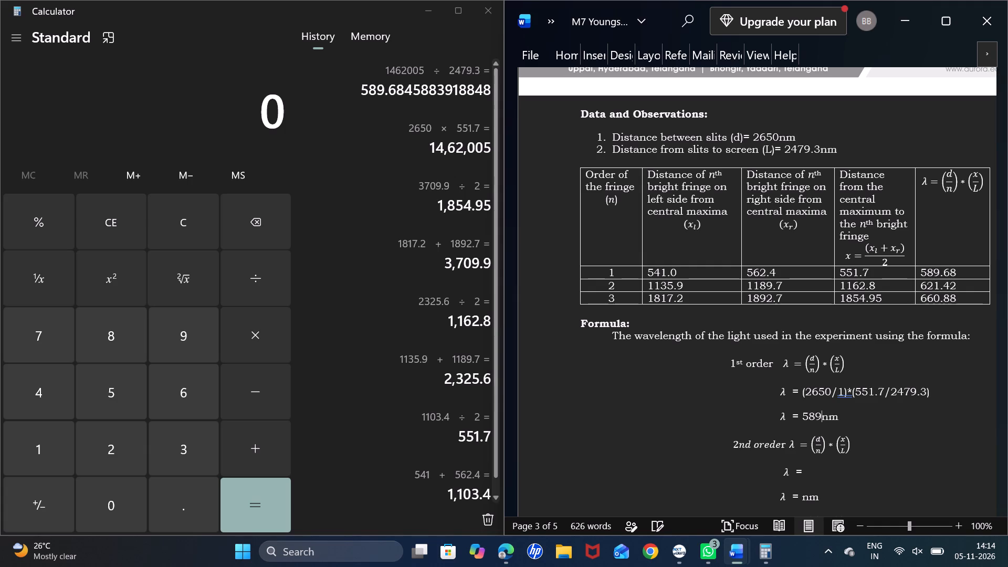
{"action": "key", "text": "period"}
{"action": "key", "text": "6"}
{"action": "key", "text": "8"}
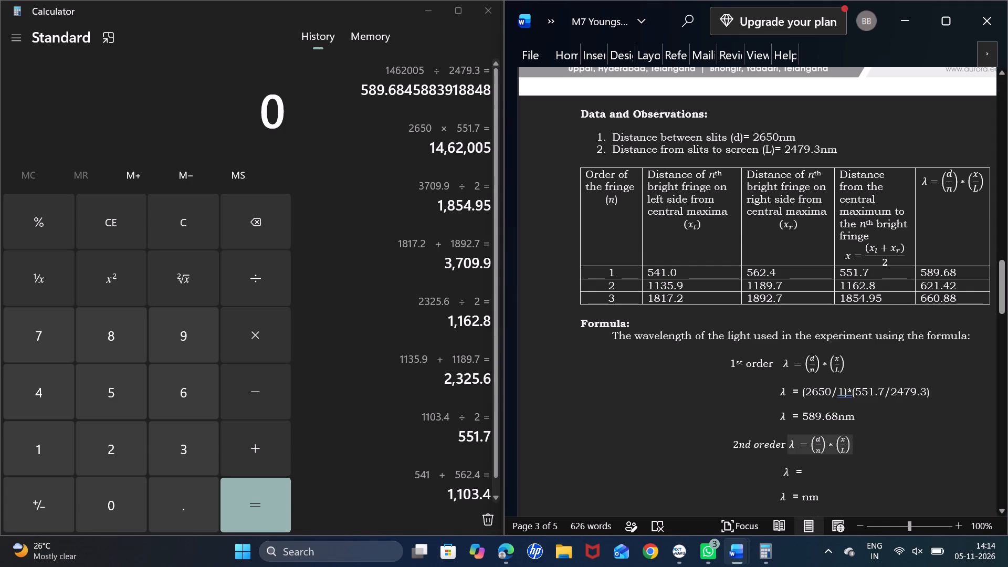
Enter (2650/2) as the first factor on the empty λ line under the 2nd order formula.
{"action": "scroll", "coordinate": [821, 441], "scroll_direction": "down", "scroll_amount": 1}
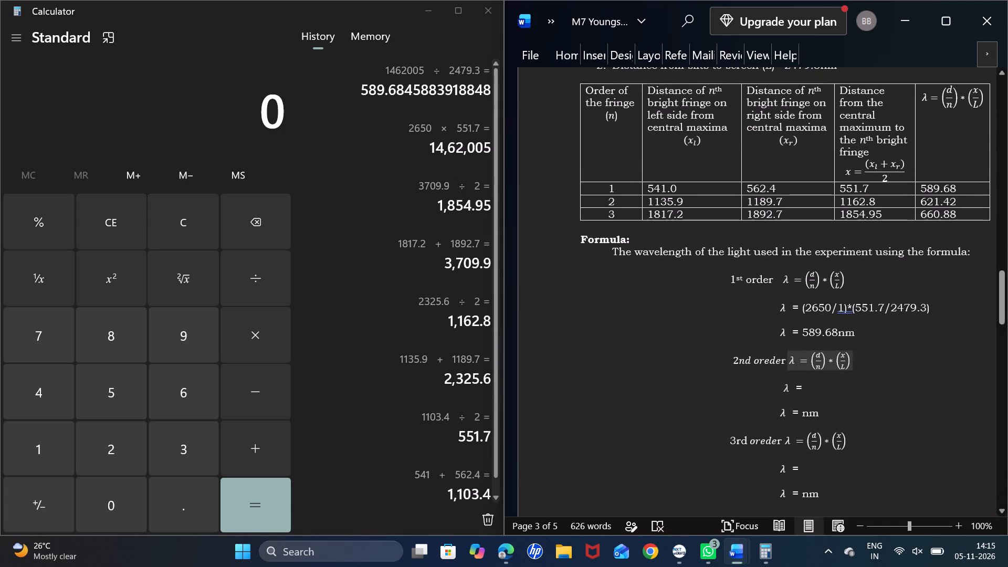
{"action": "left_click", "coordinate": [811, 391]}
{"action": "type", "text": "()"}
{"action": "key", "text": "Left"}
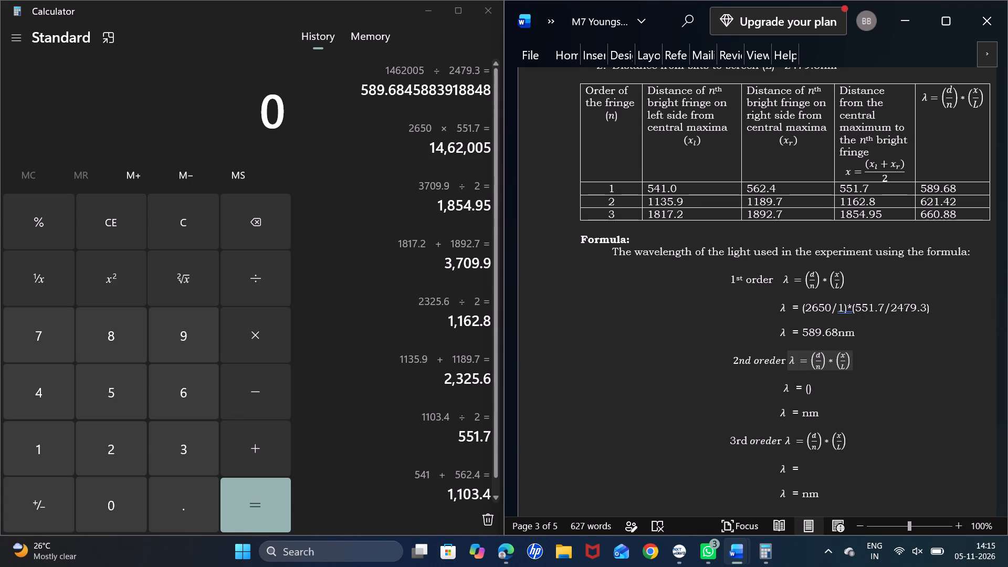
{"action": "scroll", "coordinate": [811, 391], "scroll_direction": "up", "scroll_amount": 1}
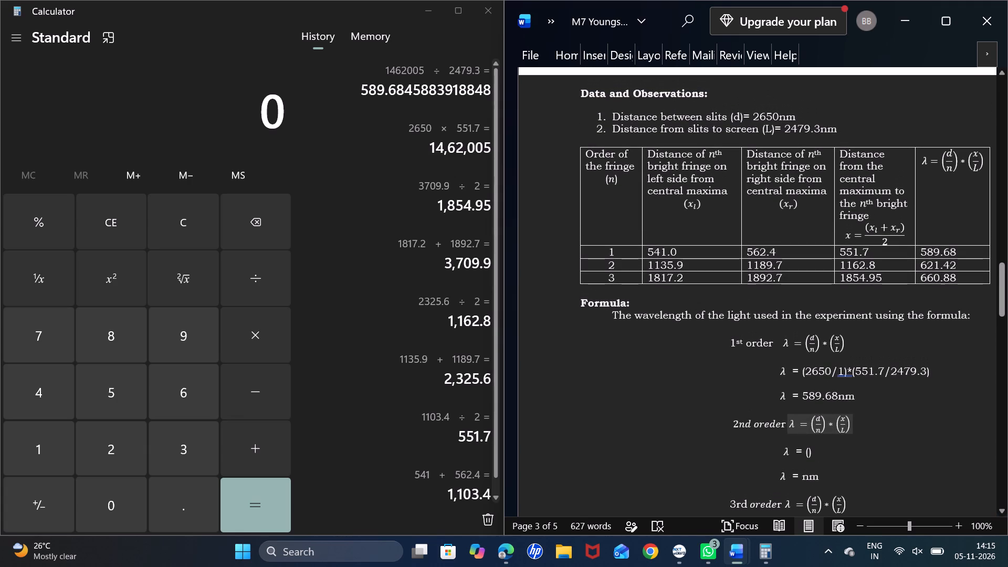
{"action": "type", "text": "2650"}
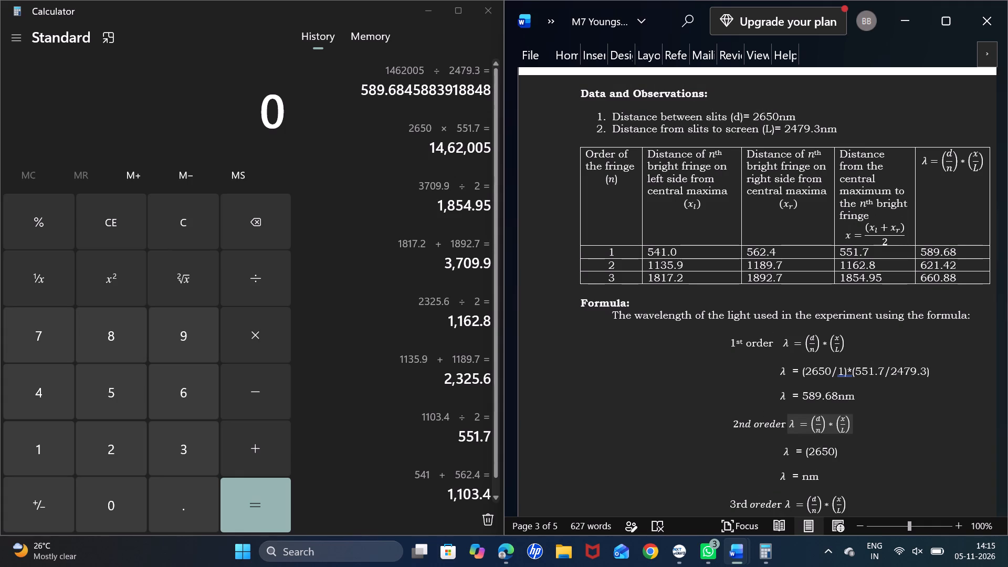
{"action": "key", "text": "slash"}
{"action": "key", "text": "2"}
{"action": "key", "text": "Right"}
Extend the 2nd order λ line with the second factor, *(1162.8/2479.3), after (2650/2).
{"action": "key", "text": "shift+asterisk"}
{"action": "key", "text": "shift+parenleft"}
{"action": "type", "text": "11"}
{"action": "key", "text": "6"}
{"action": "type", "text": "2."}
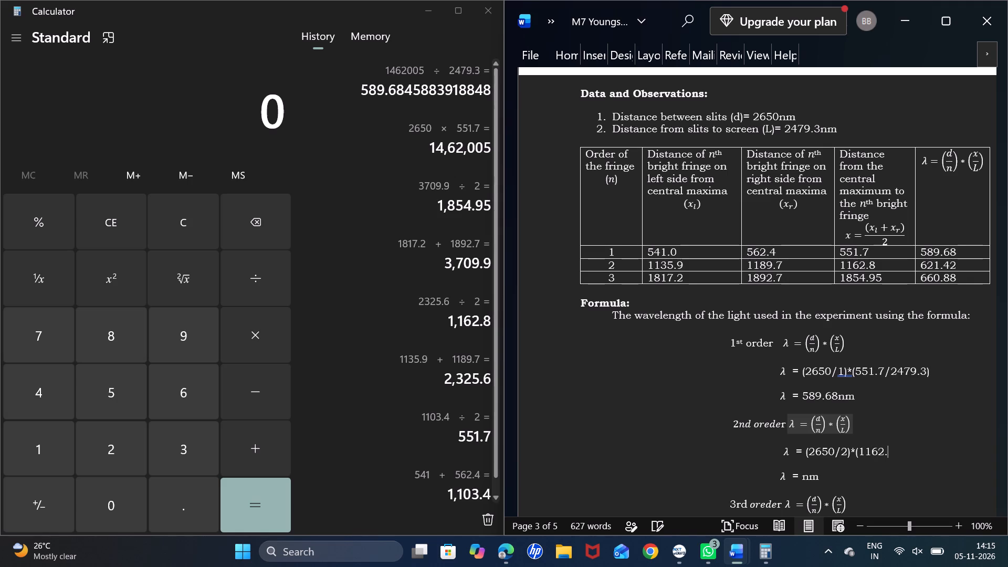
{"action": "key", "text": "8"}
{"action": "key", "text": "slash"}
{"action": "key", "text": "2"}
{"action": "key", "text": "4"}
{"action": "type", "text": "79"}
{"action": "key", "text": "period"}
{"action": "key", "text": "3"}
{"action": "key", "text": "shift+parenright"}
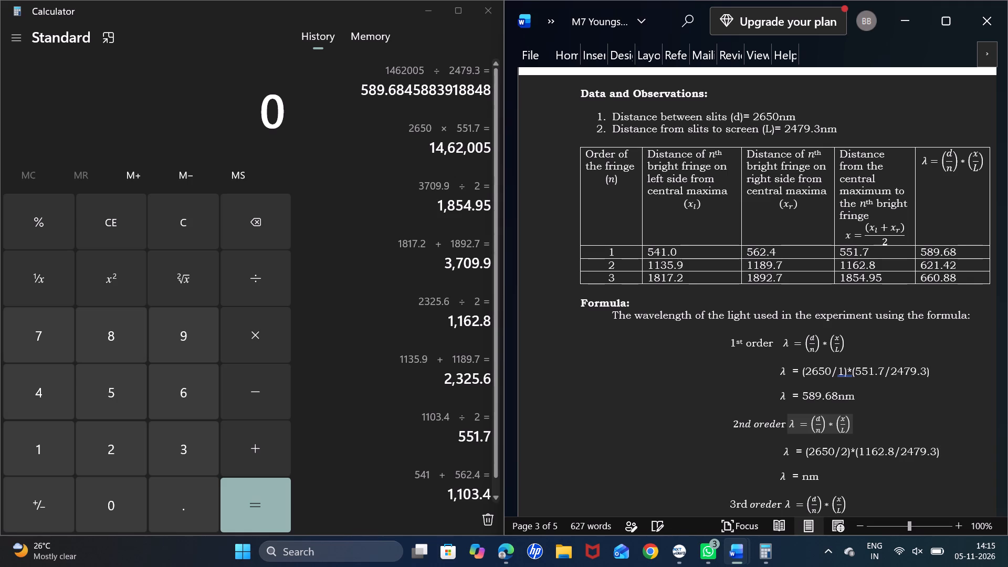
Enter 621.42 before nm on the 2nd order λ result line.
{"action": "key", "text": "Down"}
{"action": "key", "text": "Right"}
{"action": "key", "text": "Right"}
{"action": "key", "text": "Right"}
{"action": "key", "text": "Right"}
{"action": "key", "text": "Right"}
{"action": "key", "text": "Right"}
{"action": "key", "text": "Right"}
{"action": "key", "text": "Right"}
{"action": "key", "text": "Right"}
{"action": "key", "text": "Right"}
{"action": "key", "text": "Right"}
{"action": "key", "text": "Right"}
{"action": "key", "text": "Right"}
{"action": "key", "text": "Right"}
{"action": "key", "text": "Right"}
{"action": "key", "text": "Right"}
{"action": "key", "text": "Right"}
{"action": "key", "text": "Right"}
{"action": "key", "text": "Right"}
{"action": "key", "text": "Right"}
{"action": "key", "text": "Right"}
{"action": "key", "text": "Right"}
{"action": "key", "text": "Right"}
{"action": "key", "text": "Right"}
{"action": "key", "text": "Right"}
{"action": "key", "text": "6"}
{"action": "type", "text": "21"}
{"action": "type", "text": ".42"}
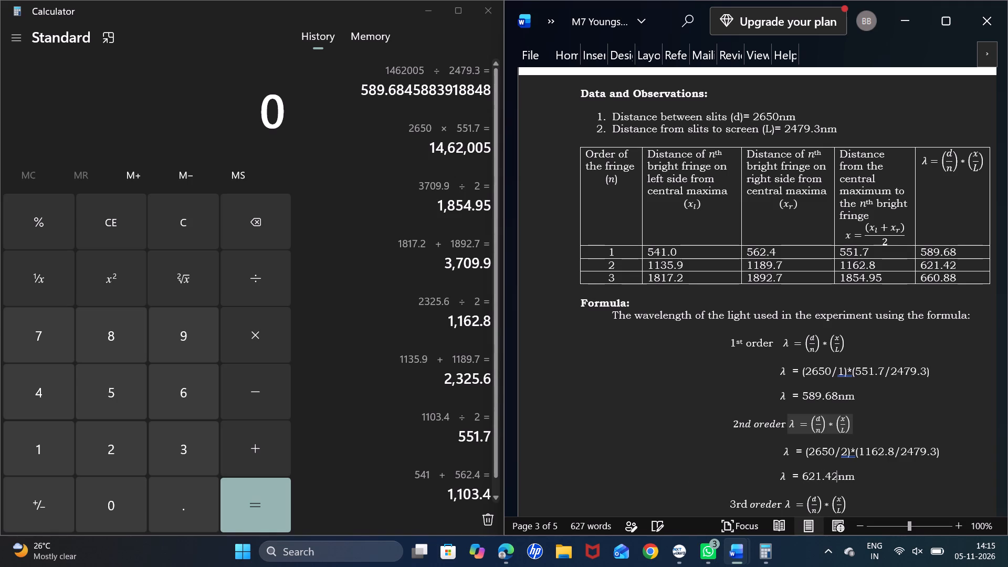
Enter (2650/3) as the first factor on the empty λ line under the 3rd order formula.
{"action": "scroll", "coordinate": [815, 431], "scroll_direction": "down", "scroll_amount": 1}
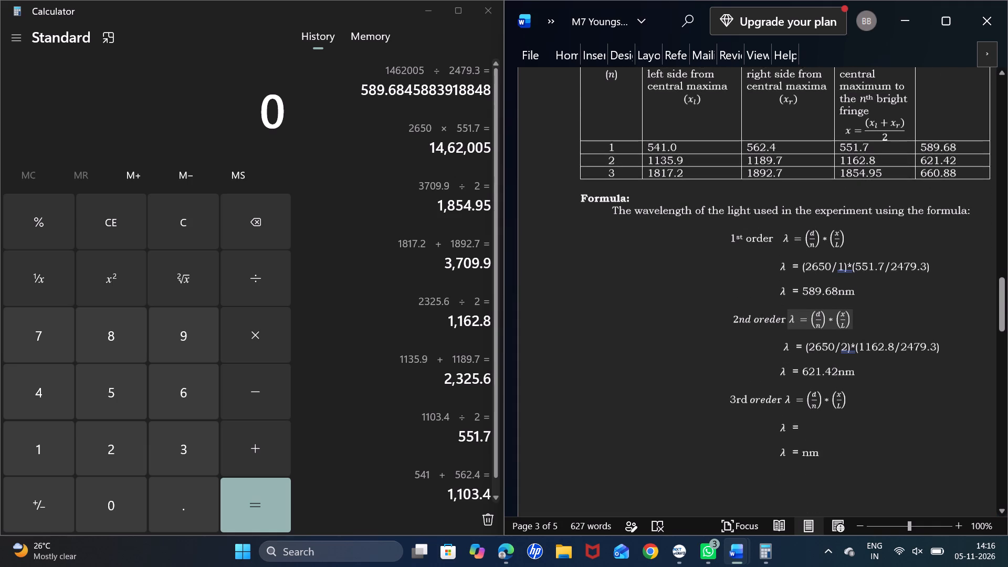
{"action": "scroll", "coordinate": [815, 431], "scroll_direction": "down", "scroll_amount": 1}
{"action": "left_click", "coordinate": [808, 411]}
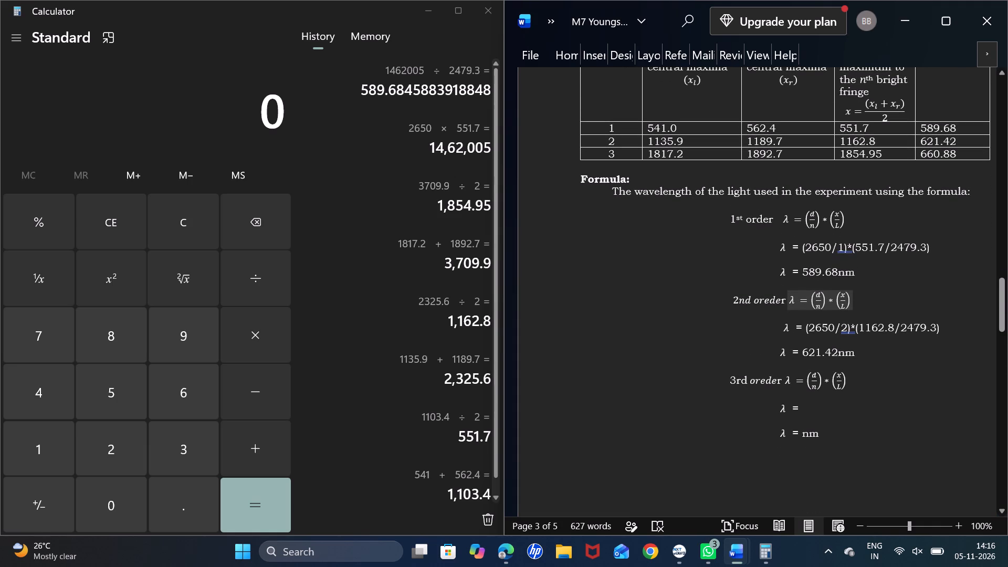
{"action": "key", "text": "shift+parenleft"}
{"action": "key", "text": "shift+parenright"}
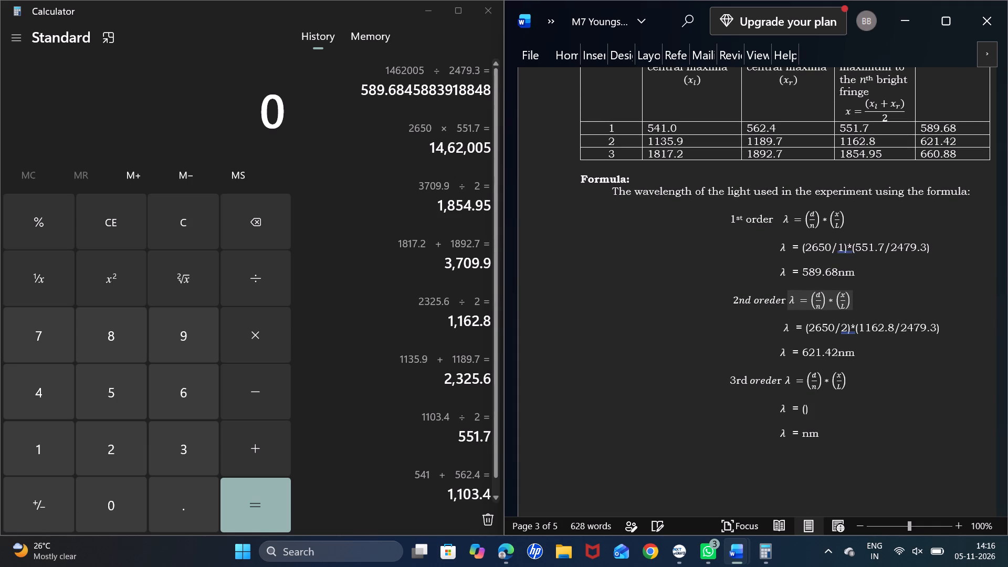
{"action": "key", "text": "Left"}
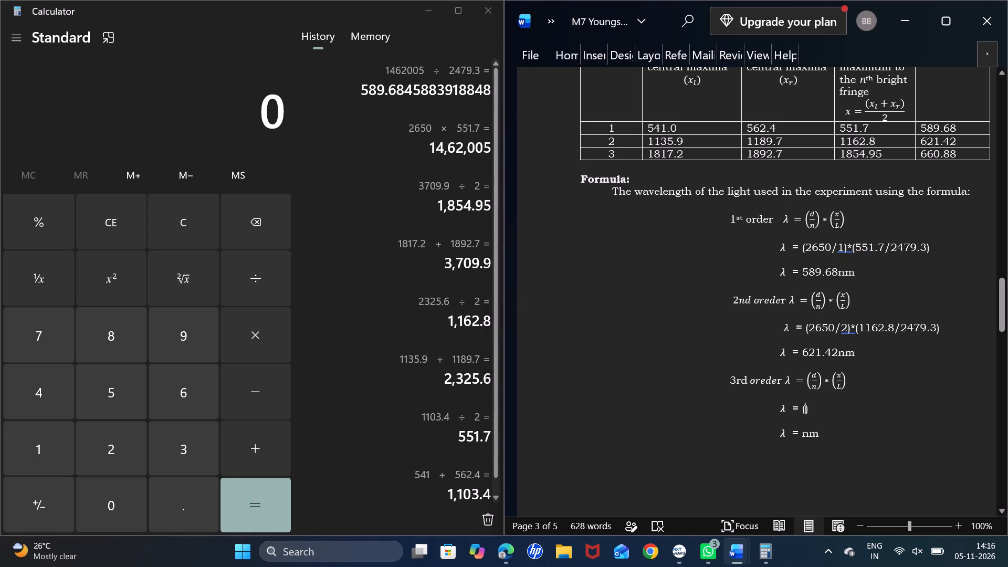
{"action": "key", "text": "2"}
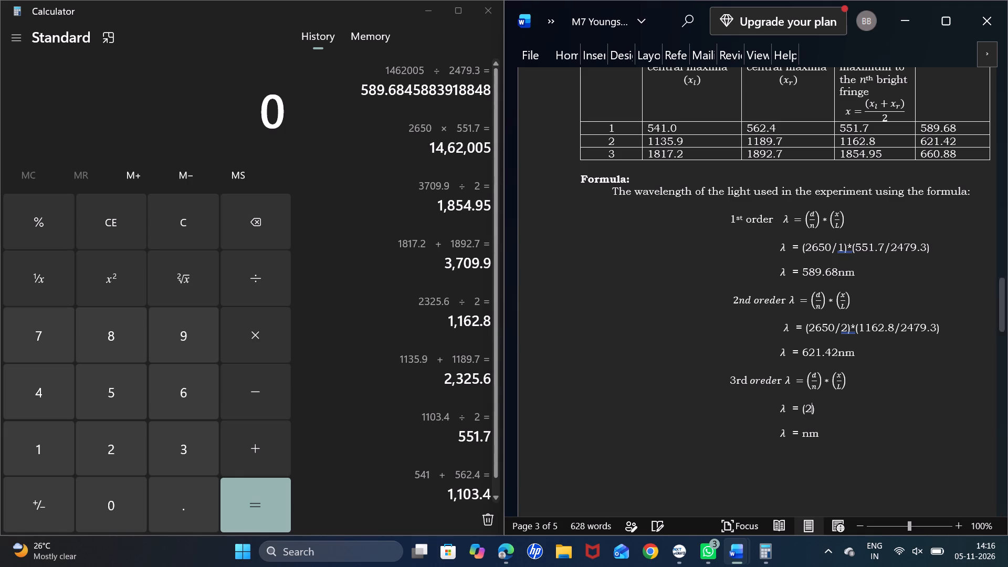
{"action": "type", "text": "650/3"}
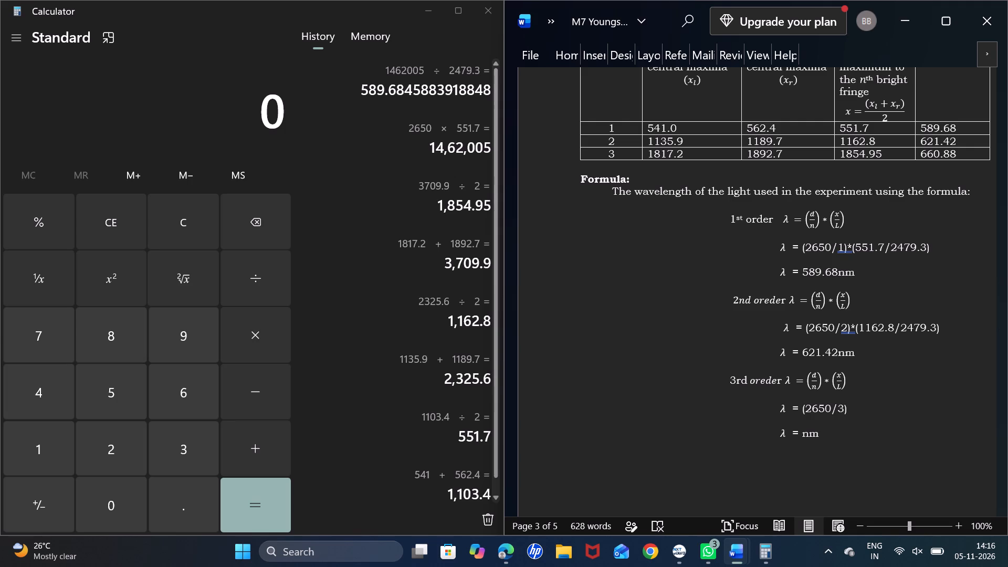
{"action": "key", "text": "Right"}
Extend the 3rd order λ line with the second factor, *(1854.95/2479.3), after (2650/3).
{"action": "key", "text": "shift+asterisk"}
{"action": "type", "text": "()"}
{"action": "key", "text": "Left"}
{"action": "type", "text": "18"}
{"action": "type", "text": "54"}
{"action": "type", "text": ".95"}
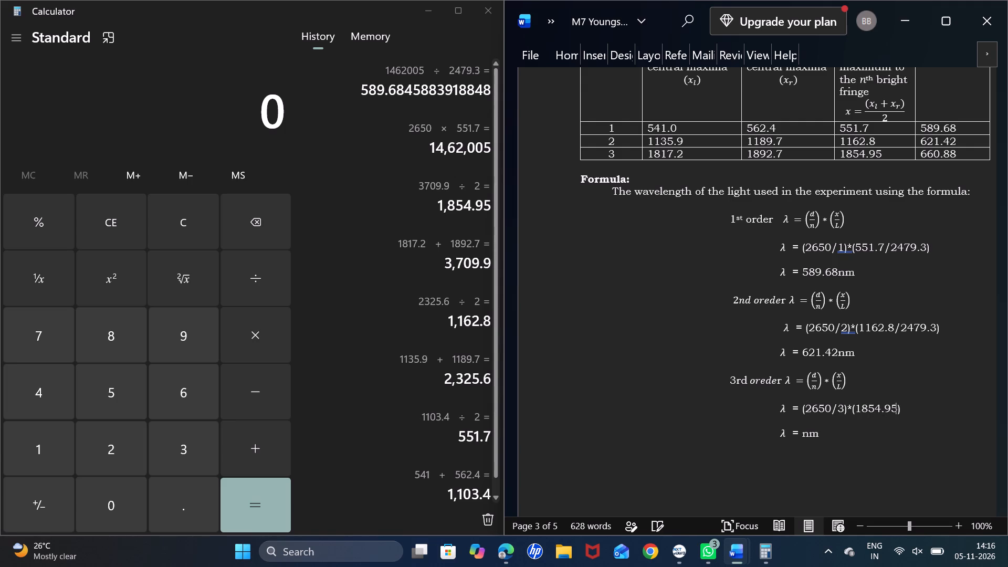
{"action": "key", "text": "slash"}
{"action": "key", "text": "2"}
{"action": "type", "text": "479"}
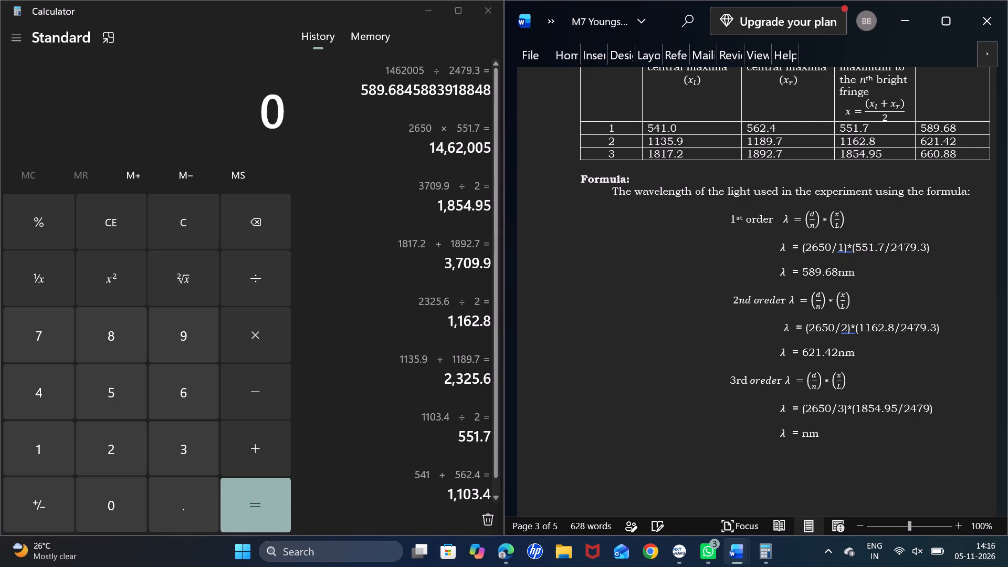
{"action": "key", "text": "period"}
{"action": "key", "text": "3"}
Enter 660.88 before nm on the 3rd order λ result line.
{"action": "key", "text": "Down"}
{"action": "key", "text": "Right"}
{"action": "key", "text": "Right"}
{"action": "key", "text": "Right"}
{"action": "key", "text": "Right"}
{"action": "key", "text": "Right"}
{"action": "key", "text": "Right"}
{"action": "key", "text": "Right"}
{"action": "key", "text": "Right"}
{"action": "key", "text": "Right"}
{"action": "key", "text": "Right"}
{"action": "key", "text": "Right"}
{"action": "key", "text": "Right"}
{"action": "key", "text": "Right"}
{"action": "key", "text": "Right"}
{"action": "key", "text": "Right"}
{"action": "key", "text": "Right"}
{"action": "key", "text": "Right"}
{"action": "key", "text": "Right"}
{"action": "key", "text": "Right"}
{"action": "key", "text": "Right"}
{"action": "key", "text": "Right"}
{"action": "key", "text": "Right"}
{"action": "key", "text": "Right"}
{"action": "key", "text": "Right"}
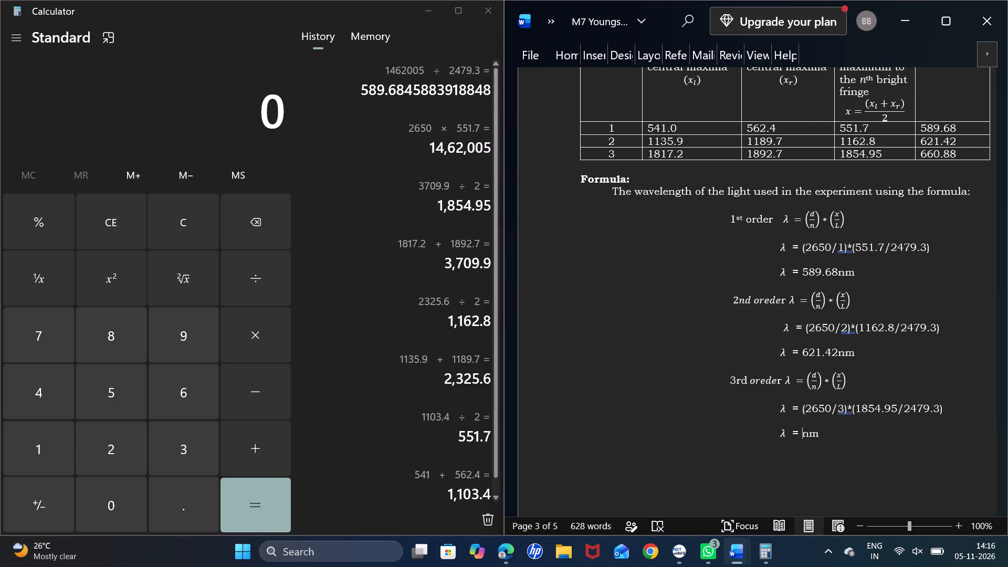
{"action": "type", "text": "660"}
{"action": "key", "text": "period"}
{"action": "type", "text": "88"}
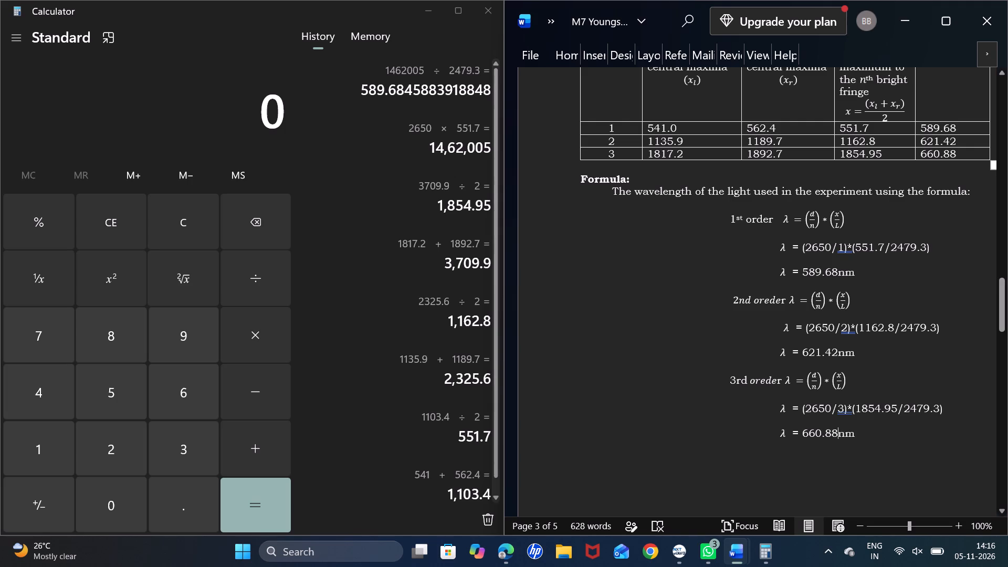
Clear the workspace by closing Calculator and minimizing the Wave Interference simulation, with the report maximized at 50% zoom.
{"action": "scroll", "coordinate": [880, 247], "scroll_direction": "down", "scroll_amount": 3}
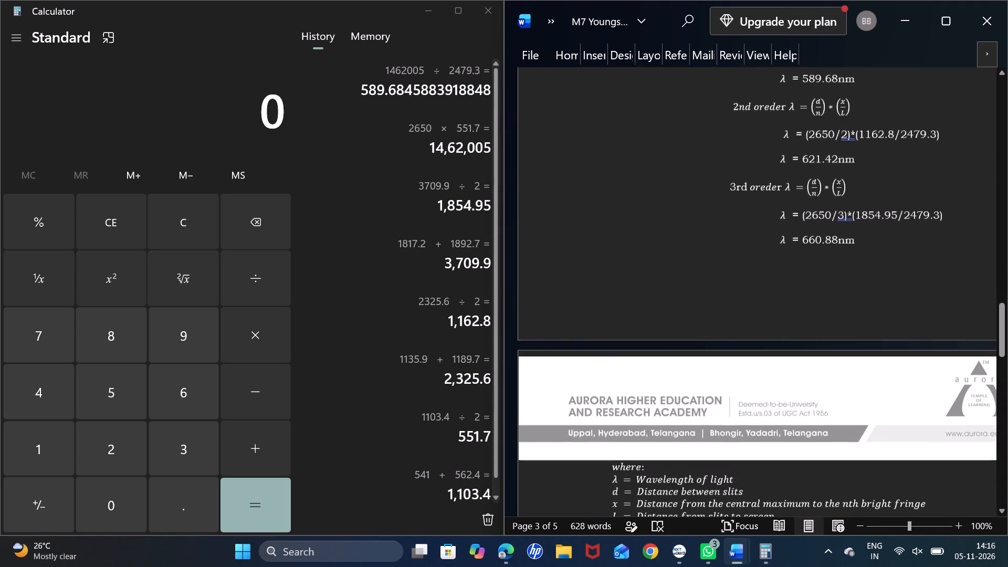
{"action": "scroll", "coordinate": [880, 247], "scroll_direction": "down", "scroll_amount": 1}
{"action": "scroll", "coordinate": [880, 247], "scroll_direction": "down", "scroll_amount": 5, "text": "ctrl"}
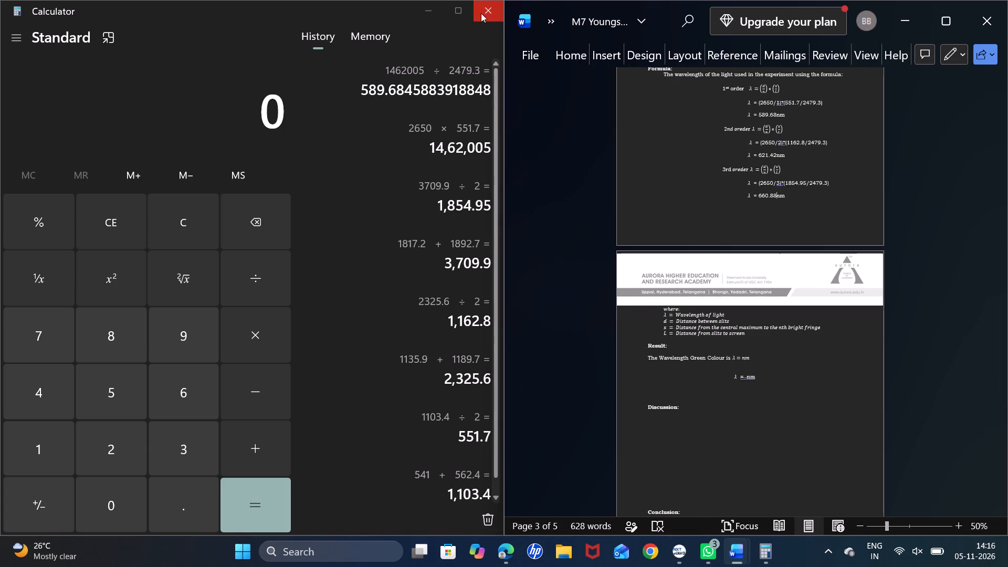
{"action": "left_click", "coordinate": [481, 13]}
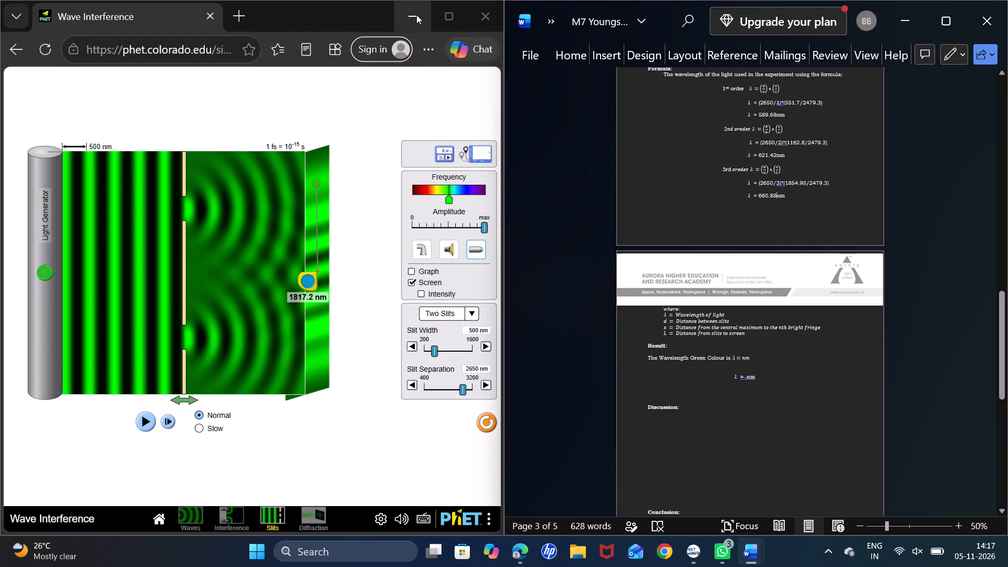
{"action": "left_click", "coordinate": [416, 15]}
{"action": "left_click", "coordinate": [950, 17]}
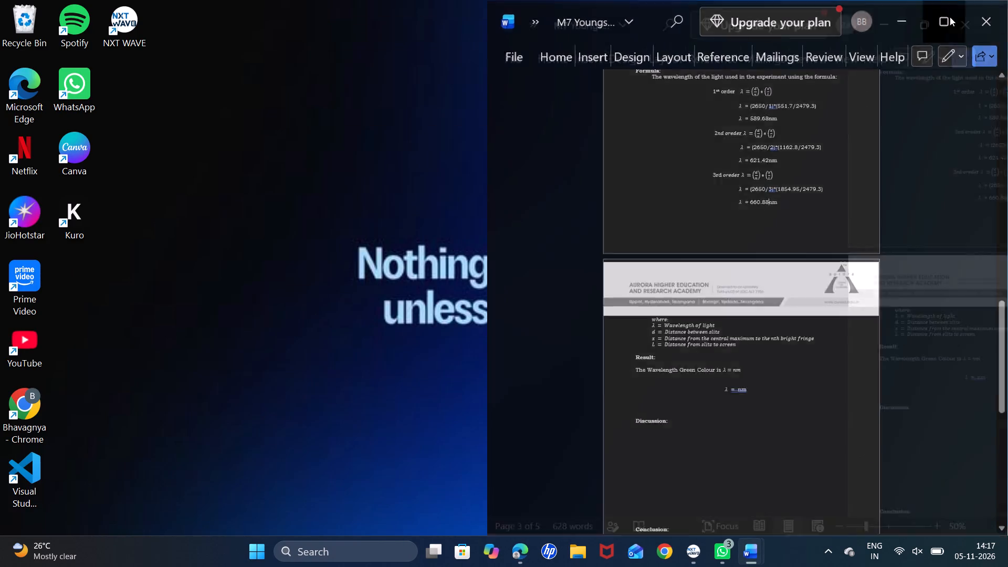
Look over the report's five pages, checking the unfilled Result, Discussion and Conclusion sections.
{"action": "scroll", "coordinate": [581, 278], "scroll_direction": "up", "scroll_amount": 4}
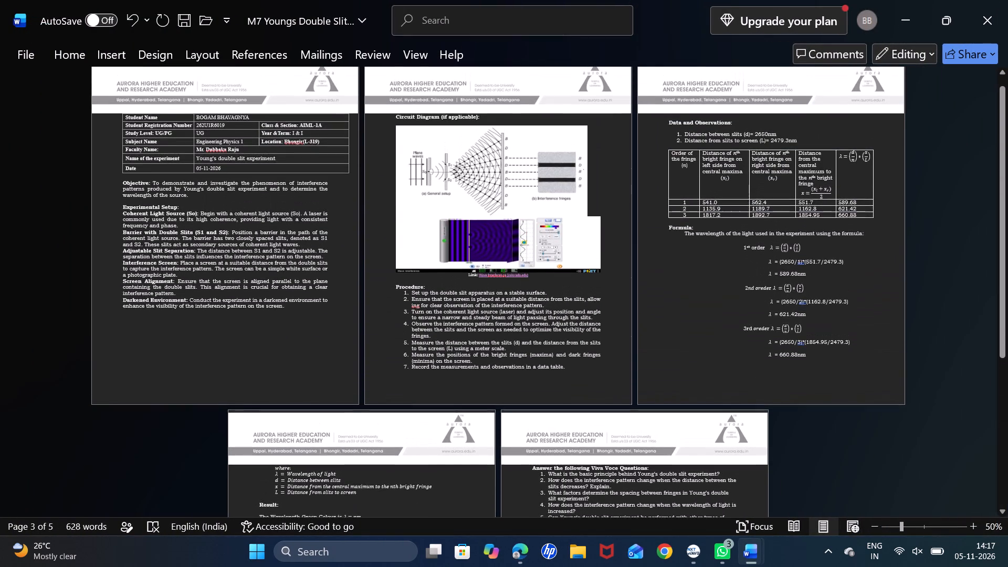
{"action": "scroll", "coordinate": [581, 278], "scroll_direction": "up", "scroll_amount": 3}
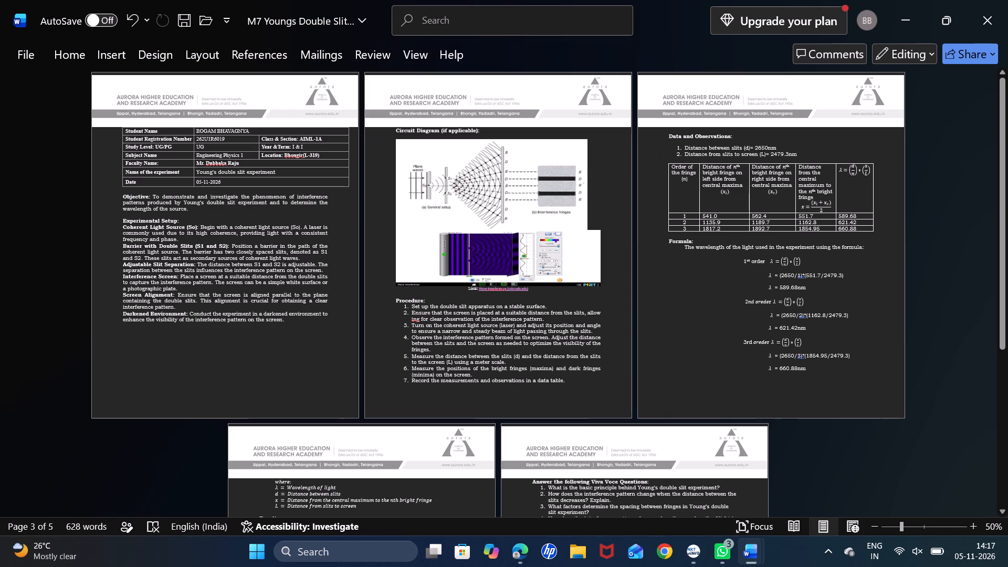
{"action": "scroll", "coordinate": [794, 379], "scroll_direction": "down", "scroll_amount": 4}
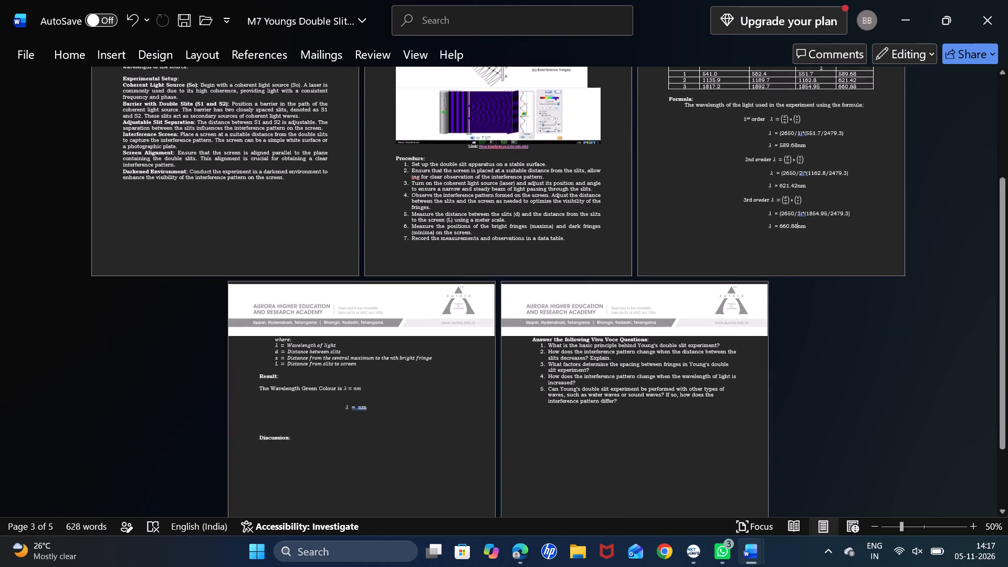
{"action": "scroll", "coordinate": [794, 379], "scroll_direction": "down", "scroll_amount": 3}
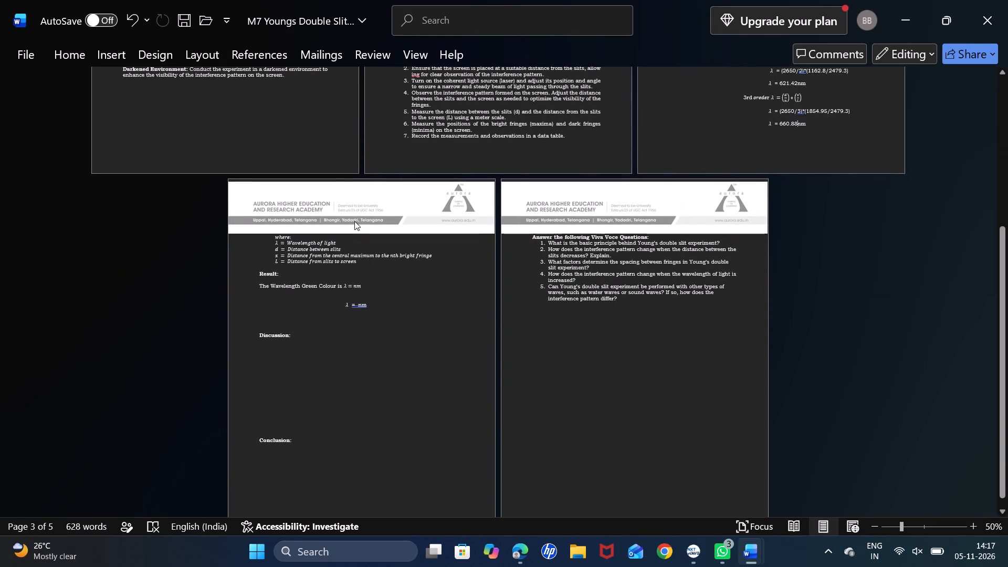
{"action": "left_click", "coordinate": [353, 284]}
{"action": "left_click", "coordinate": [389, 302]}
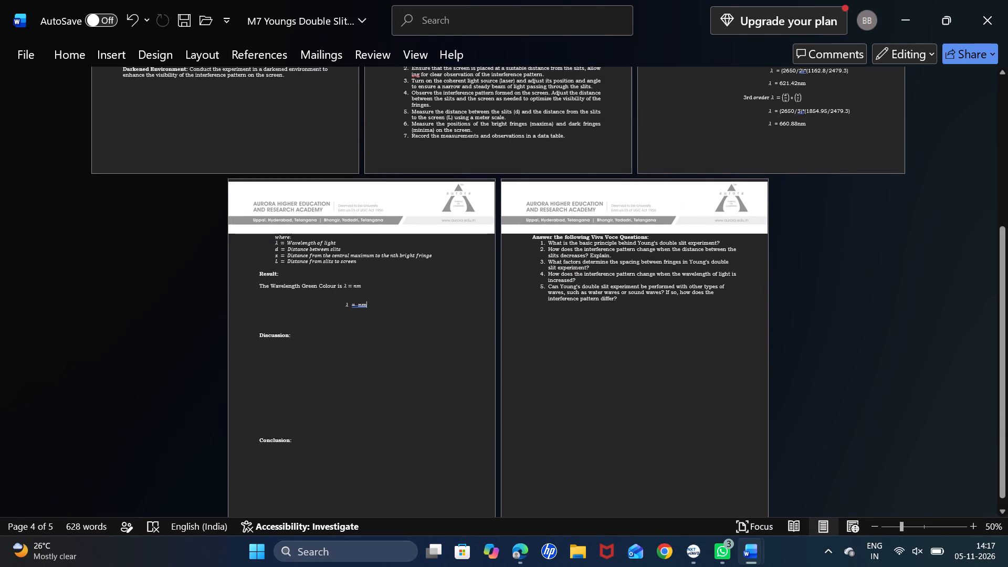
Capture a full-screen screenshot of the report with its first three pages in view.
{"action": "scroll", "coordinate": [380, 293], "scroll_direction": "up", "scroll_amount": 1}
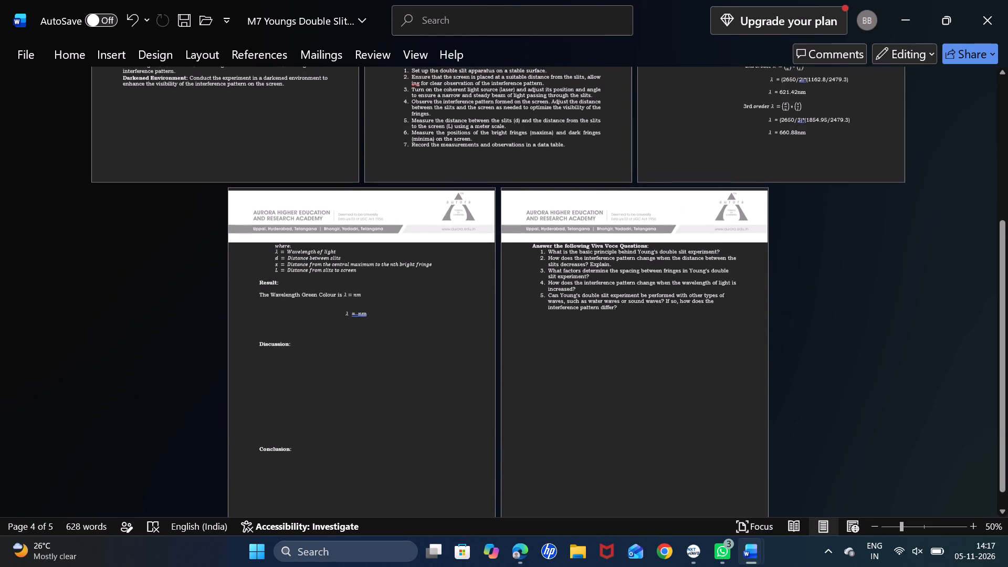
{"action": "scroll", "coordinate": [380, 293], "scroll_direction": "up", "scroll_amount": 4}
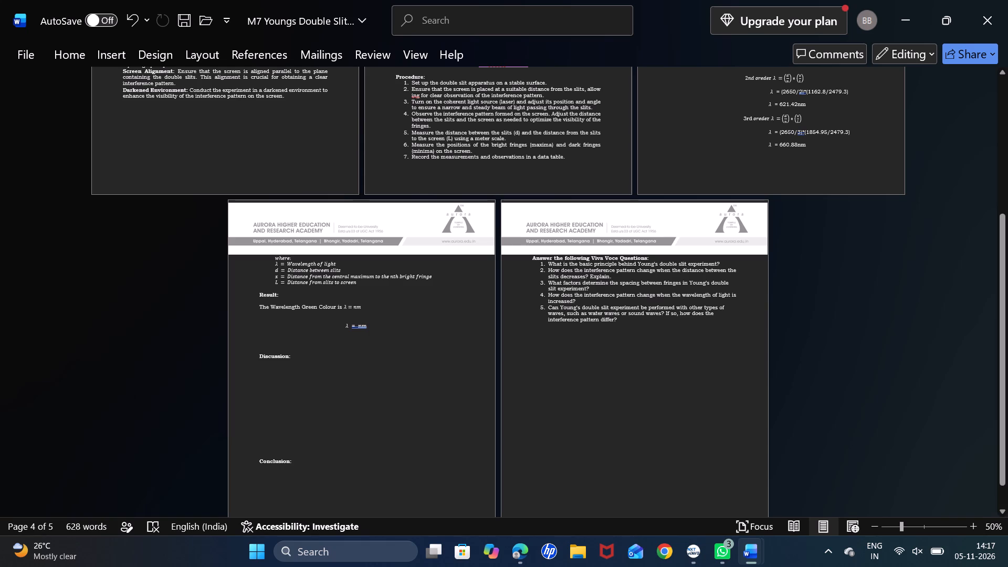
{"action": "scroll", "coordinate": [375, 219], "scroll_direction": "up", "scroll_amount": 6}
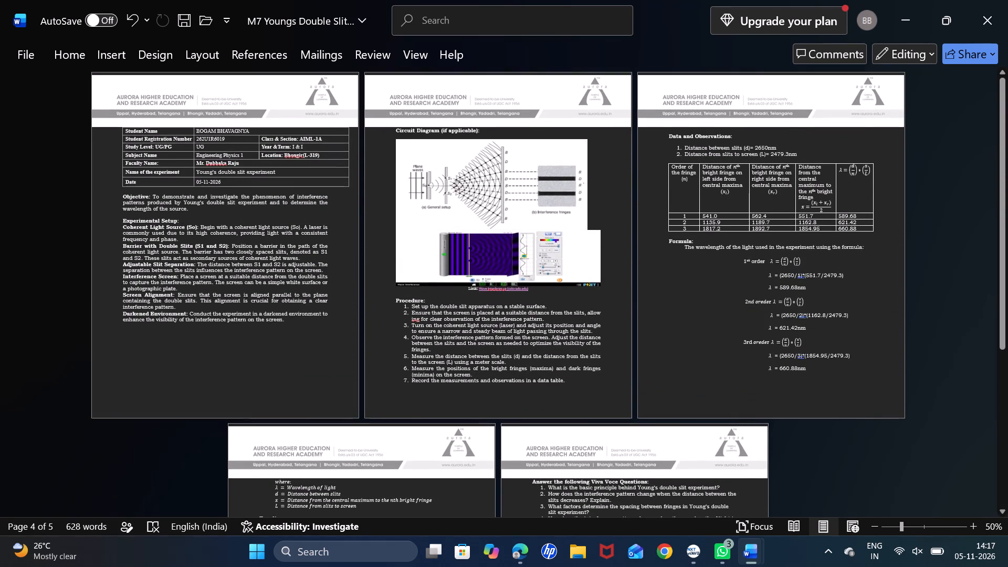
{"action": "scroll", "coordinate": [375, 219], "scroll_direction": "up", "scroll_amount": 1}
{"action": "key", "text": "Print"}
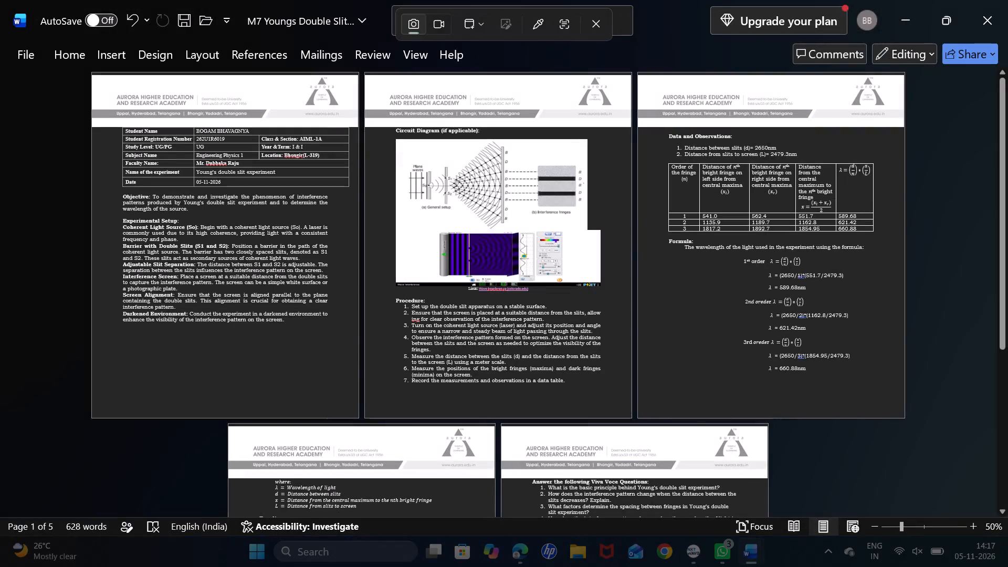
{"action": "left_click", "coordinate": [477, 33]}
{"action": "left_click", "coordinate": [483, 89]}
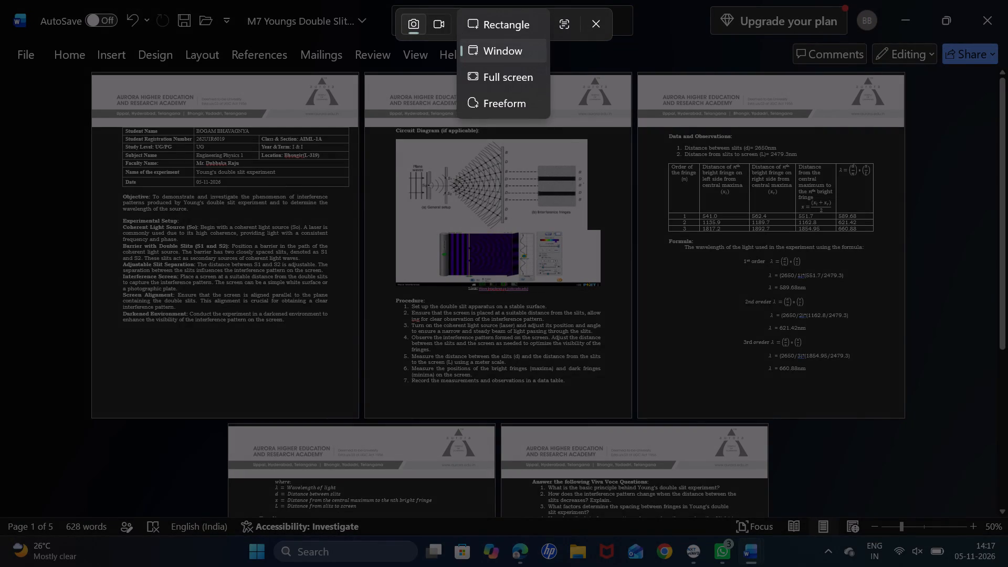
{"action": "left_click", "coordinate": [486, 87]}
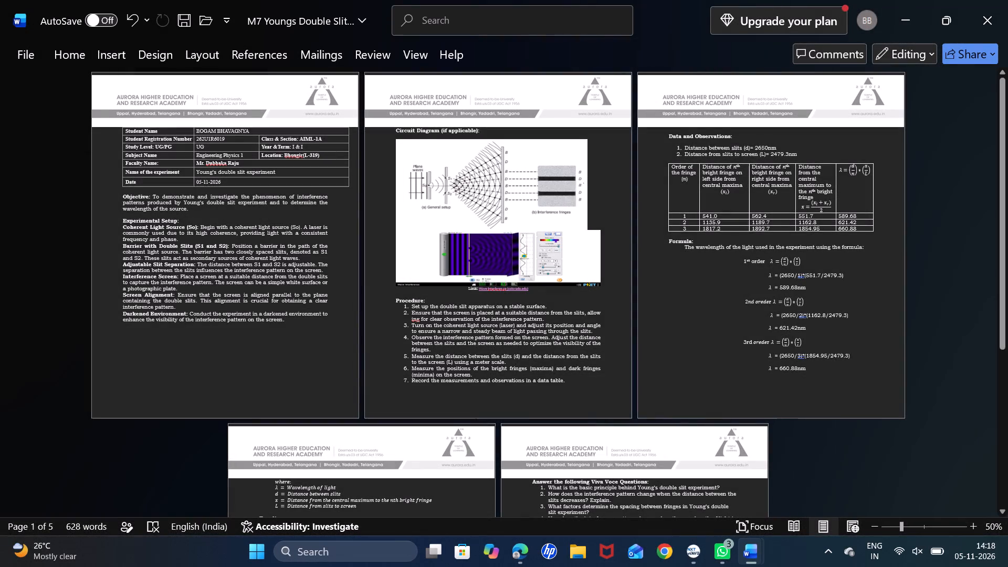
Capture a second full-screen screenshot with the report's Result page and Viva Voce Questions page in view.
{"action": "scroll", "coordinate": [615, 340], "scroll_direction": "down", "scroll_amount": 5}
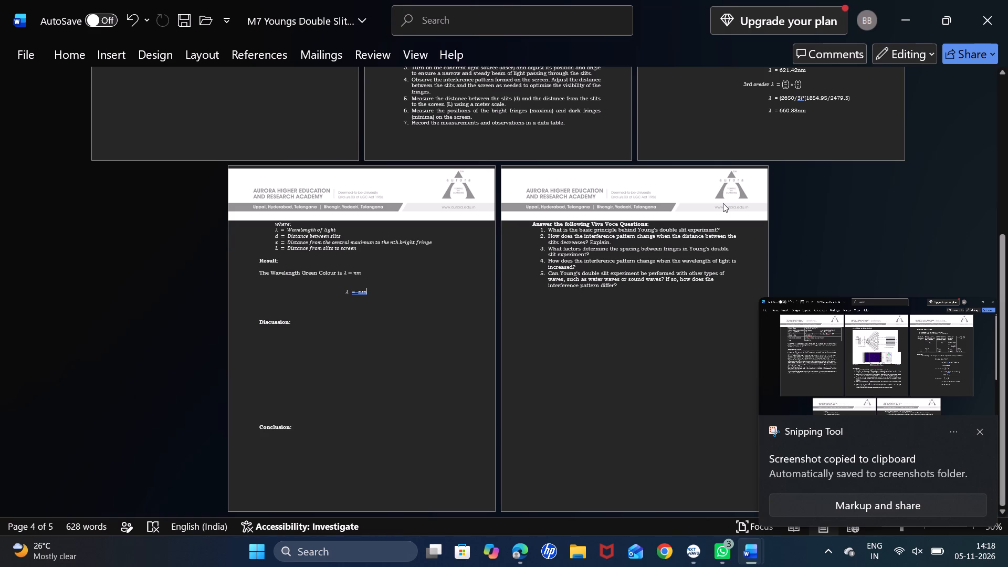
{"action": "key", "text": "Print"}
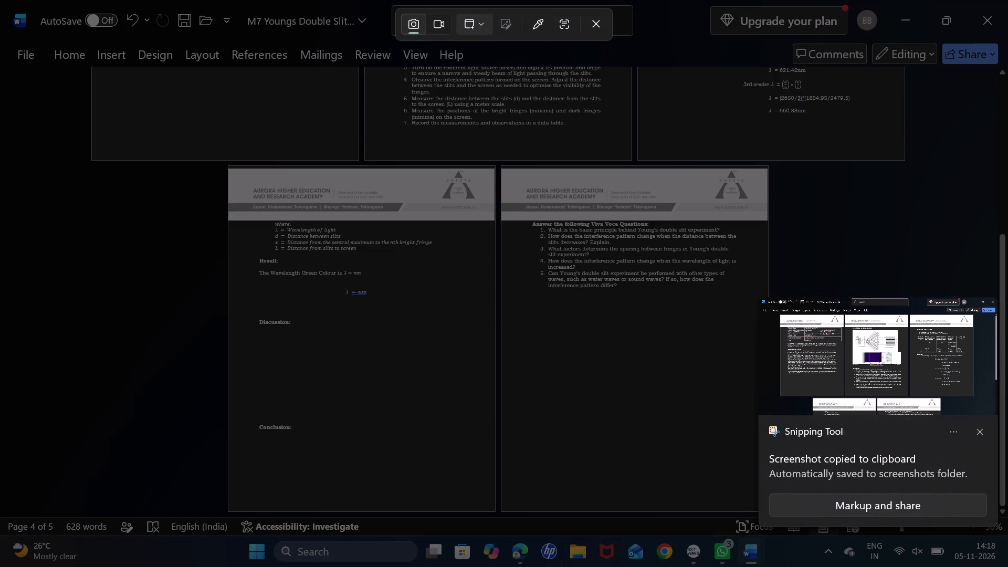
{"action": "left_click", "coordinate": [467, 22]}
{"action": "left_click", "coordinate": [499, 80]}
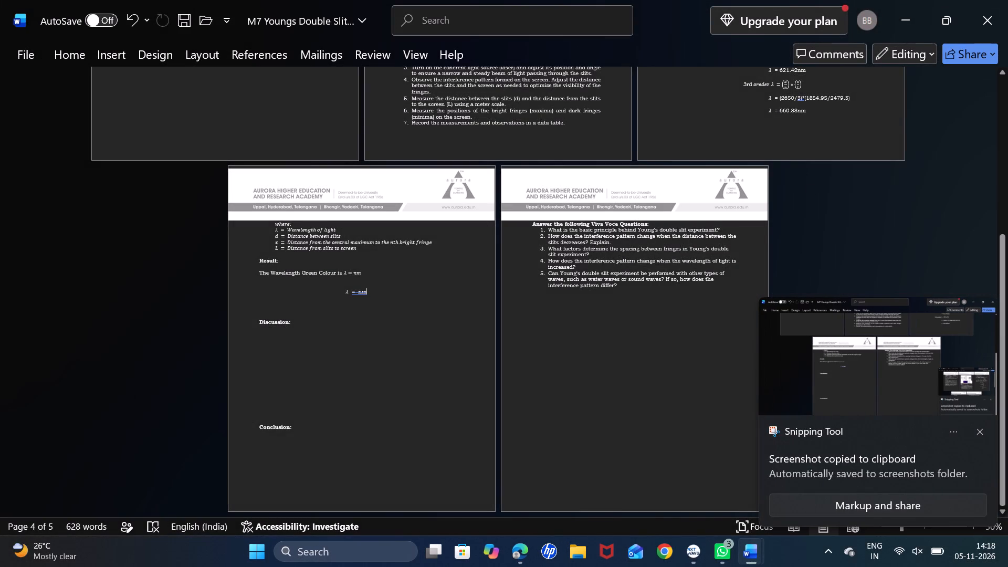
Examine the report at 100% zoom, covering the data table, Result section, Conclusion and Viva Voce Questions.
{"action": "scroll", "coordinate": [754, 163], "scroll_direction": "up", "scroll_amount": 3}
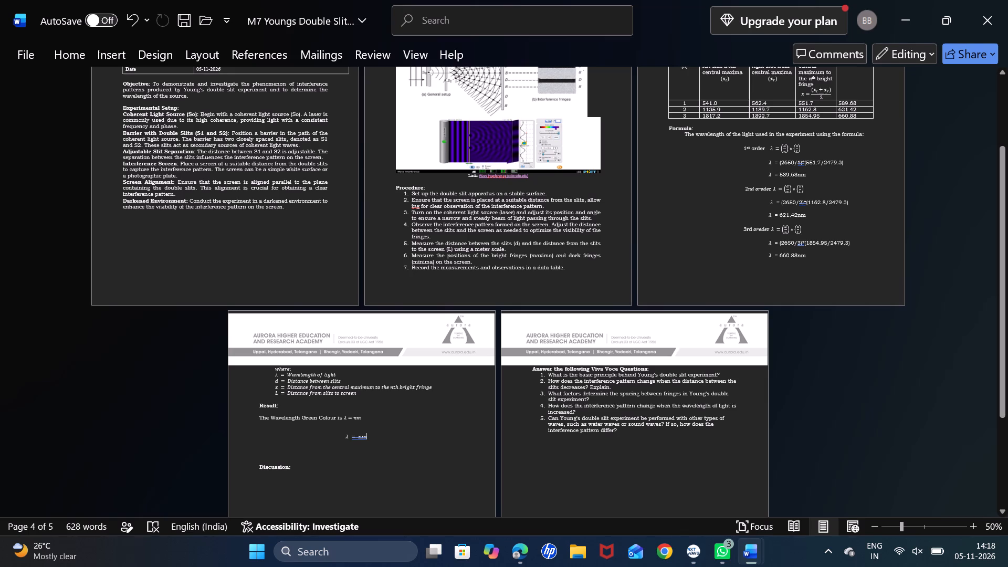
{"action": "scroll", "coordinate": [665, 245], "scroll_direction": "up", "scroll_amount": 2}
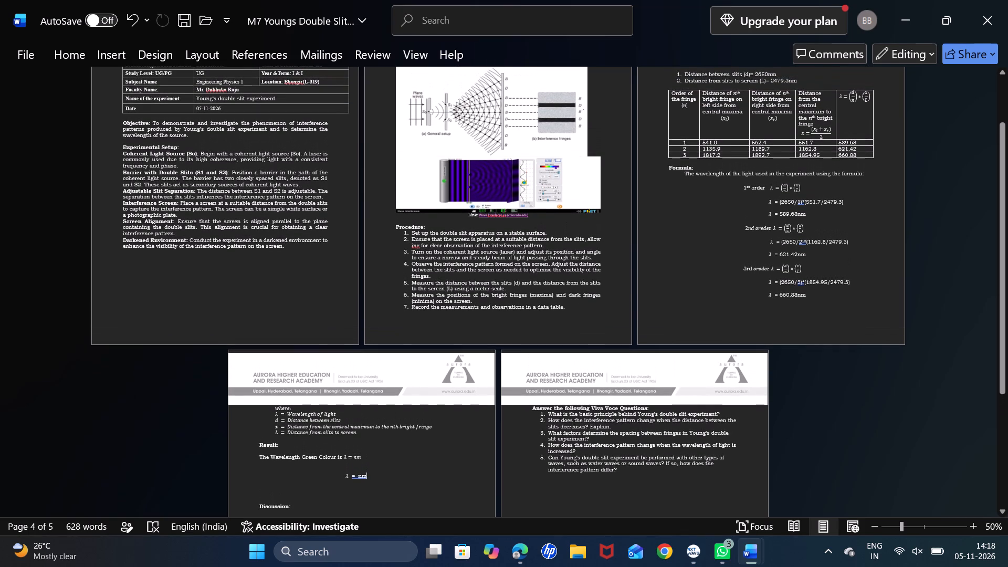
{"action": "scroll", "coordinate": [665, 245], "scroll_direction": "down", "scroll_amount": 1}
{"action": "scroll", "coordinate": [665, 245], "scroll_direction": "up", "scroll_amount": 1}
{"action": "scroll", "coordinate": [665, 245], "scroll_direction": "up", "scroll_amount": 11, "text": "ctrl"}
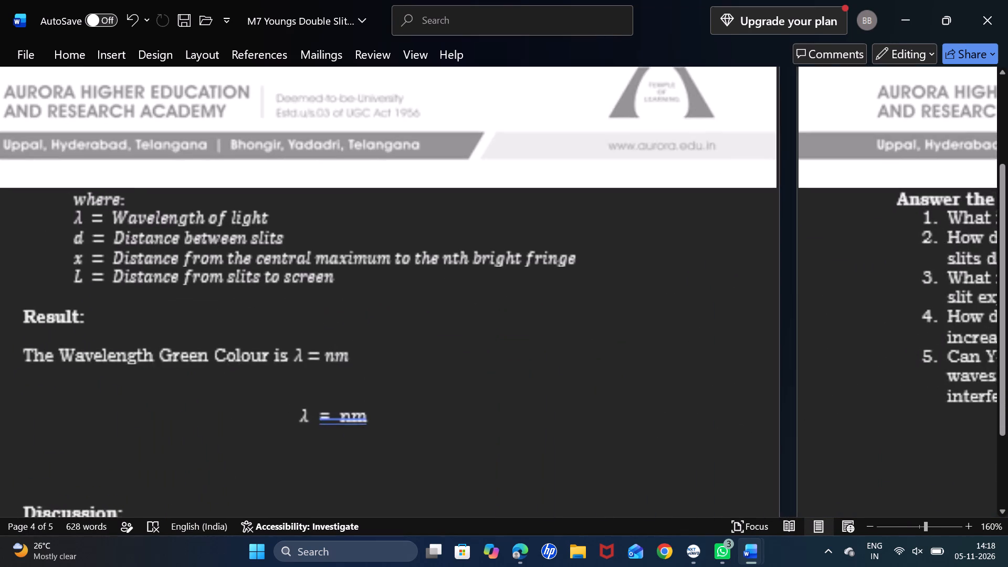
{"action": "scroll", "coordinate": [665, 245], "scroll_direction": "down", "scroll_amount": 6, "text": "ctrl"}
{"action": "scroll", "coordinate": [665, 245], "scroll_direction": "up", "scroll_amount": 4}
{"action": "scroll", "coordinate": [665, 245], "scroll_direction": "down", "scroll_amount": 1}
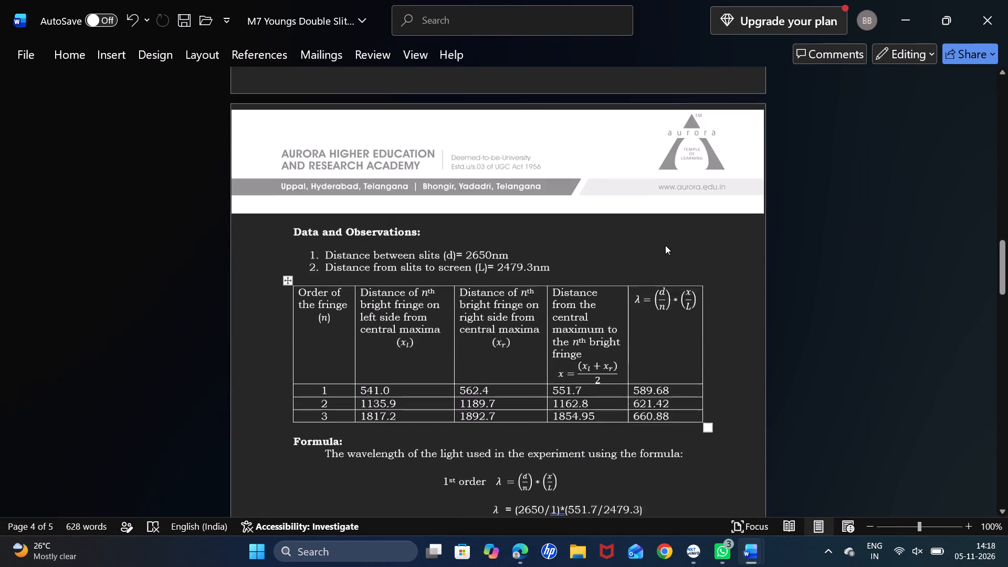
{"action": "scroll", "coordinate": [665, 245], "scroll_direction": "down", "scroll_amount": 1}
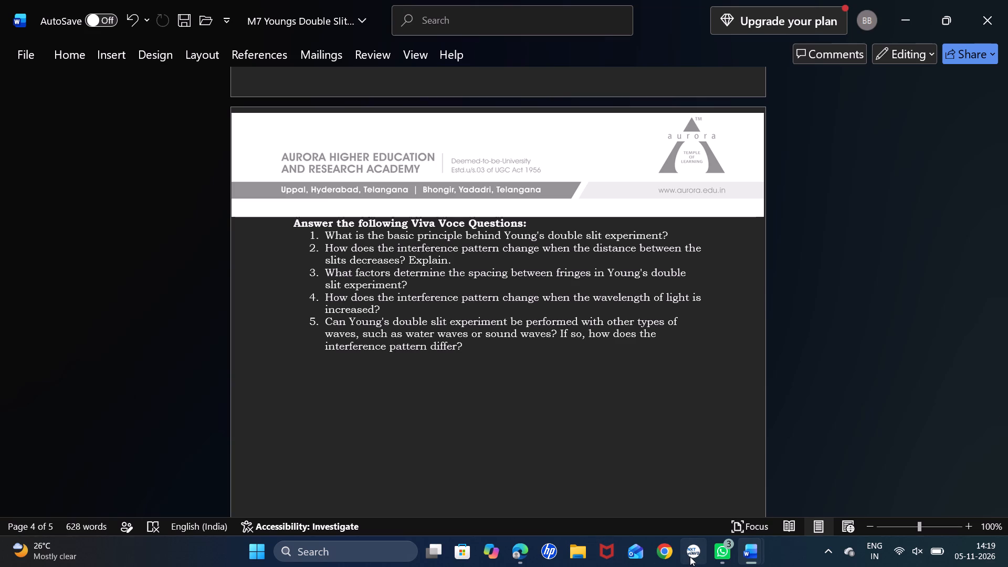
{"action": "scroll", "coordinate": [546, 153], "scroll_direction": "up", "scroll_amount": 2}
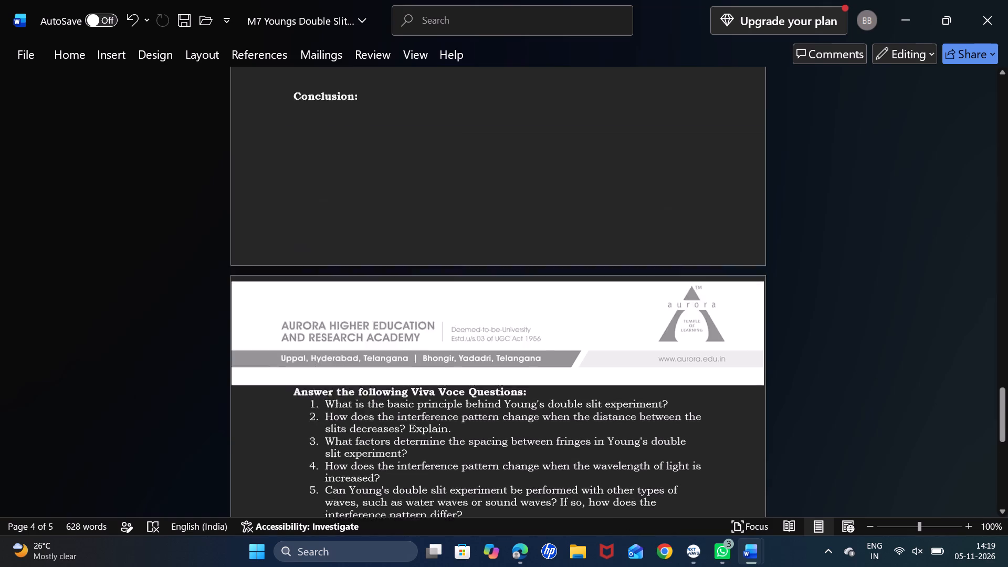
{"action": "scroll", "coordinate": [546, 153], "scroll_direction": "up", "scroll_amount": 3}
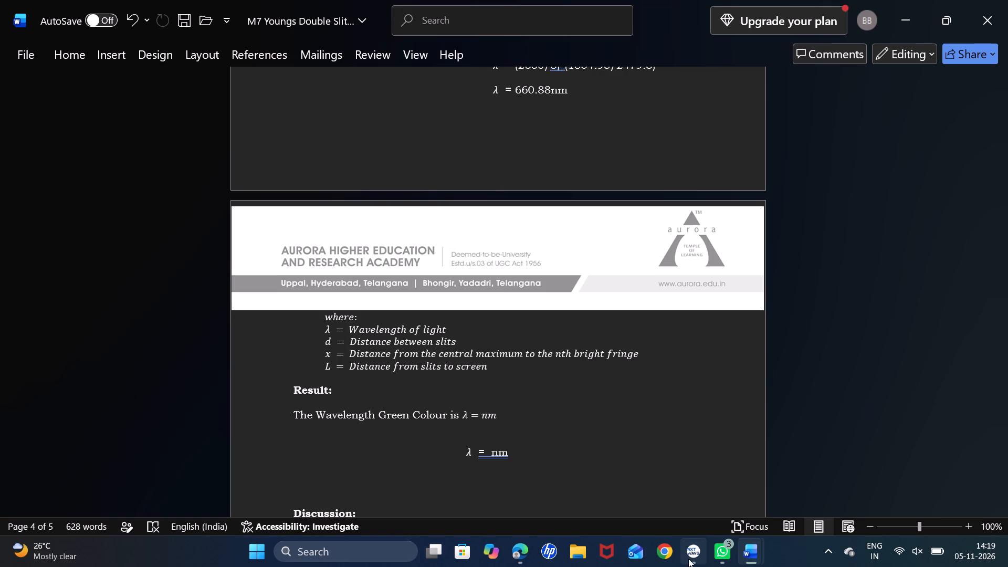
Switch to Google Chrome with the Your Chrome profile and search Google for chatgpt.
{"action": "left_click", "coordinate": [669, 554]}
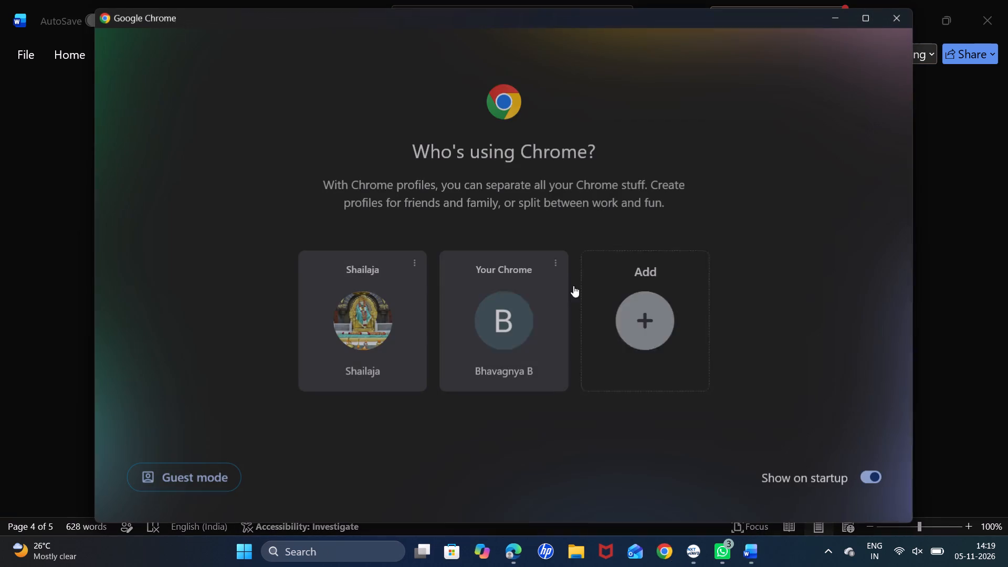
{"action": "left_click", "coordinate": [476, 325]}
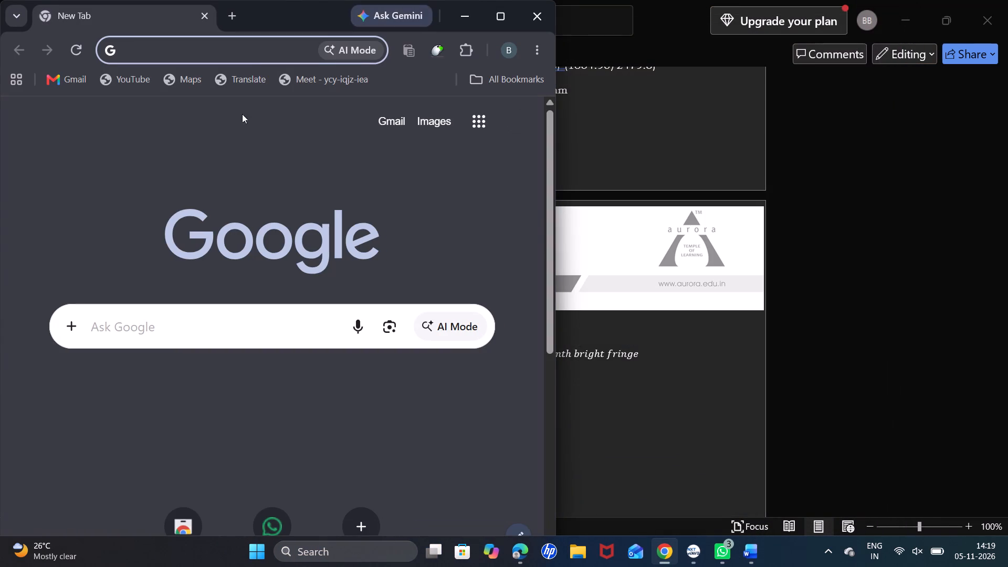
{"action": "left_click", "coordinate": [246, 334]}
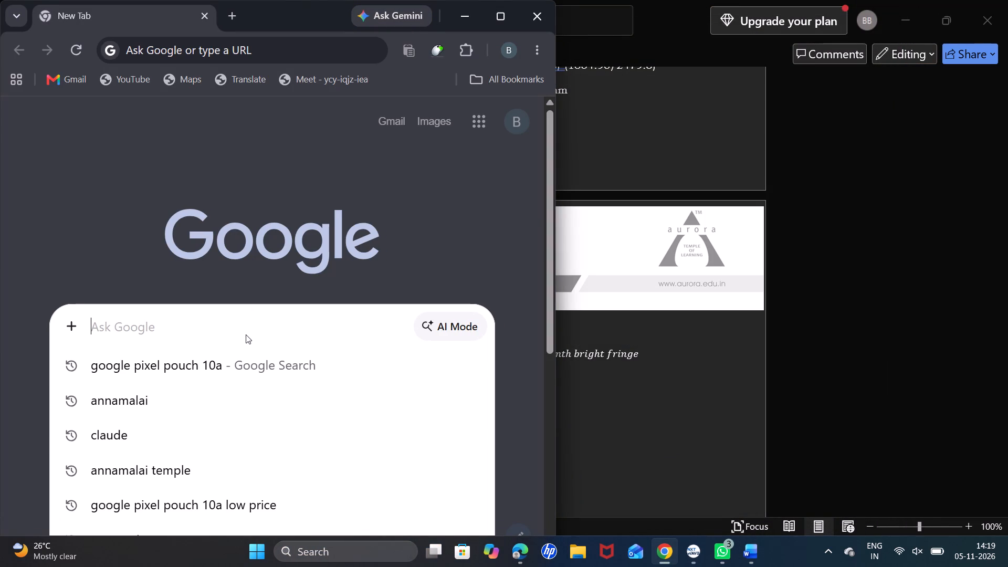
{"action": "type", "text": "chat"}
{"action": "left_click", "coordinate": [181, 406]}
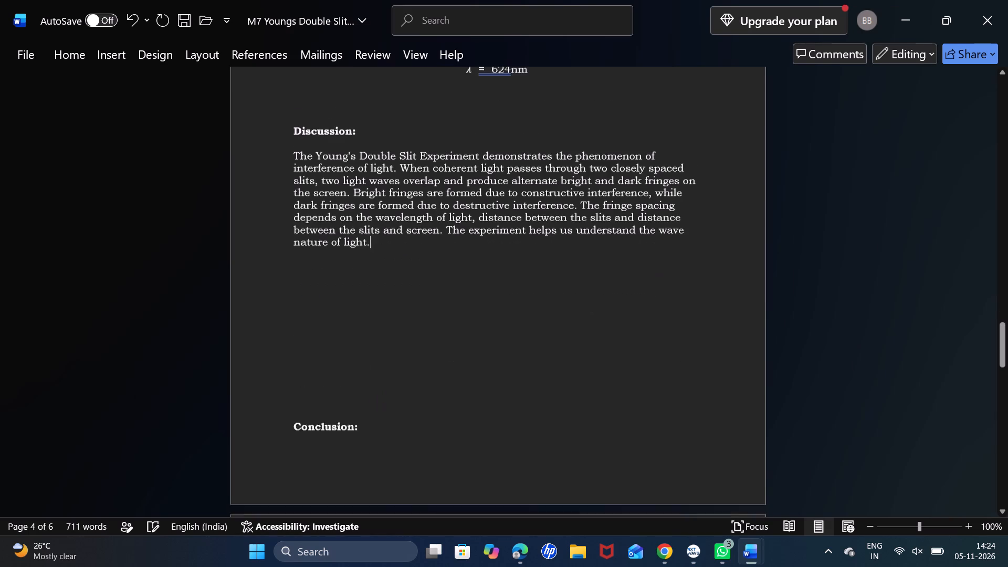
{"action": "left_click", "coordinate": [366, 374]}
{"action": "key", "text": "BackSpace"}
{"action": "key", "text": "BackSpace"}
{"action": "key", "text": "BackSpace"}
{"action": "key", "text": "BackSpace"}
{"action": "key", "text": "BackSpace"}
{"action": "key", "text": "BackSpace"}
{"action": "key", "text": "BackSpace"}
{"action": "key", "text": "BackSpace"}
{"action": "key", "text": "BackSpace"}
{"action": "key", "text": "BackSpace"}
{"action": "key", "text": "BackSpace"}
{"action": "key", "text": "BackSpace"}
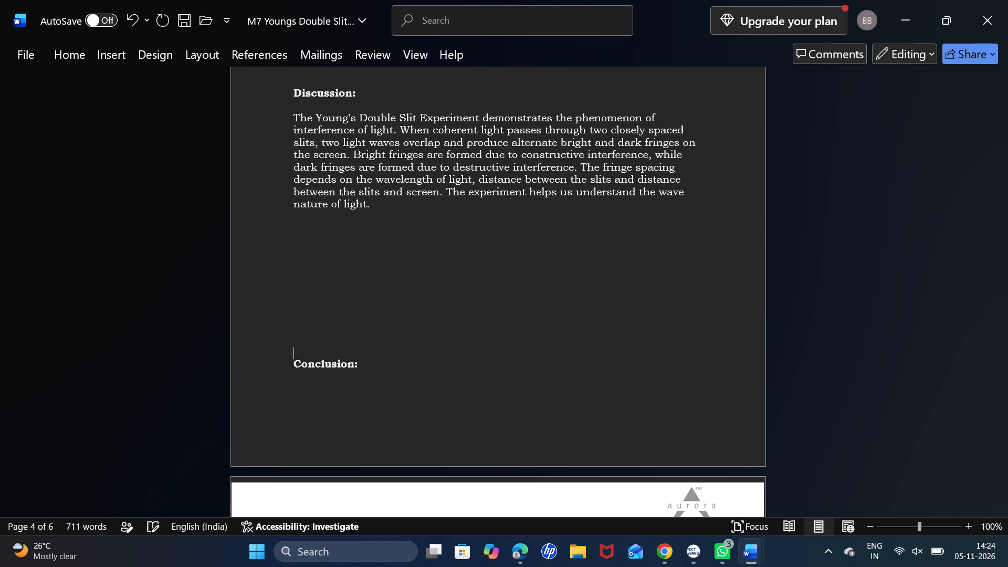
{"action": "key", "text": "BackSpace"}
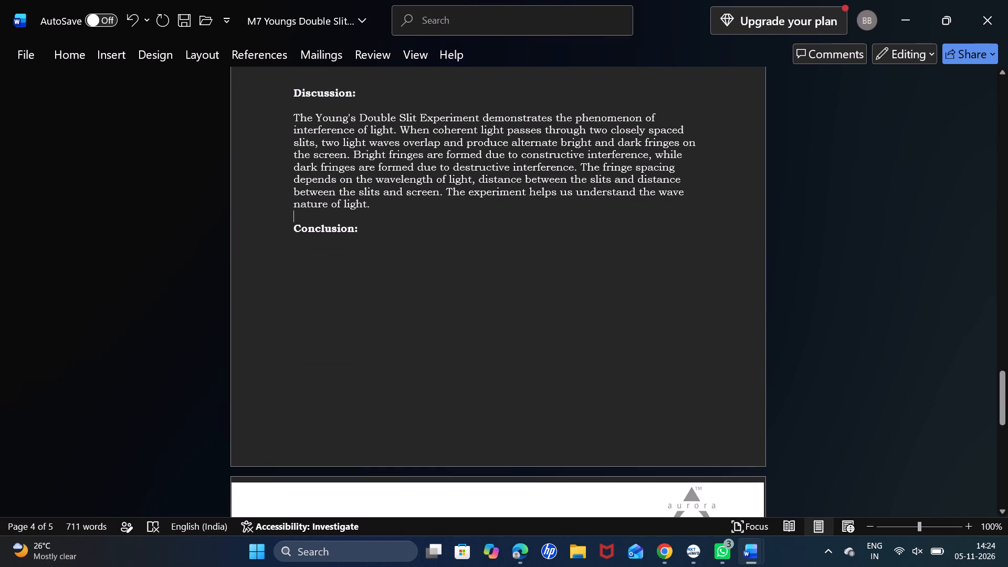
{"action": "left_click", "coordinate": [305, 246]}
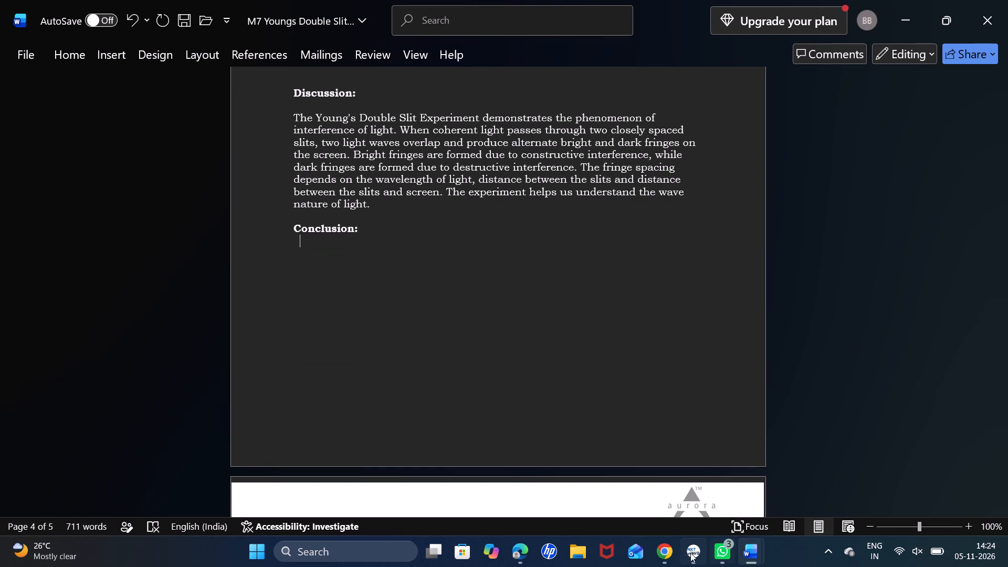
{"action": "left_click", "coordinate": [656, 545]}
{"action": "scroll", "coordinate": [261, 395], "scroll_direction": "down", "scroll_amount": 2}
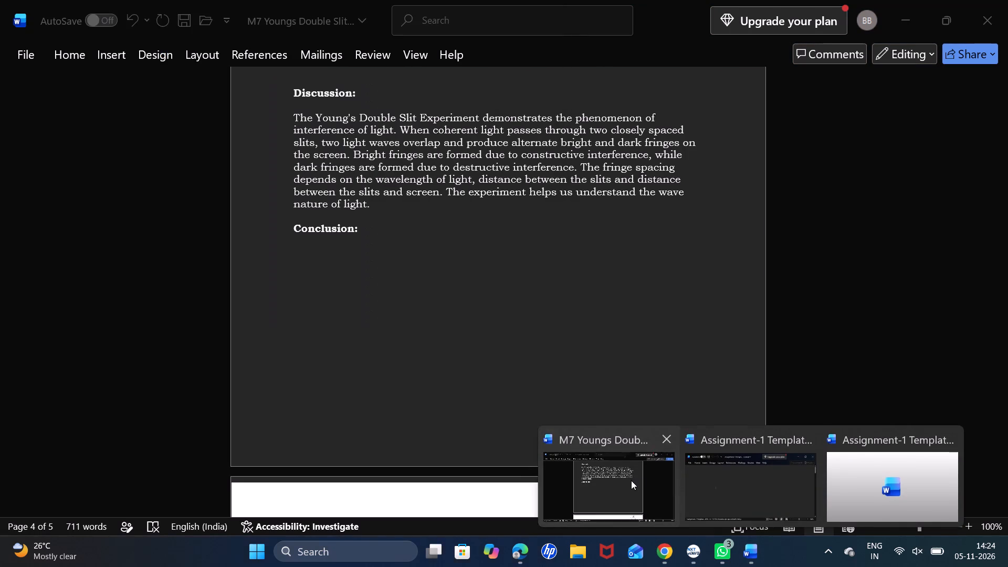
{"action": "key", "text": "ctrl+n"}
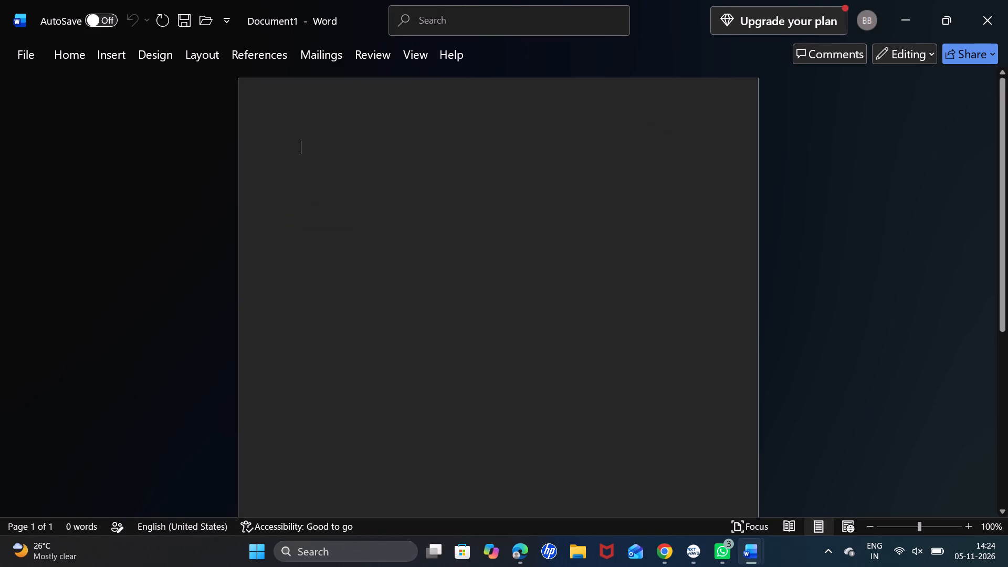
{"action": "left_click", "coordinate": [516, 478]}
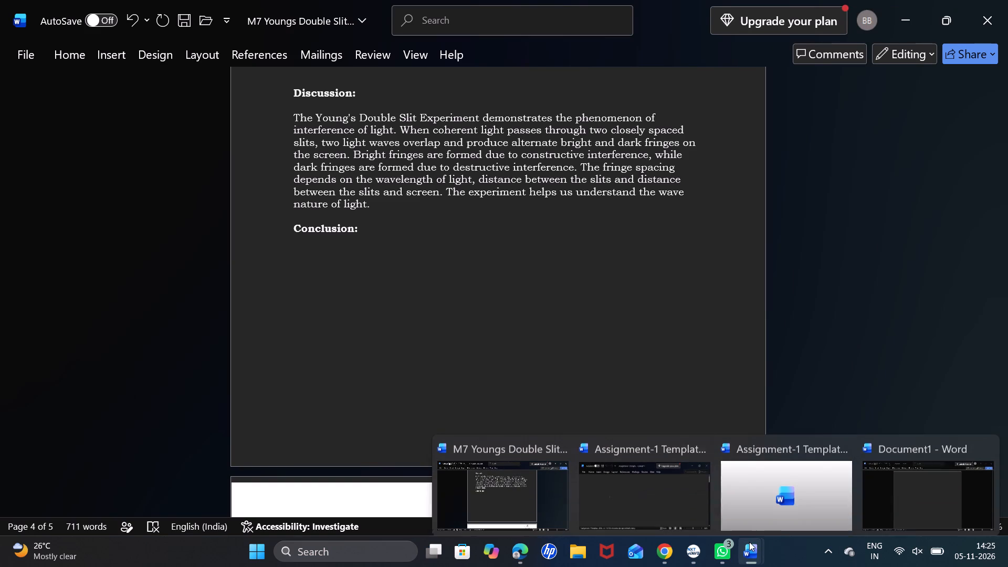
{"action": "left_click", "coordinate": [301, 241]}
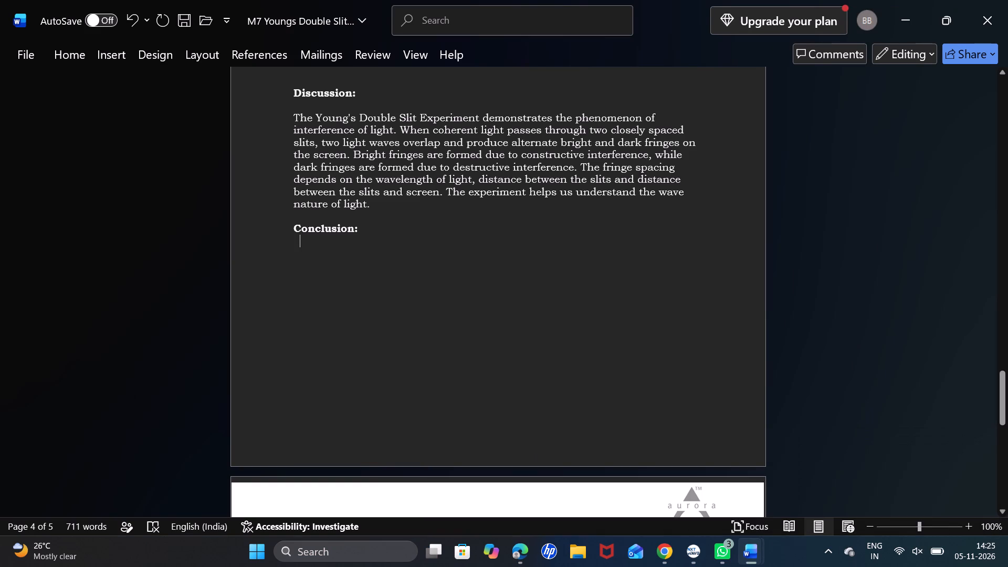
{"action": "key", "text": "ctrl+v"}
Remove the bold formatting from the pasted Conclusion paragraph above the viva voce questions.
{"action": "scroll", "coordinate": [416, 230], "scroll_direction": "up", "scroll_amount": 1}
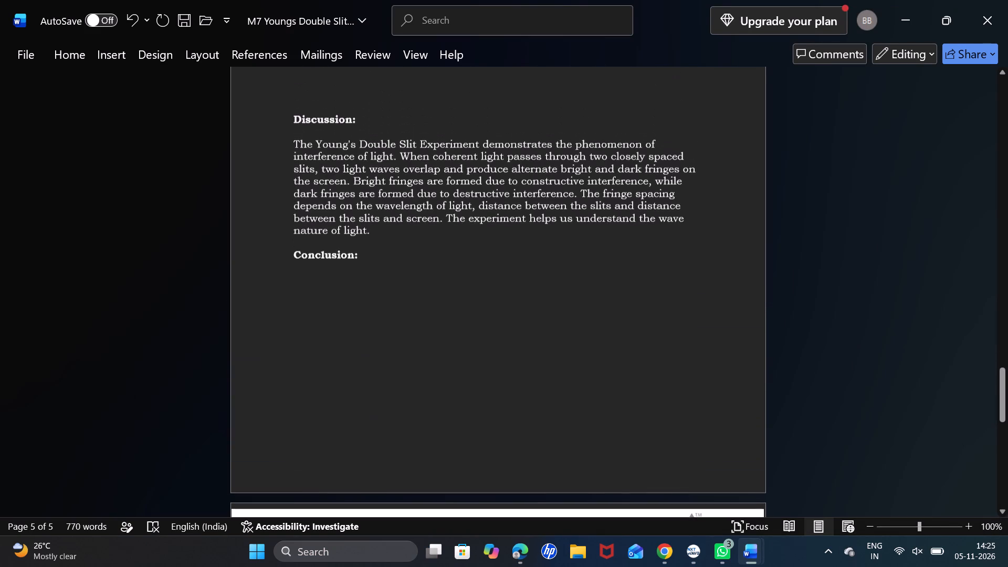
{"action": "scroll", "coordinate": [416, 230], "scroll_direction": "up", "scroll_amount": 1}
{"action": "scroll", "coordinate": [333, 395], "scroll_direction": "down", "scroll_amount": 3}
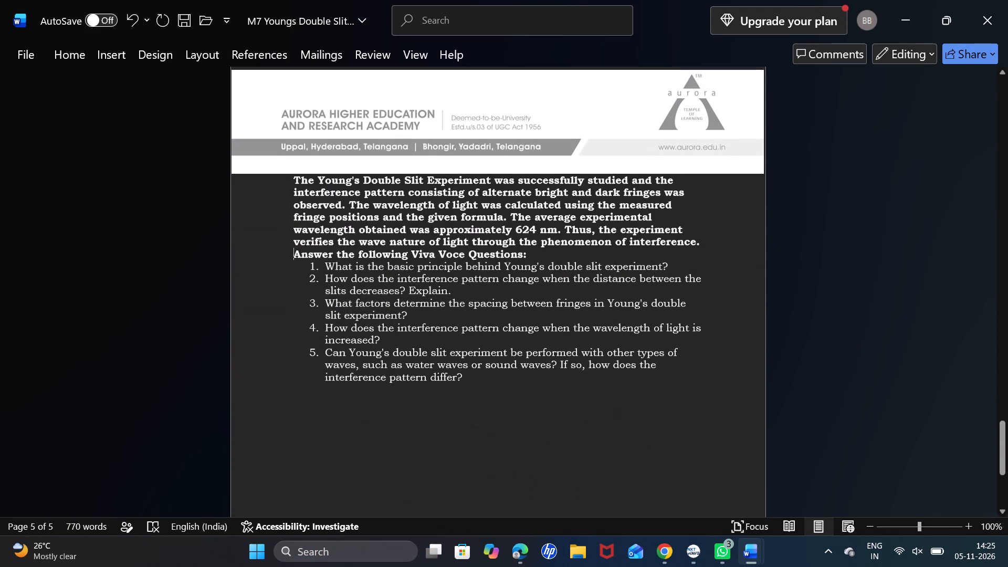
{"action": "left_click_drag", "start_coordinate": [699, 246], "coordinate": [291, 151]}
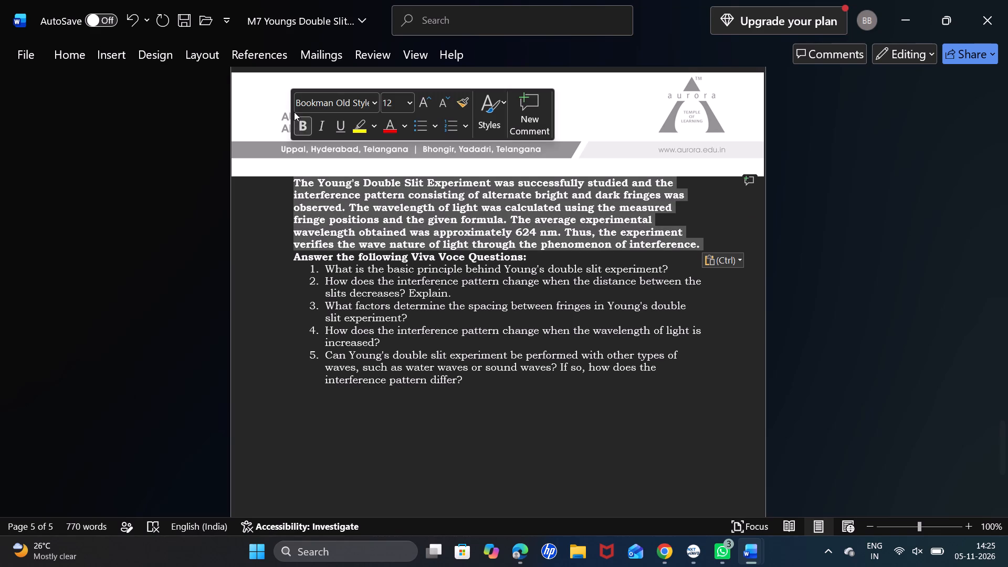
{"action": "left_click", "coordinate": [300, 121]}
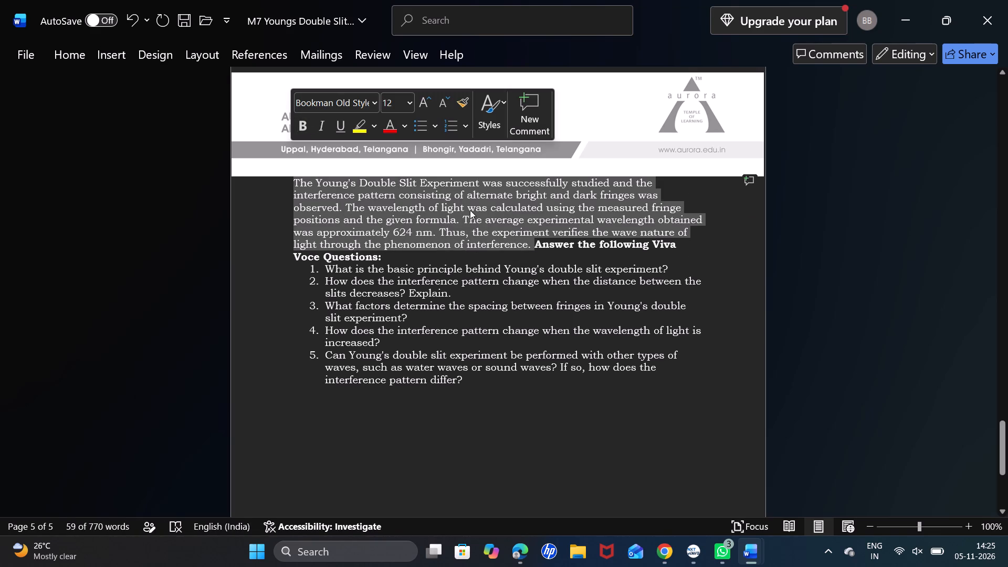
{"action": "left_click", "coordinate": [537, 240]}
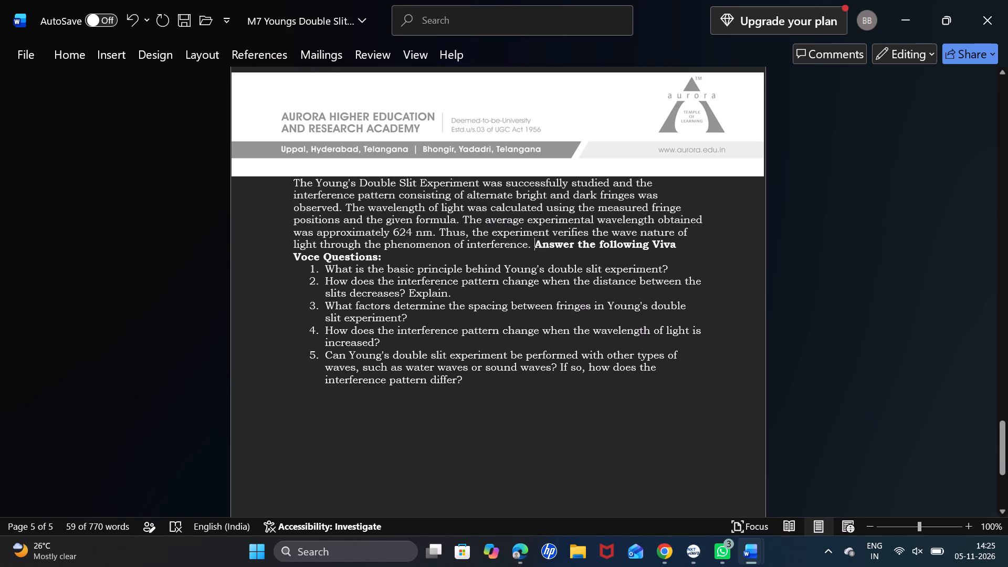
Delete the leading space on the blank line beneath the Conclusion heading.
{"action": "scroll", "coordinate": [529, 174], "scroll_direction": "up", "scroll_amount": 3}
{"action": "left_click", "coordinate": [365, 244]}
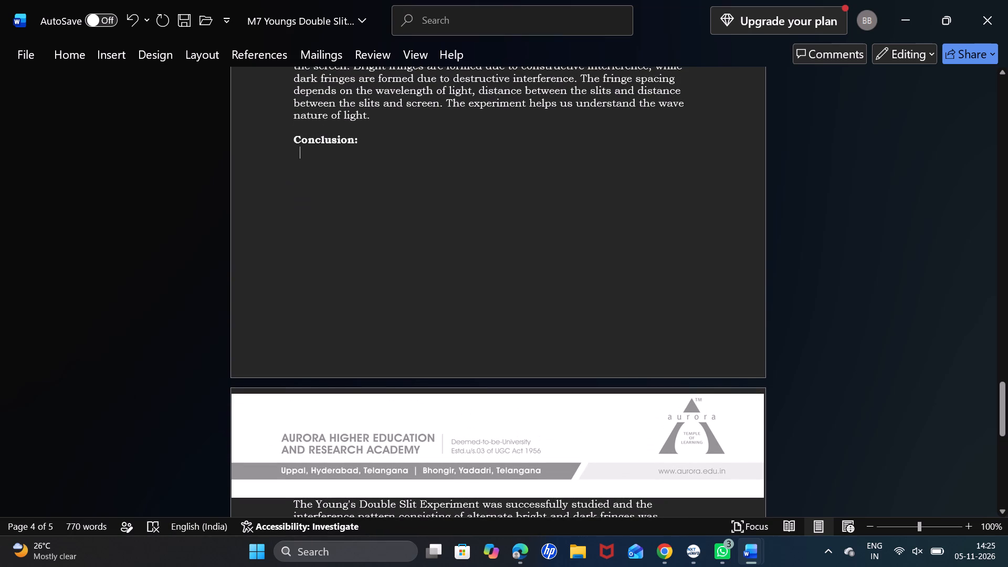
{"action": "key", "text": "BackSpace"}
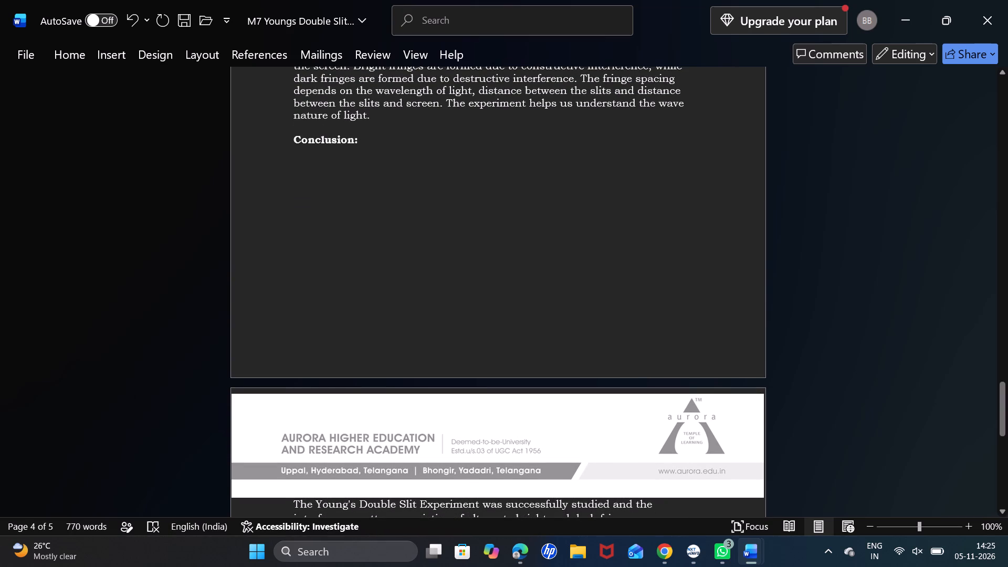
{"action": "left_click", "coordinate": [360, 145]}
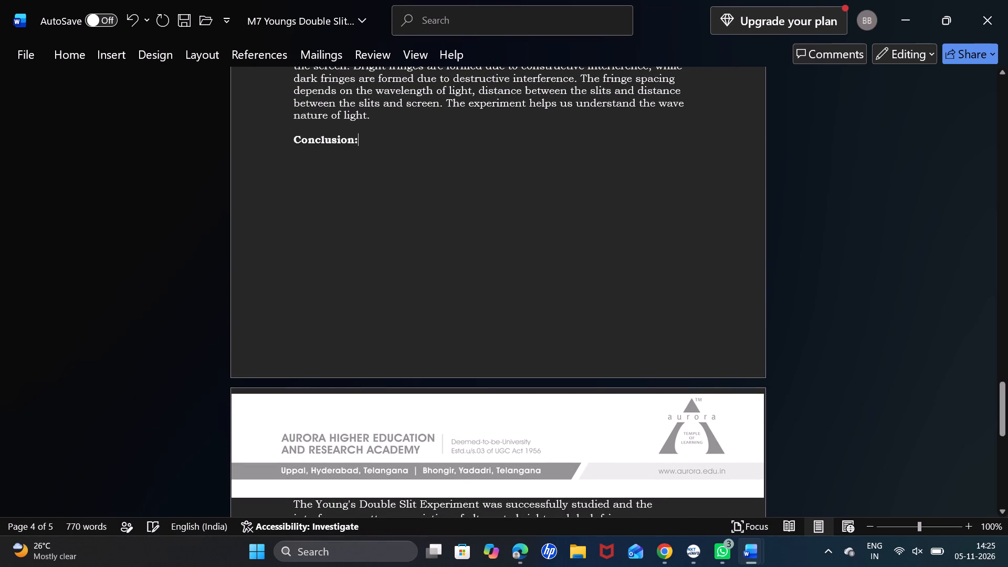
Copy the unbolded Conclusion paragraph from the last page and paste it directly beneath the Conclusion heading on the previous page.
{"action": "scroll", "coordinate": [345, 240], "scroll_direction": "down", "scroll_amount": 2}
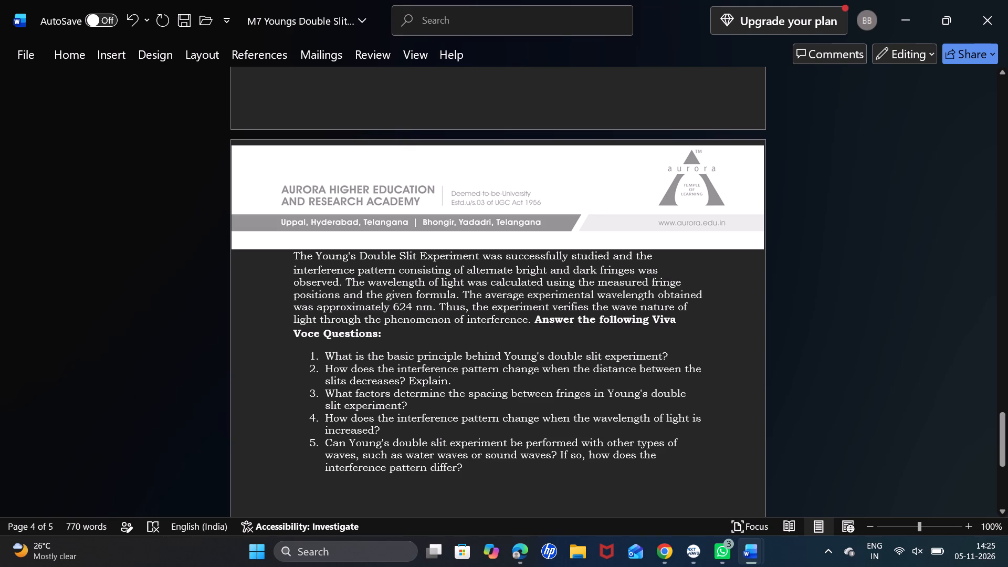
{"action": "left_click_drag", "start_coordinate": [533, 321], "coordinate": [325, 252]}
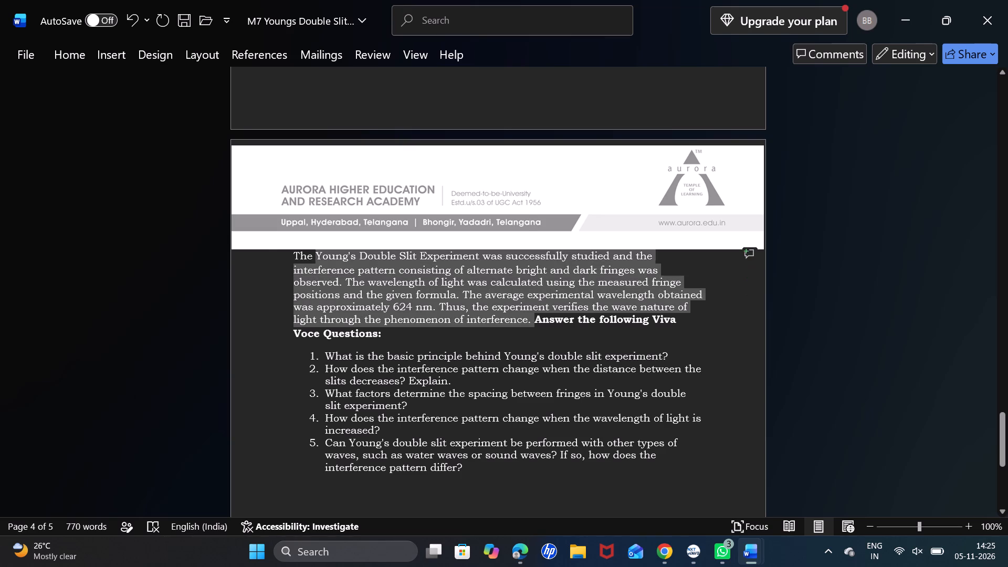
{"action": "left_click_drag", "start_coordinate": [325, 252], "coordinate": [265, 237]}
{"action": "key", "text": "ctrl+c"}
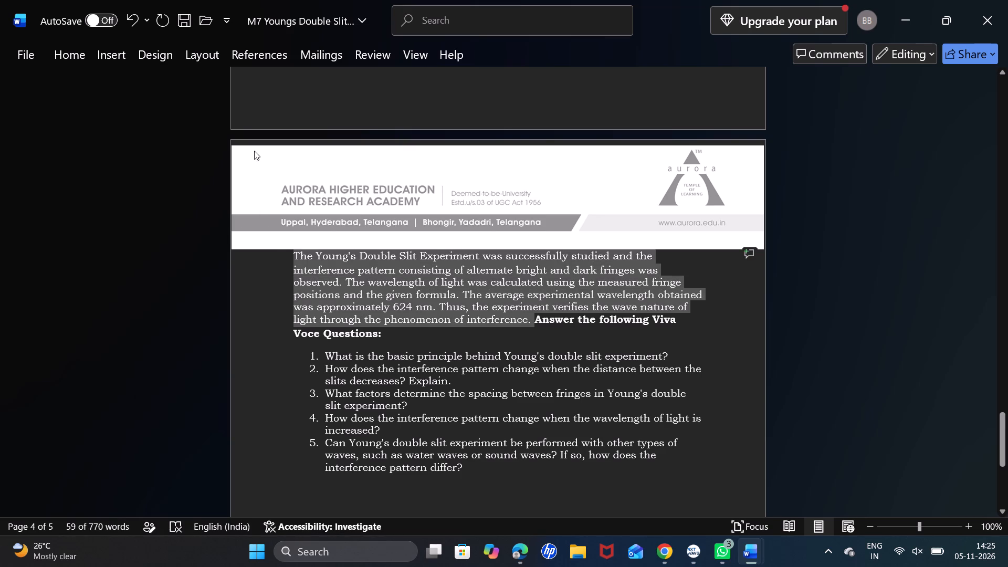
{"action": "scroll", "coordinate": [254, 151], "scroll_direction": "up", "scroll_amount": 2}
{"action": "left_click", "coordinate": [298, 166]}
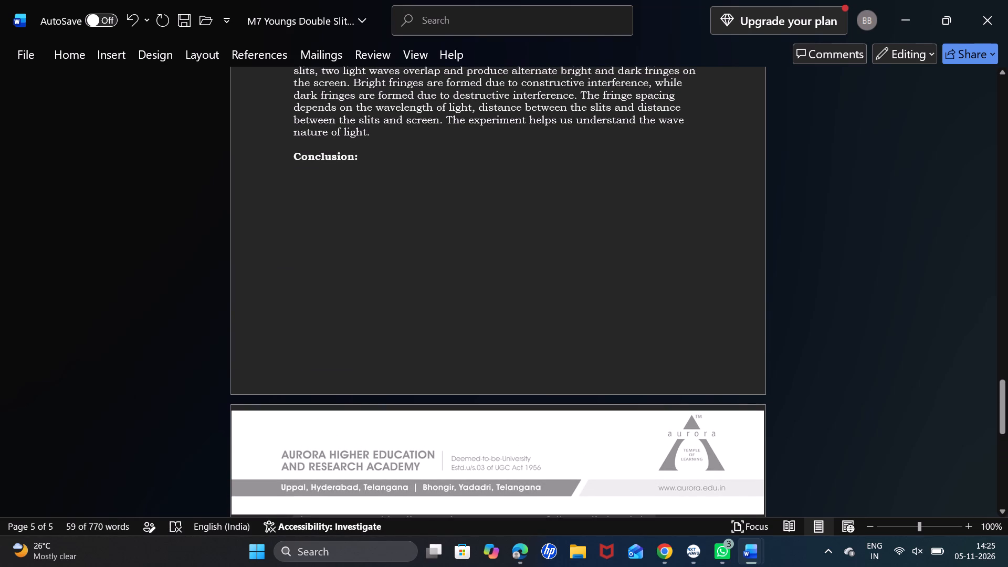
{"action": "left_click", "coordinate": [301, 173]}
{"action": "double_click", "coordinate": [301, 173]}
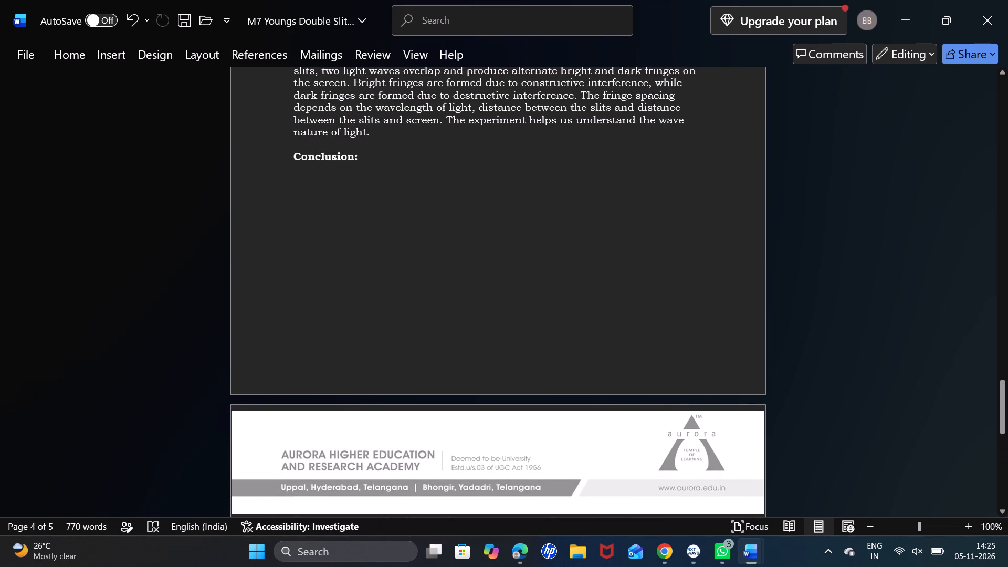
{"action": "left_click", "coordinate": [370, 160]}
{"action": "left_click", "coordinate": [309, 172]}
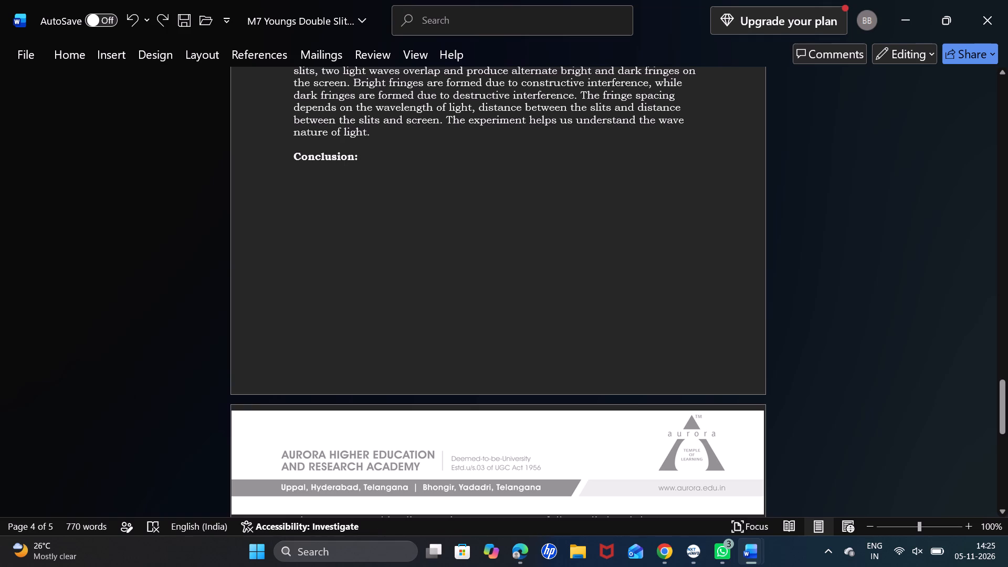
{"action": "left_click", "coordinate": [309, 172]}
{"action": "left_click", "coordinate": [309, 172]}
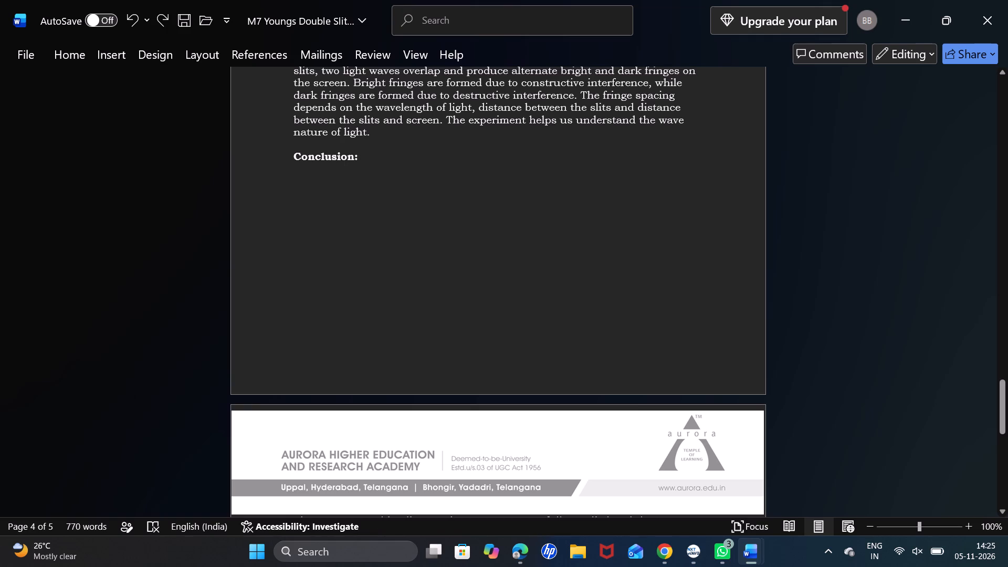
{"action": "double_click", "coordinate": [309, 163]}
{"action": "key", "text": "ctrl+v"}
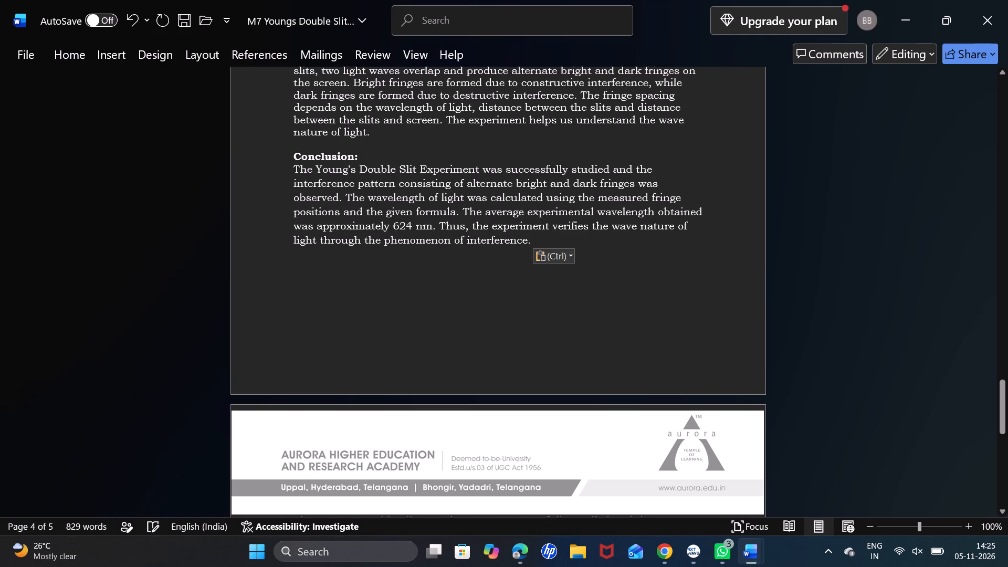
Delete the duplicate Conclusion paragraph in front of the "Answer the following Viva Voce Questions:" heading.
{"action": "scroll", "coordinate": [481, 322], "scroll_direction": "down", "scroll_amount": 3}
{"action": "left_click_drag", "start_coordinate": [533, 216], "coordinate": [465, 177]}
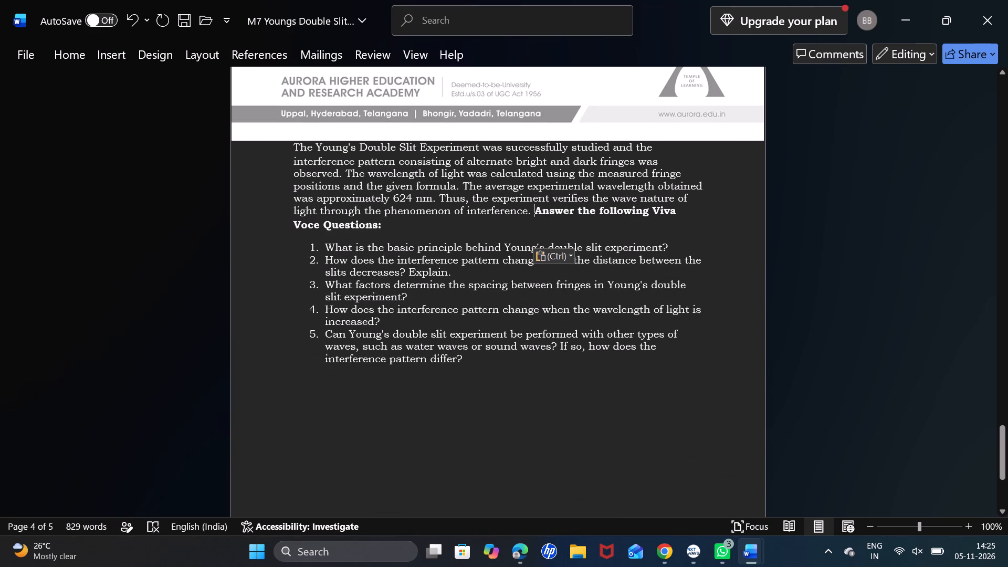
{"action": "left_click_drag", "start_coordinate": [465, 177], "coordinate": [250, 129]}
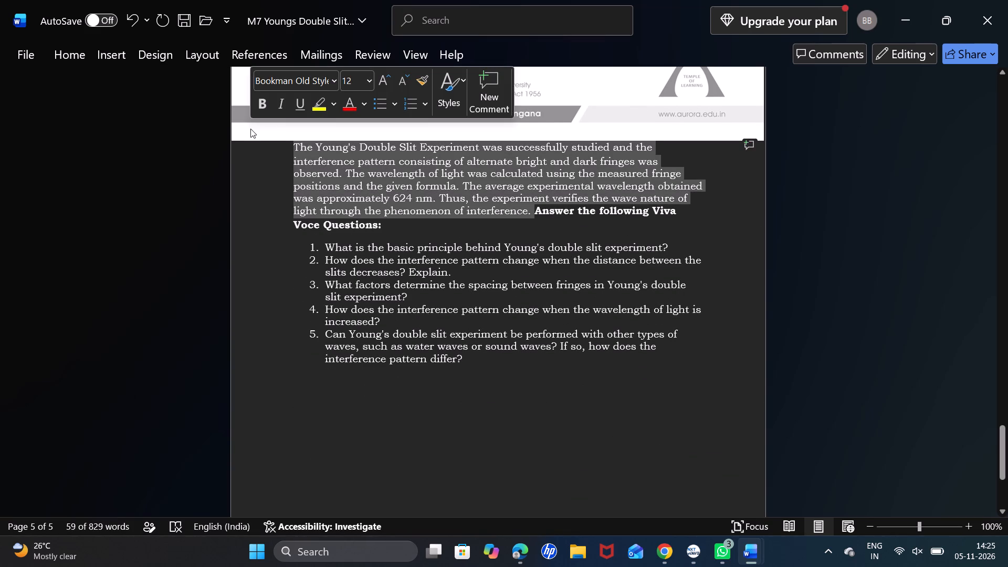
{"action": "key", "text": "BackSpace"}
Insert an empty line between the Conclusion heading and its paragraph.
{"action": "scroll", "coordinate": [369, 206], "scroll_direction": "up", "scroll_amount": 1}
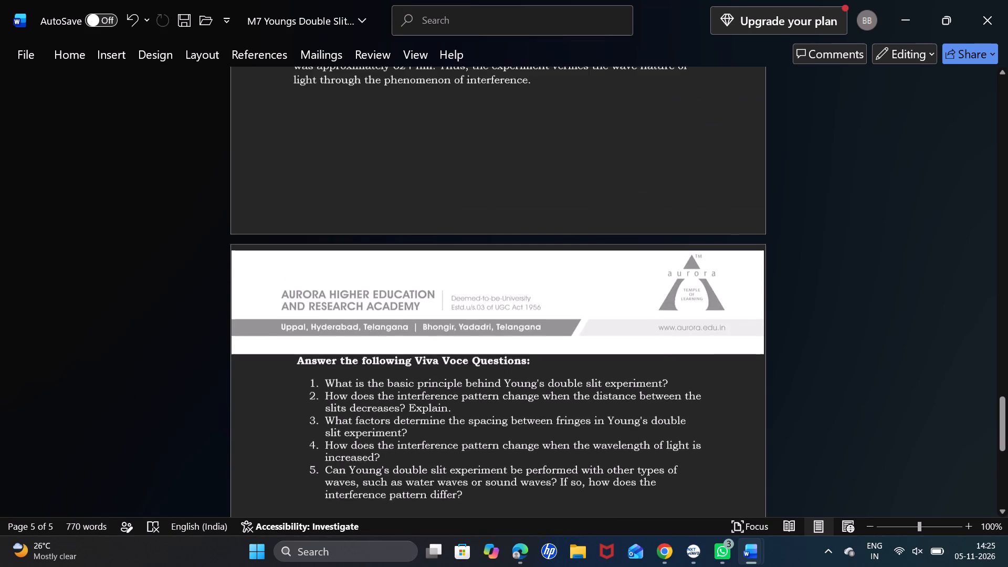
{"action": "scroll", "coordinate": [369, 206], "scroll_direction": "up", "scroll_amount": 2}
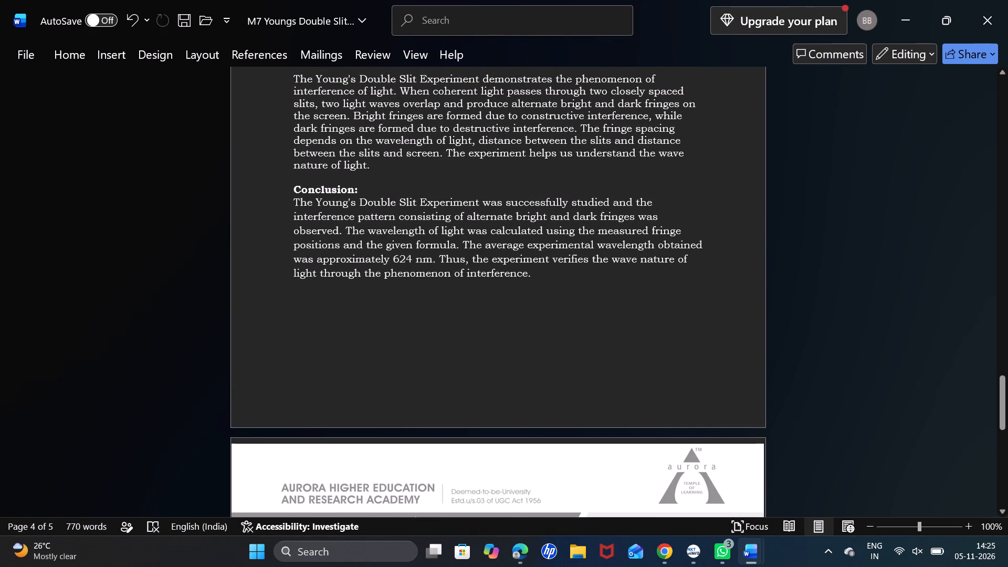
{"action": "scroll", "coordinate": [515, 269], "scroll_direction": "up", "scroll_amount": 2}
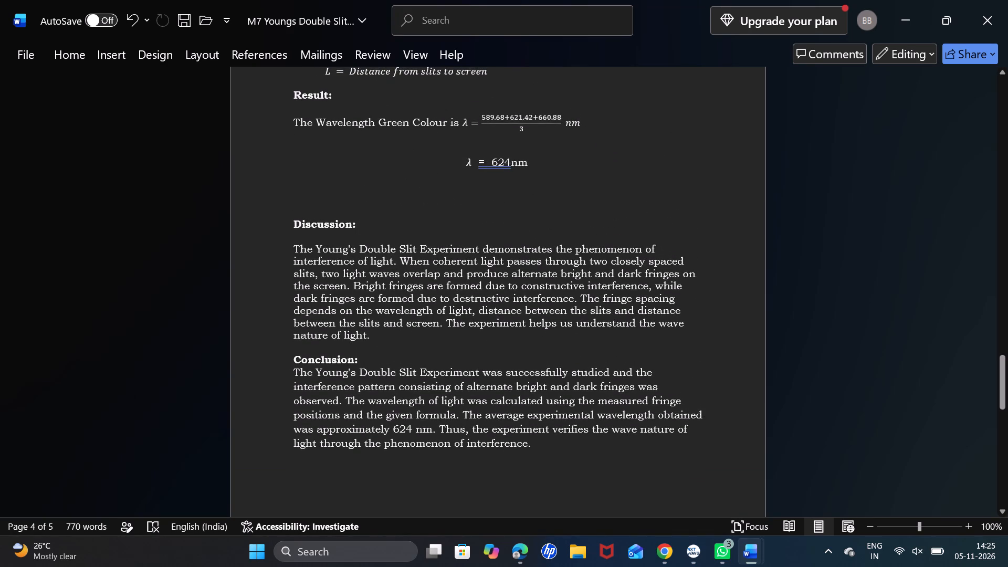
{"action": "left_click", "coordinate": [365, 361]}
{"action": "key", "text": "Return"}
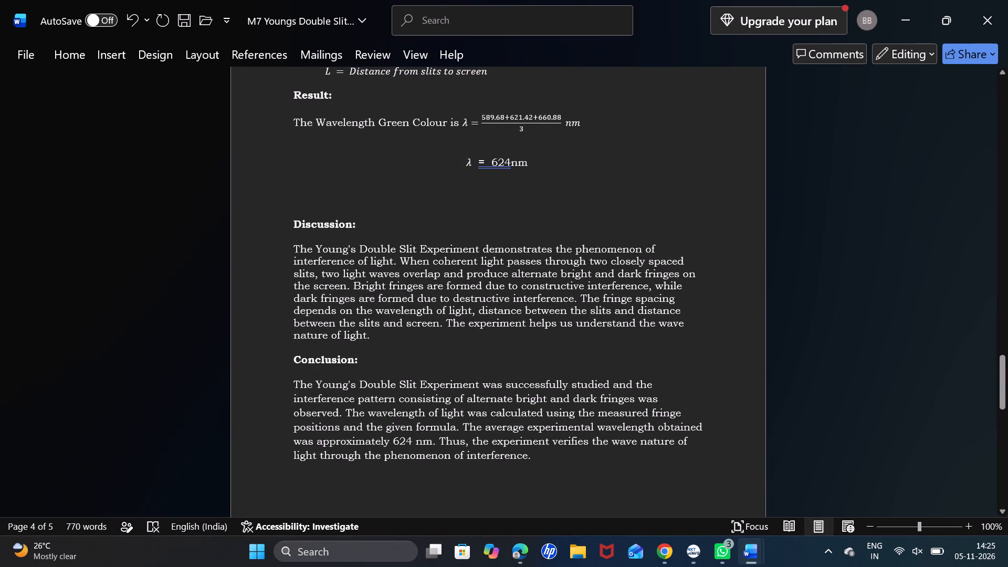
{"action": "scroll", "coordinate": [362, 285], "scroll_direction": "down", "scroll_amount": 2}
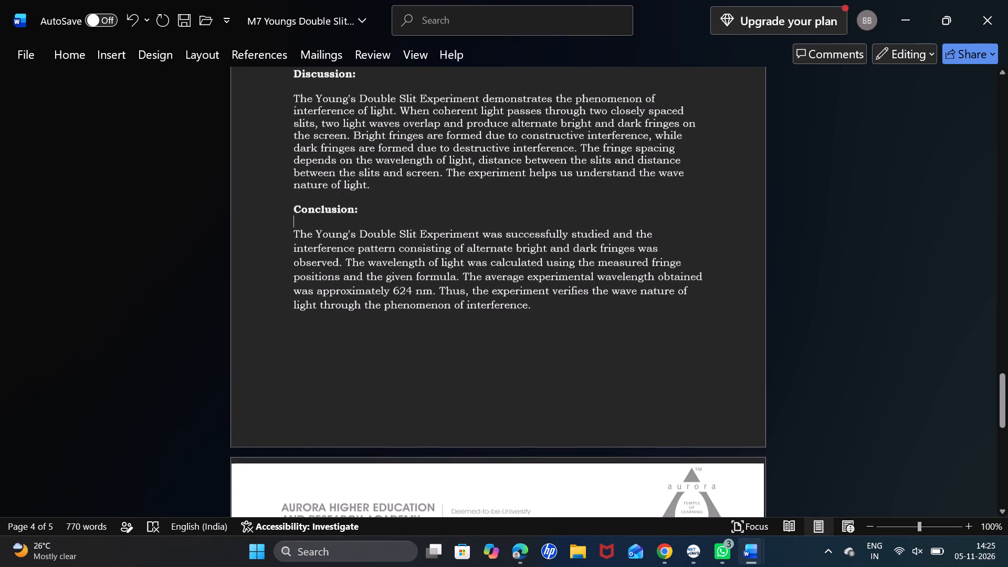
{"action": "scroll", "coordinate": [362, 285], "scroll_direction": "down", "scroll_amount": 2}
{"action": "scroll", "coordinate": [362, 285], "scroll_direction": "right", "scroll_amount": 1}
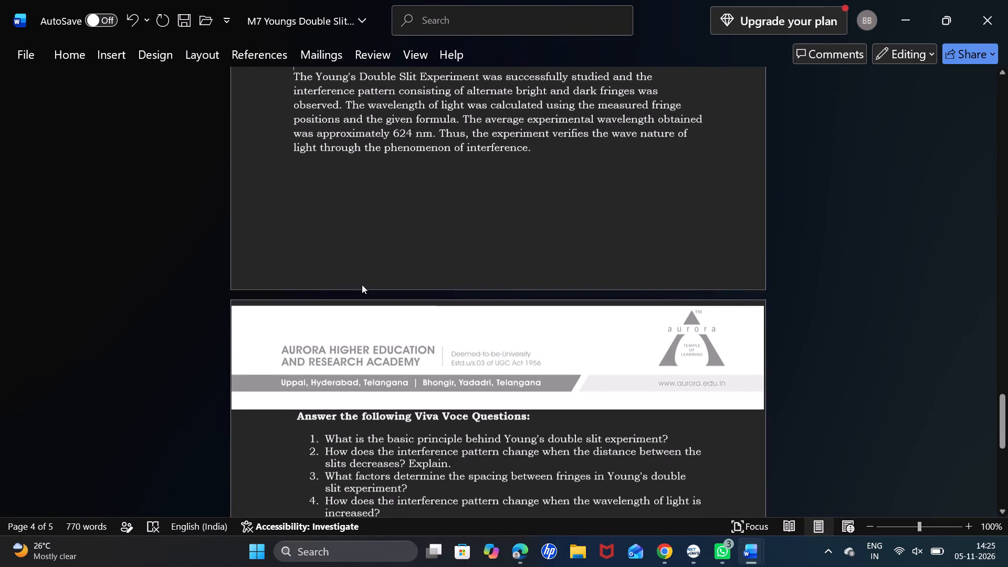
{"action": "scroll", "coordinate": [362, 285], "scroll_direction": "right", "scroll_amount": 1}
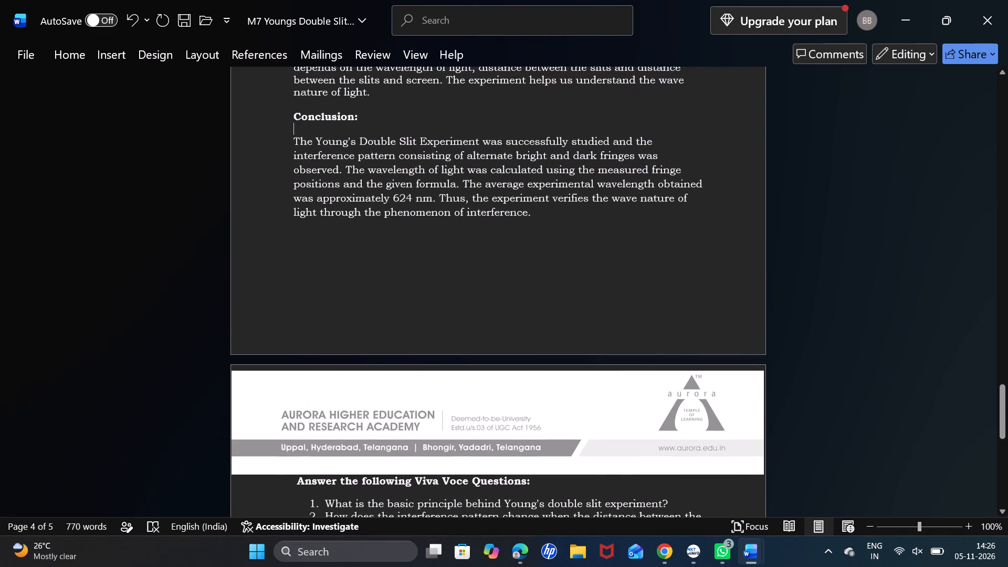
Make "624 nm" bold in the Conclusion paragraph.
{"action": "left_click_drag", "start_coordinate": [434, 193], "coordinate": [403, 199]}
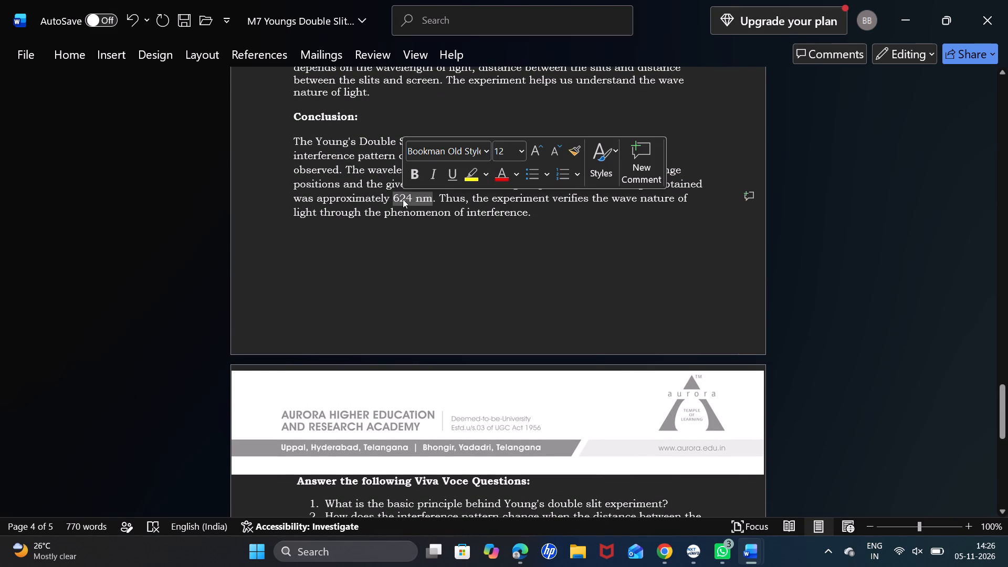
{"action": "left_click", "coordinate": [413, 178]}
{"action": "left_click", "coordinate": [433, 239]}
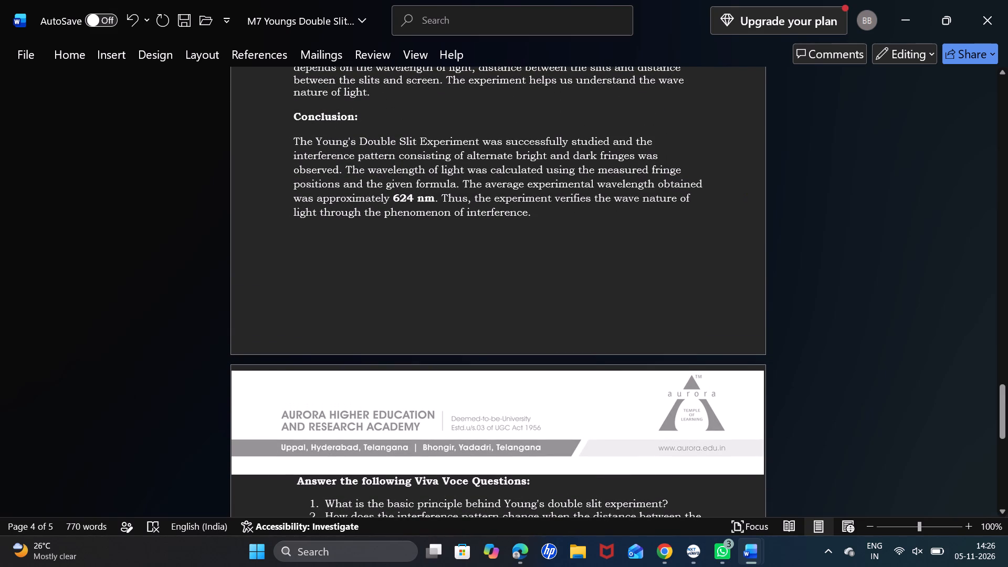
{"action": "scroll", "coordinate": [472, 353], "scroll_direction": "down", "scroll_amount": 3}
{"action": "scroll", "coordinate": [430, 433], "scroll_direction": "down", "scroll_amount": 1}
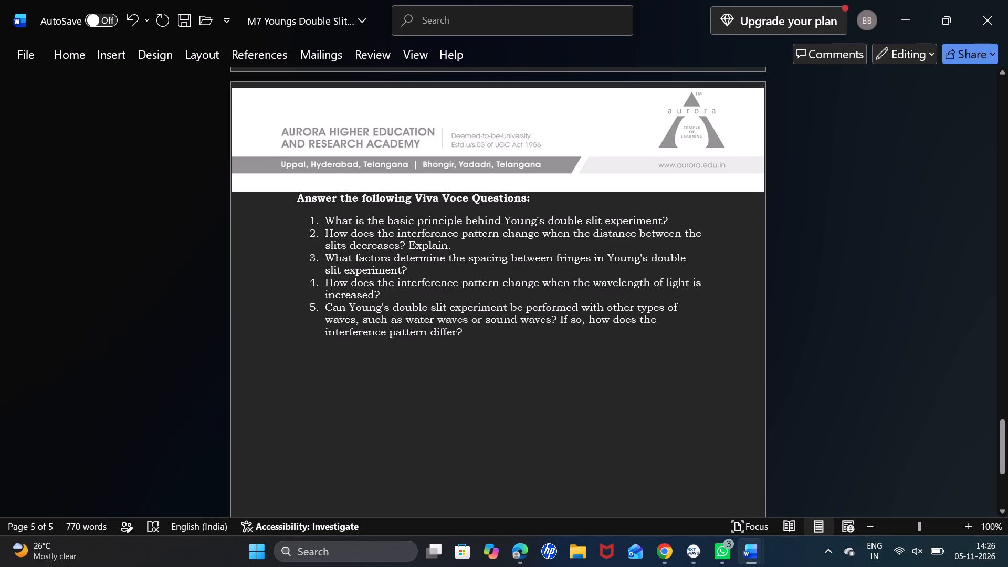
{"action": "scroll", "coordinate": [430, 433], "scroll_direction": "down", "scroll_amount": 1}
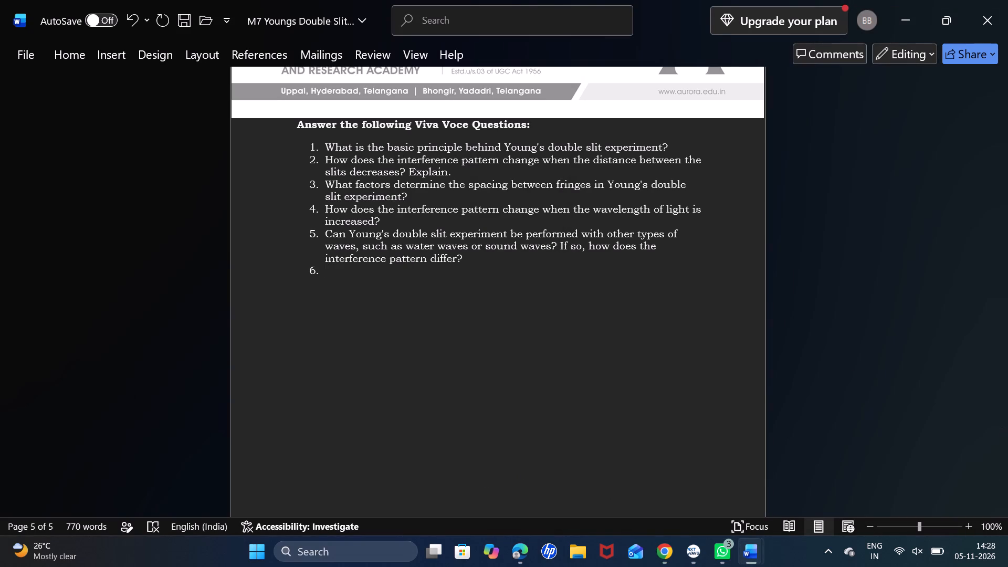
{"action": "key", "text": "BackSpace"}
{"action": "key", "text": "Return"}
{"action": "key", "text": "Return"}
{"action": "key", "text": "Return"}
{"action": "key", "text": "ctrl+v"}
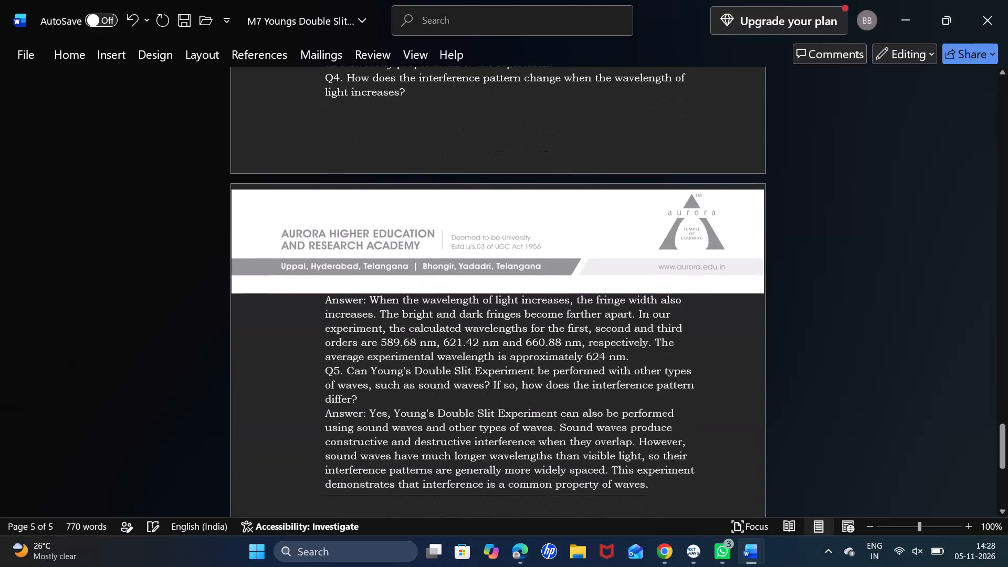
Remove the "Q" from the pasted "Q1." and indent the question with six spaces under the question list.
{"action": "scroll", "coordinate": [460, 332], "scroll_direction": "up", "scroll_amount": 5}
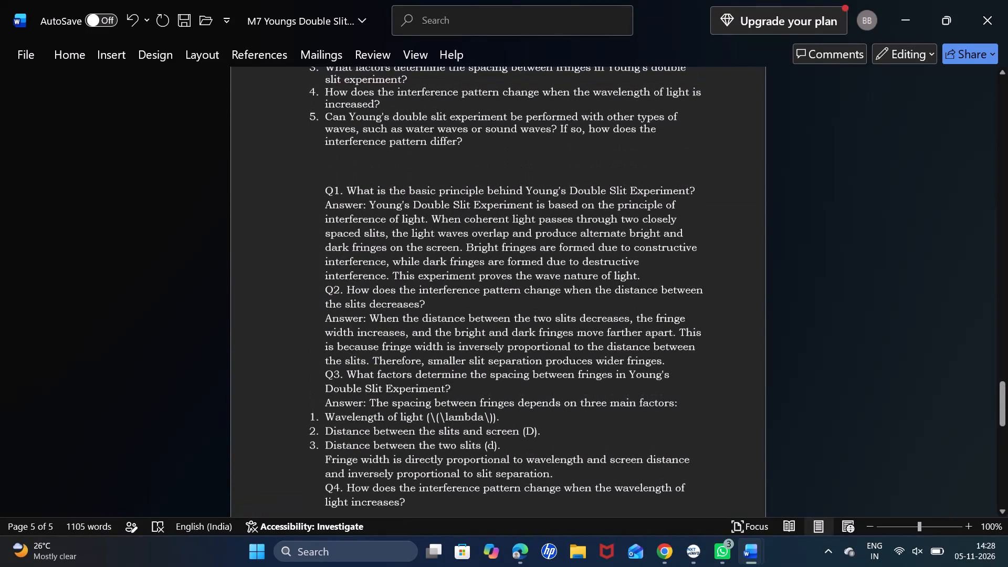
{"action": "scroll", "coordinate": [460, 332], "scroll_direction": "up", "scroll_amount": 1}
{"action": "left_click", "coordinate": [334, 207]}
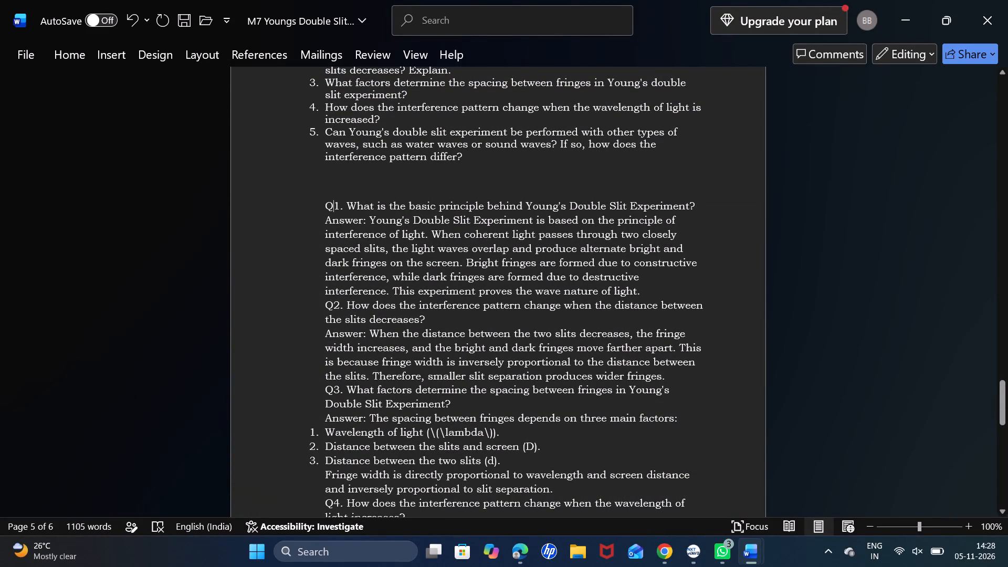
{"action": "key", "text": "BackSpace"}
{"action": "key", "text": "BackSpace"}
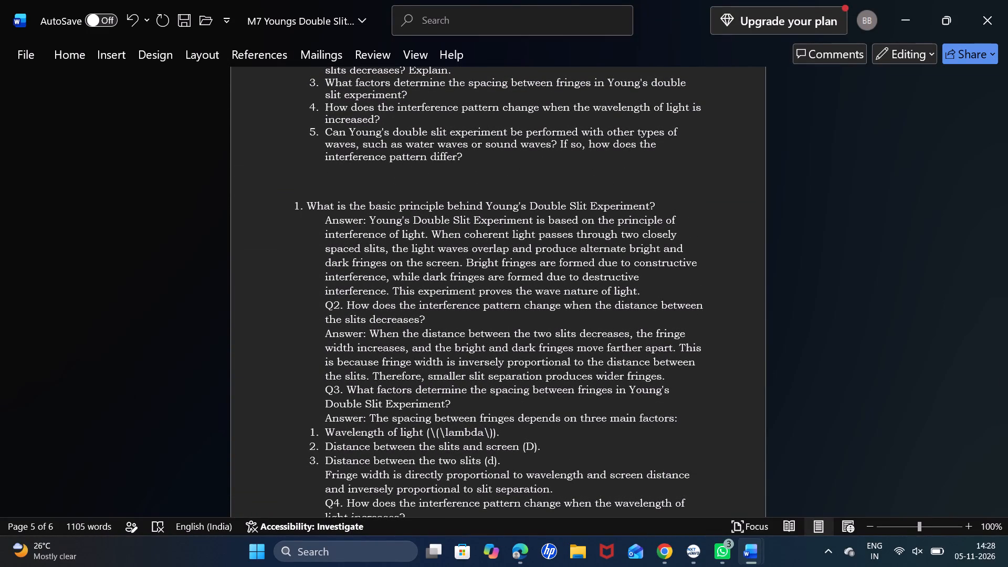
{"action": "key", "text": "space"}
{"action": "key", "text": "space"}
{"action": "key", "text": "space"}
{"action": "key", "text": "space"}
{"action": "key", "text": "space"}
{"action": "key", "text": "space"}
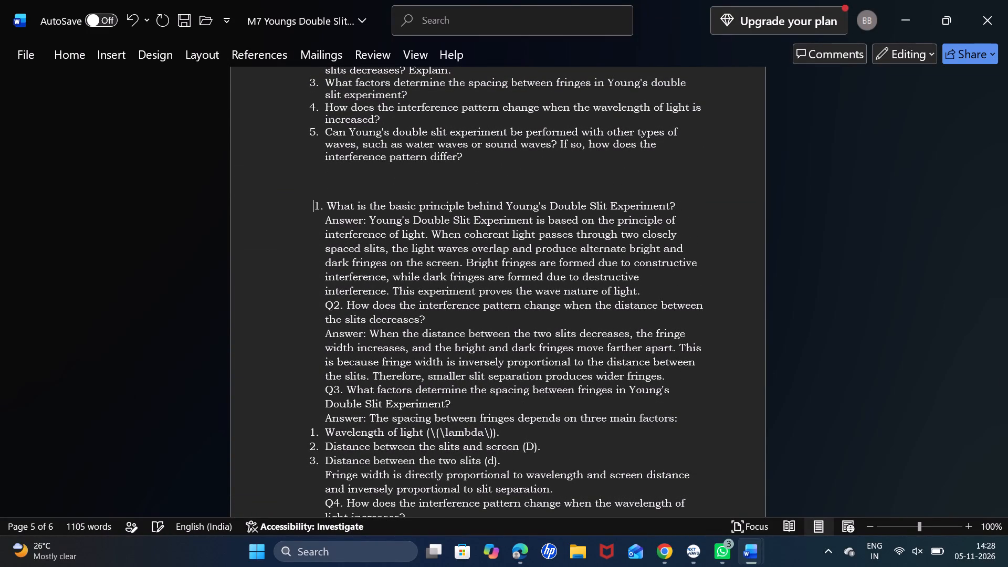
{"action": "key", "text": "space"}
{"action": "key", "text": "BackSpace"}
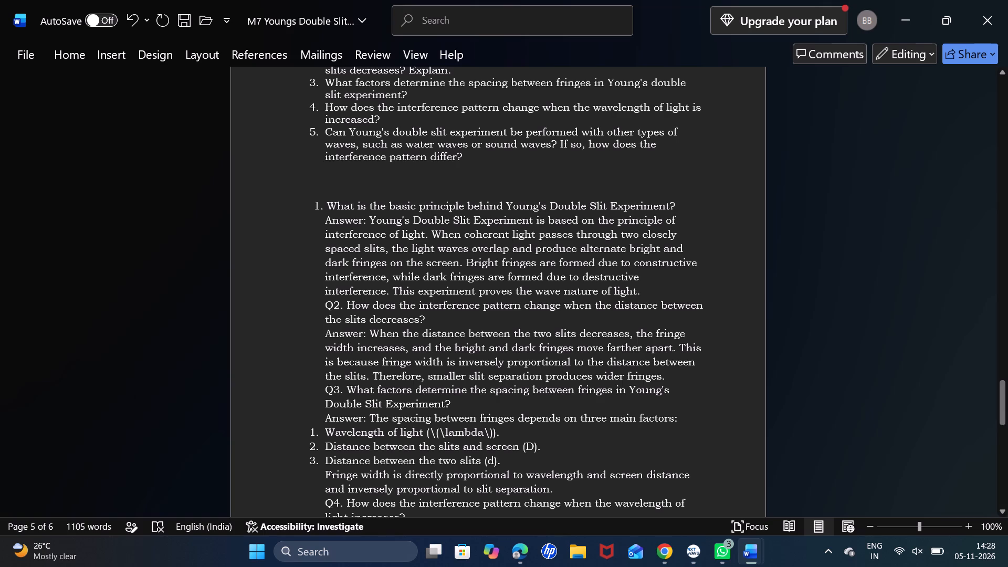
Add a blank line between question 1 and its answer, and another after that answer.
{"action": "left_click", "coordinate": [677, 205]}
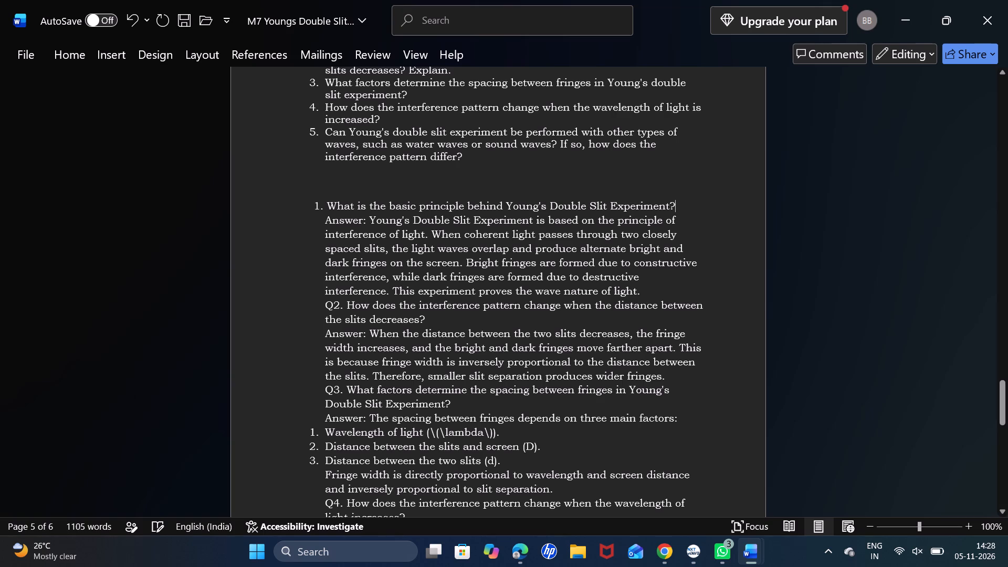
{"action": "key", "text": "Return"}
{"action": "key", "text": "BackSpace"}
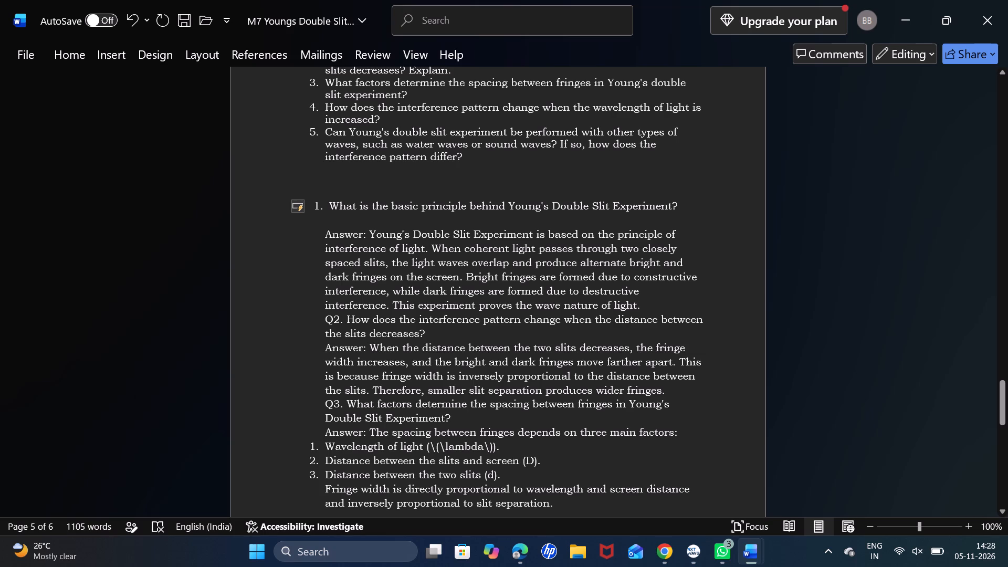
{"action": "left_click", "coordinate": [643, 311]}
{"action": "key", "text": "Return"}
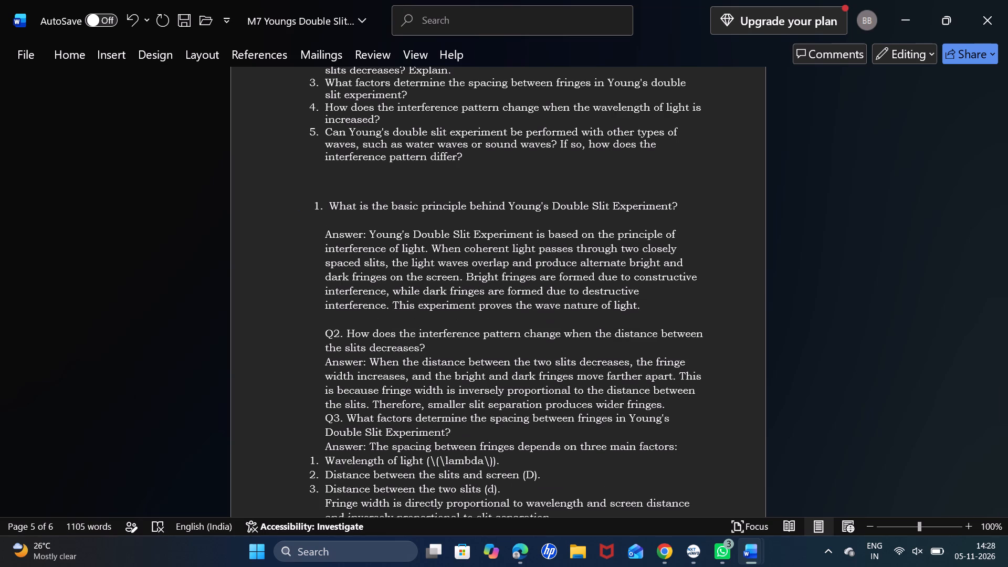
Remove the "Q" from the pasted "Q2." and indent the question with six spaces to match question 1.
{"action": "left_click", "coordinate": [332, 332]}
{"action": "key", "text": "BackSpace"}
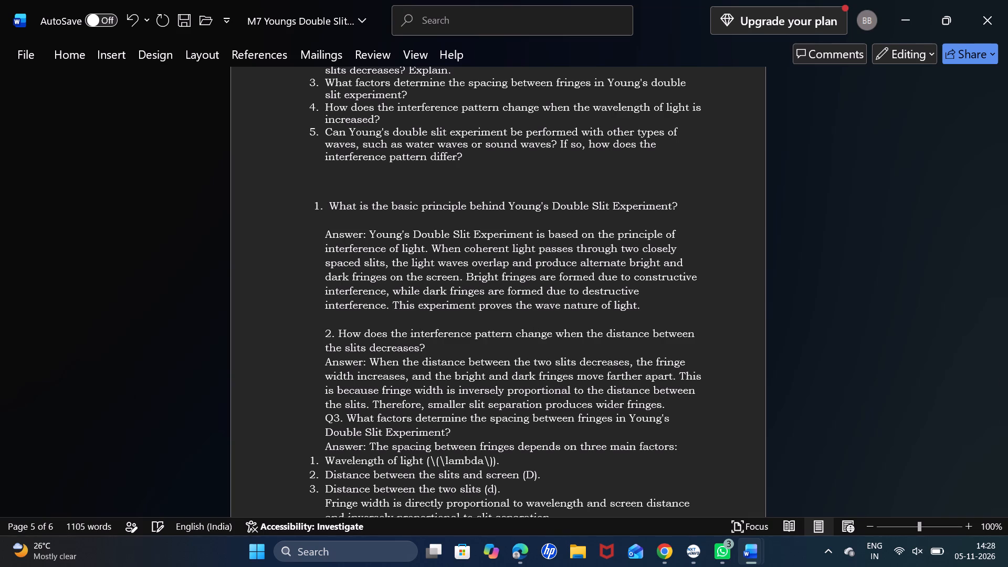
{"action": "key", "text": "BackSpace"}
{"action": "key", "text": "space"}
{"action": "key", "text": "space"}
{"action": "key", "text": "space"}
{"action": "key", "text": "space"}
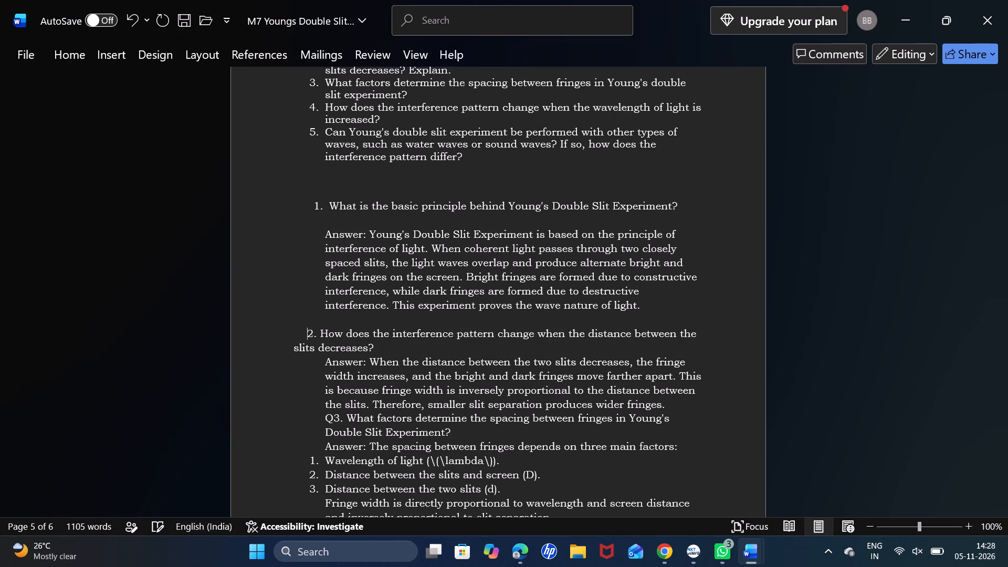
{"action": "key", "text": "space"}
{"action": "key", "text": "space"}
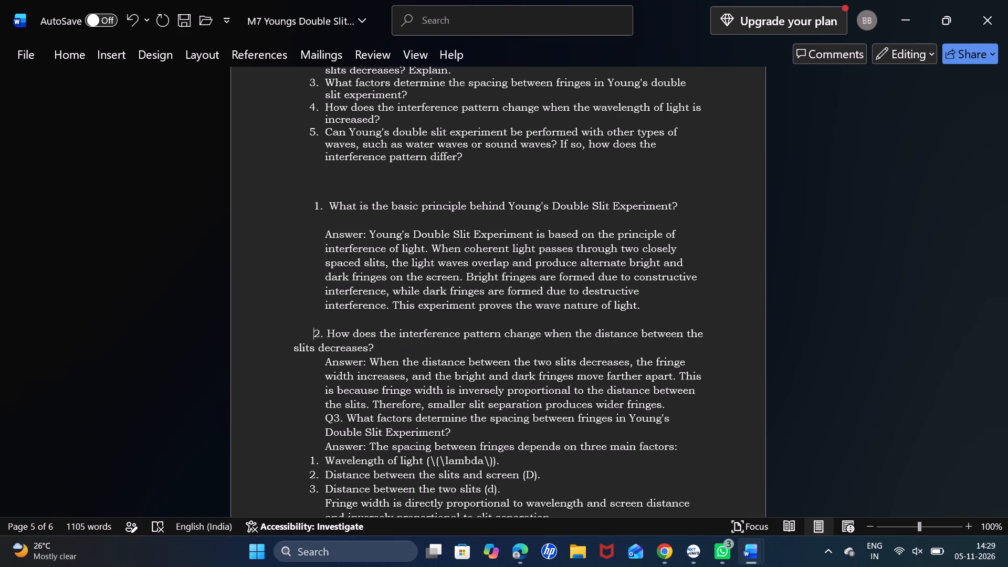
{"action": "key", "text": "space"}
{"action": "key", "text": "BackSpace"}
Try to indent question 2's wrapped second line by inserting spaces before "slits decreases?".
{"action": "left_click", "coordinate": [292, 349]}
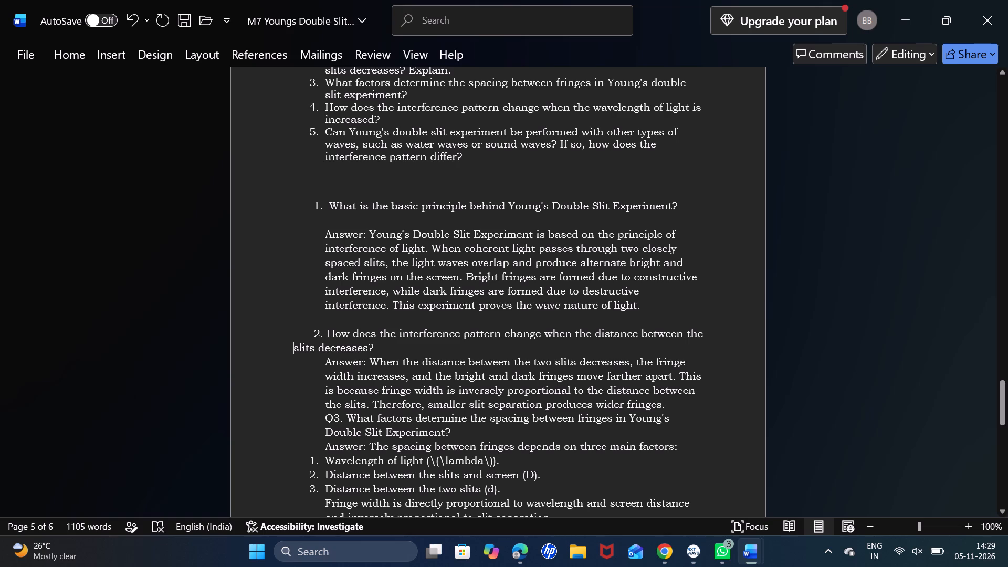
{"action": "key", "text": "space"}
{"action": "key", "text": "space"}
{"action": "key", "text": "space"}
{"action": "key", "text": "space"}
{"action": "key", "text": "space"}
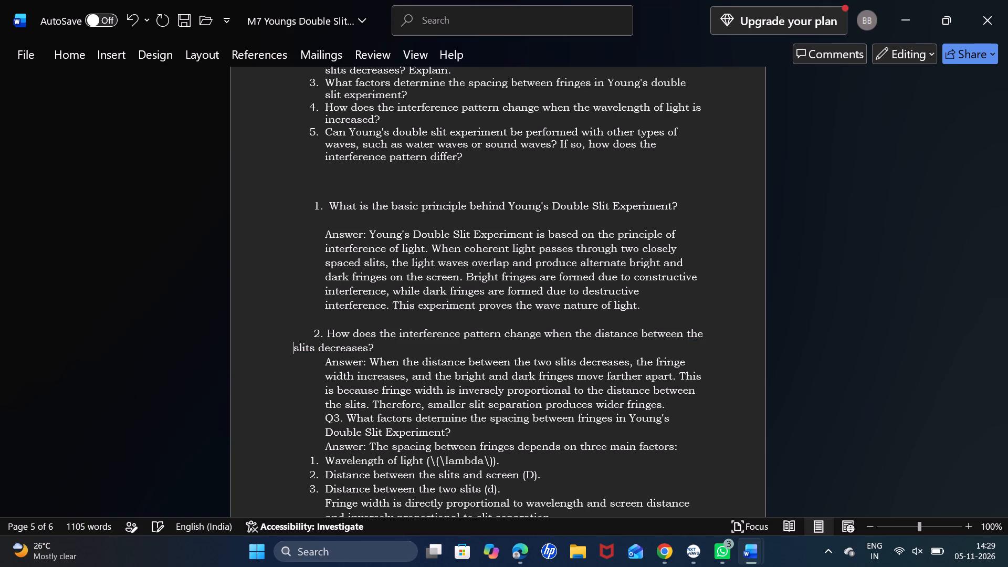
{"action": "key", "text": "BackSpace"}
{"action": "key", "text": "BackSpace"}
{"action": "key", "text": "BackSpace"}
{"action": "key", "text": "BackSpace"}
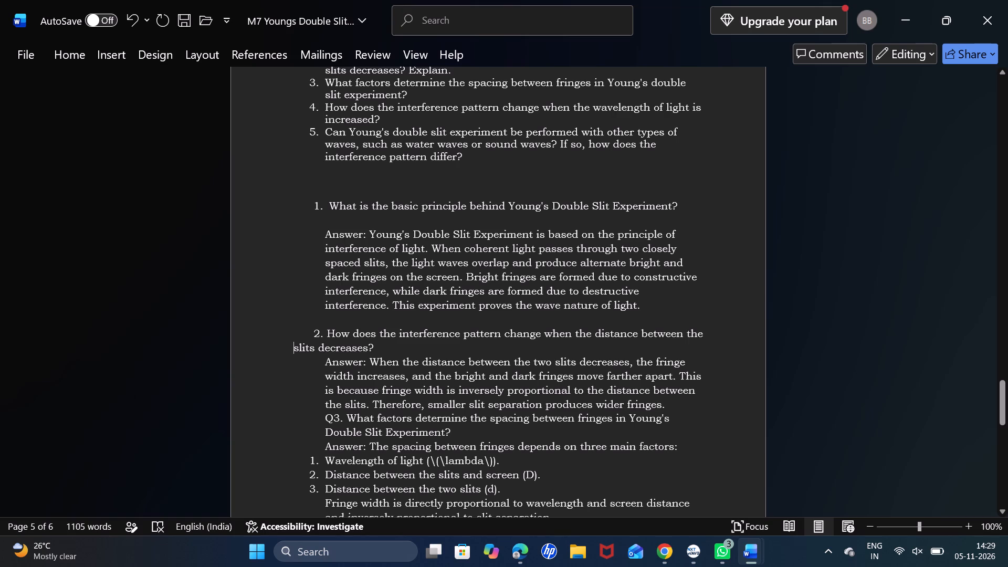
{"action": "key", "text": "space"}
{"action": "key", "text": "space"}
{"action": "key", "text": "space"}
Reduce the indent before question 2's number by four spaces.
{"action": "left_click", "coordinate": [308, 332]}
{"action": "key", "text": "BackSpace"}
{"action": "key", "text": "BackSpace"}
{"action": "key", "text": "BackSpace"}
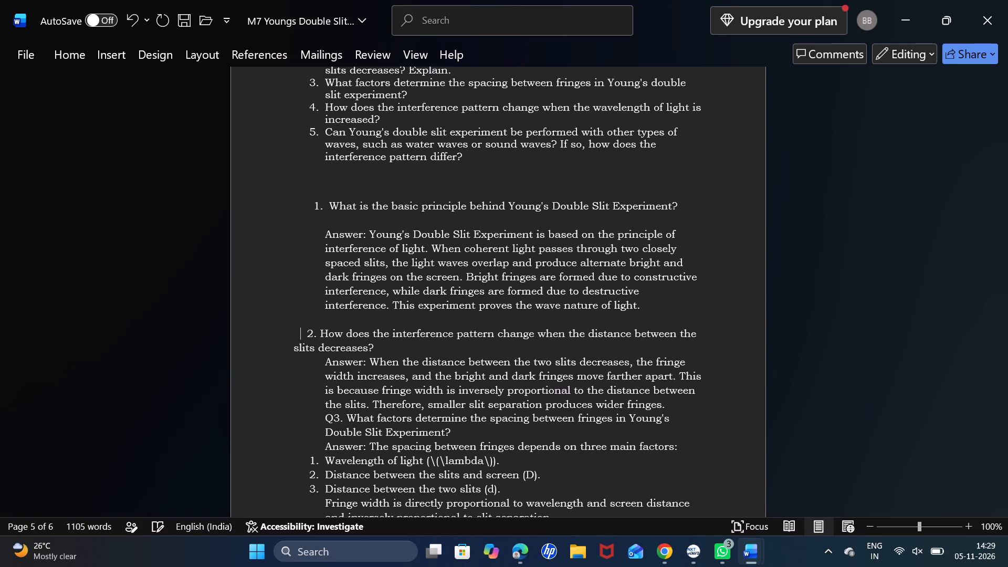
{"action": "key", "text": "BackSpace"}
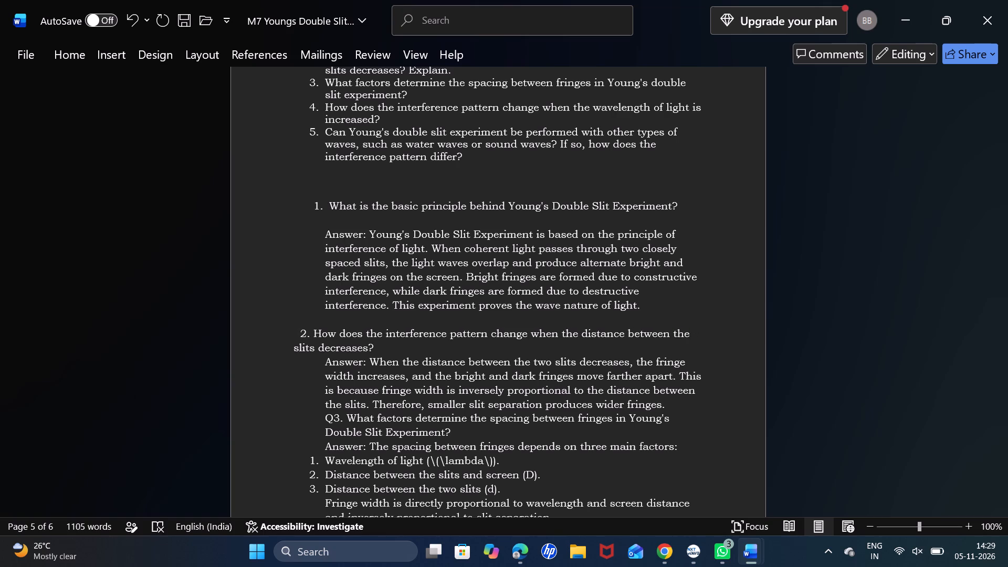
Try again to indent question 2's wrapped line by adding four spaces before "slits decreases?".
{"action": "left_click", "coordinate": [288, 351]}
{"action": "key", "text": "space"}
{"action": "key", "text": "space"}
{"action": "key", "text": "space"}
{"action": "key", "text": "space"}
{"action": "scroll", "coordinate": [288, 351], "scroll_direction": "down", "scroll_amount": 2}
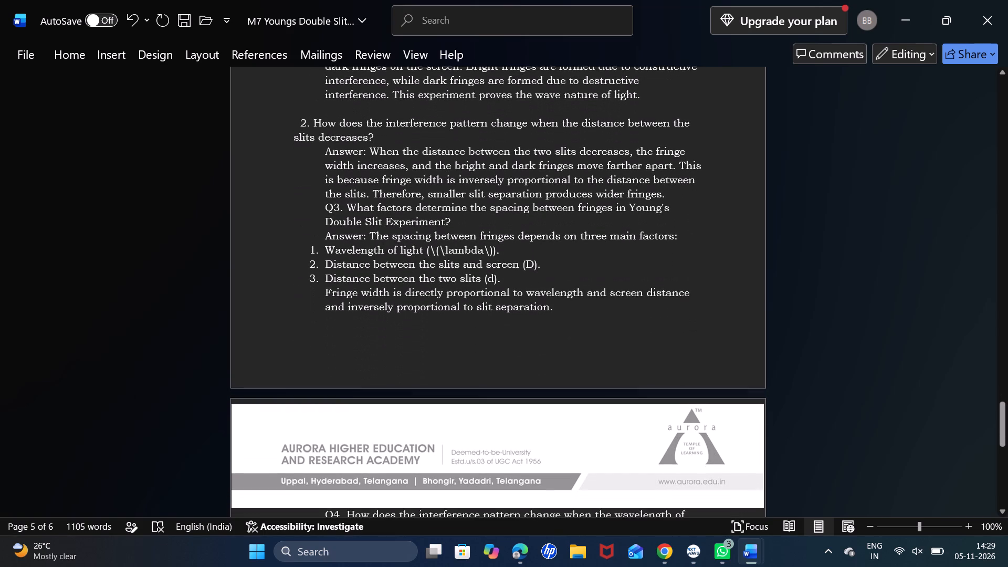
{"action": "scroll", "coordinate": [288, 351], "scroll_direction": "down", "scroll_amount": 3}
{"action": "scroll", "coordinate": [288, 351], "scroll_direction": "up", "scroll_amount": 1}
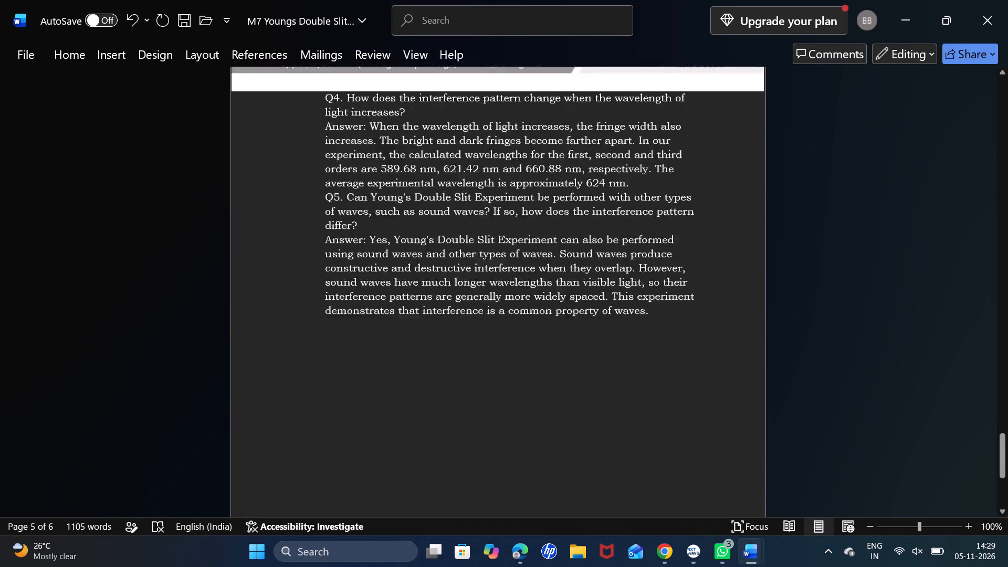
Delete the pasted ChatGPT questions and answers below the original five viva voce questions.
{"action": "scroll", "coordinate": [288, 351], "scroll_direction": "up", "scroll_amount": 2}
{"action": "scroll", "coordinate": [288, 351], "scroll_direction": "down", "scroll_amount": 1}
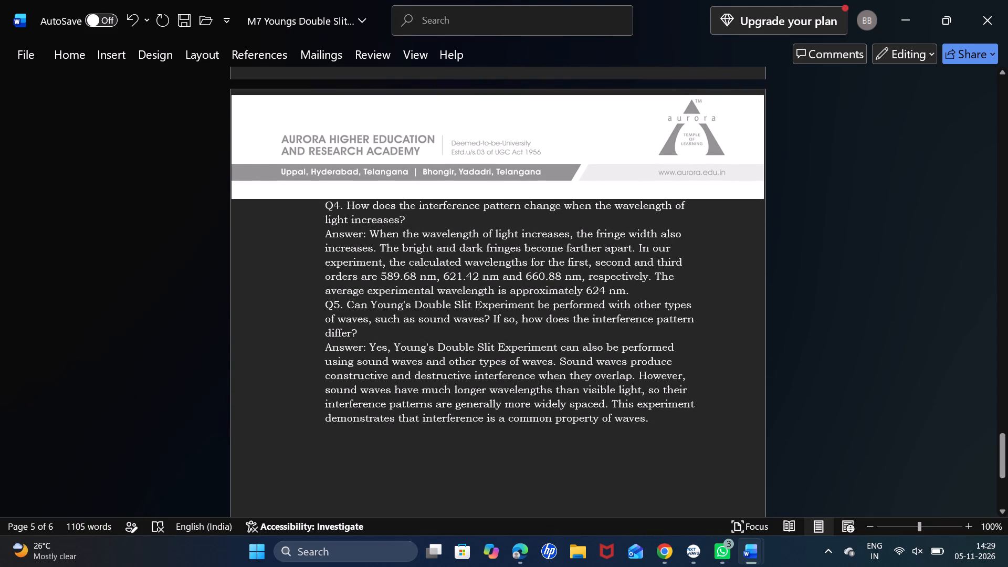
{"action": "left_click_drag", "start_coordinate": [665, 419], "coordinate": [375, 60]}
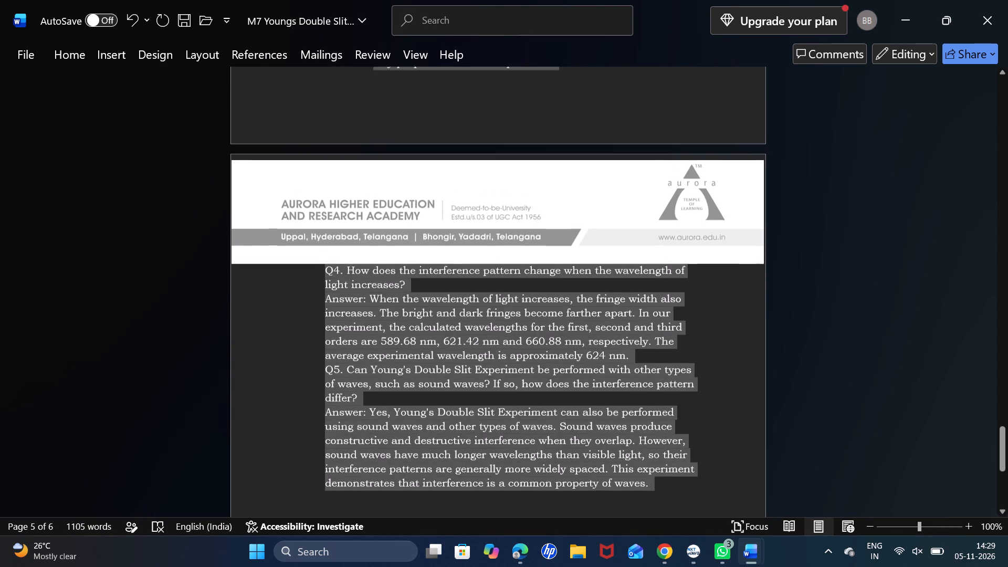
{"action": "left_click_drag", "start_coordinate": [375, 60], "coordinate": [387, 170]}
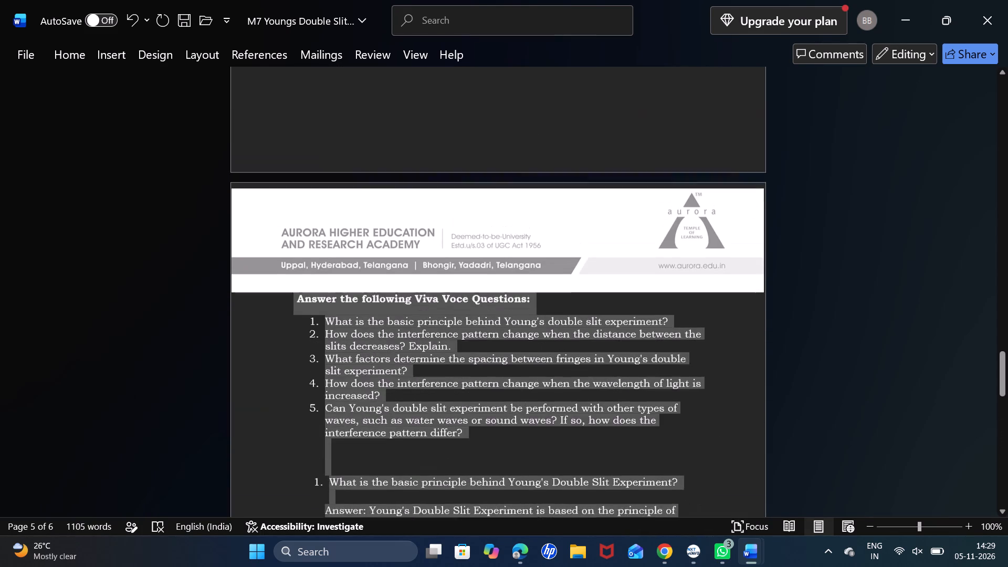
{"action": "left_click_drag", "start_coordinate": [387, 170], "coordinate": [326, 509]}
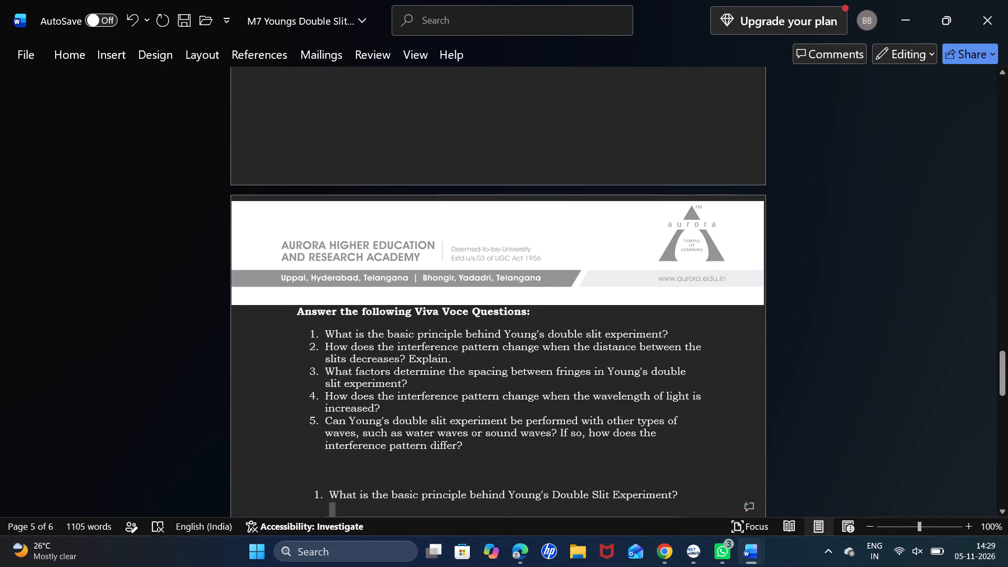
{"action": "left_click_drag", "start_coordinate": [326, 509], "coordinate": [300, 476]}
{"action": "key", "text": "BackSpace"}
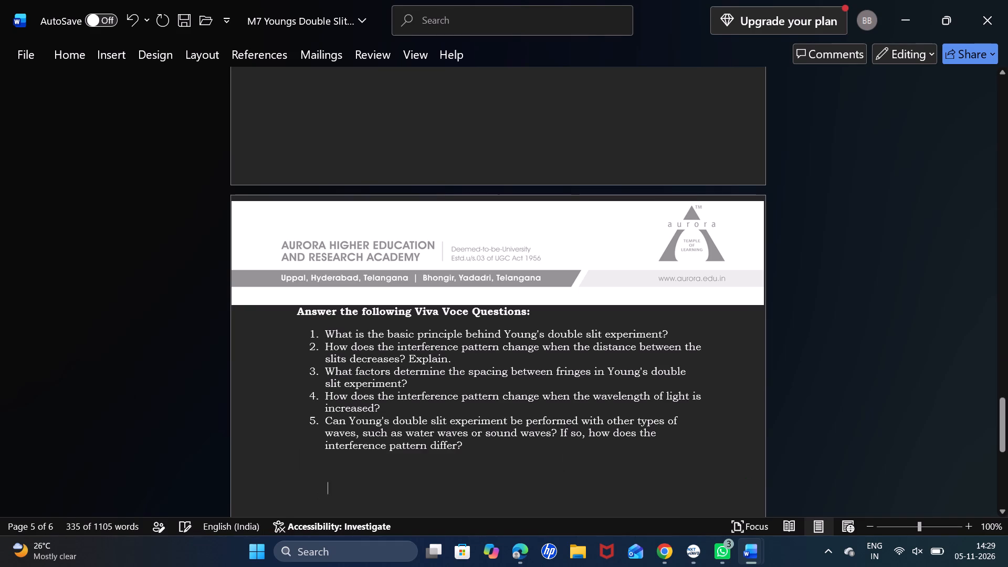
Copy the five original viva voce questions and paste them below the list.
{"action": "scroll", "coordinate": [393, 481], "scroll_direction": "down", "scroll_amount": 1}
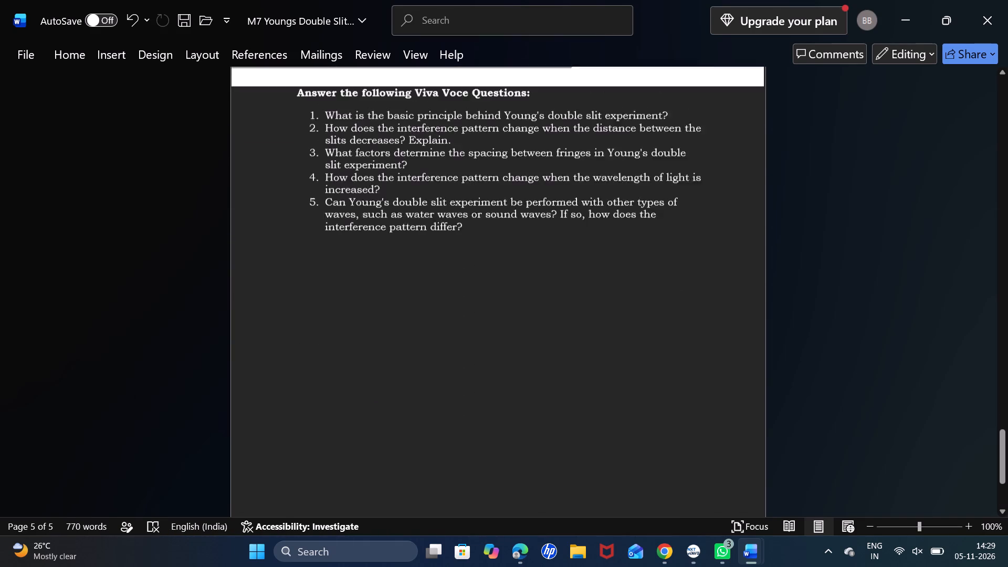
{"action": "scroll", "coordinate": [393, 481], "scroll_direction": "down", "scroll_amount": 1}
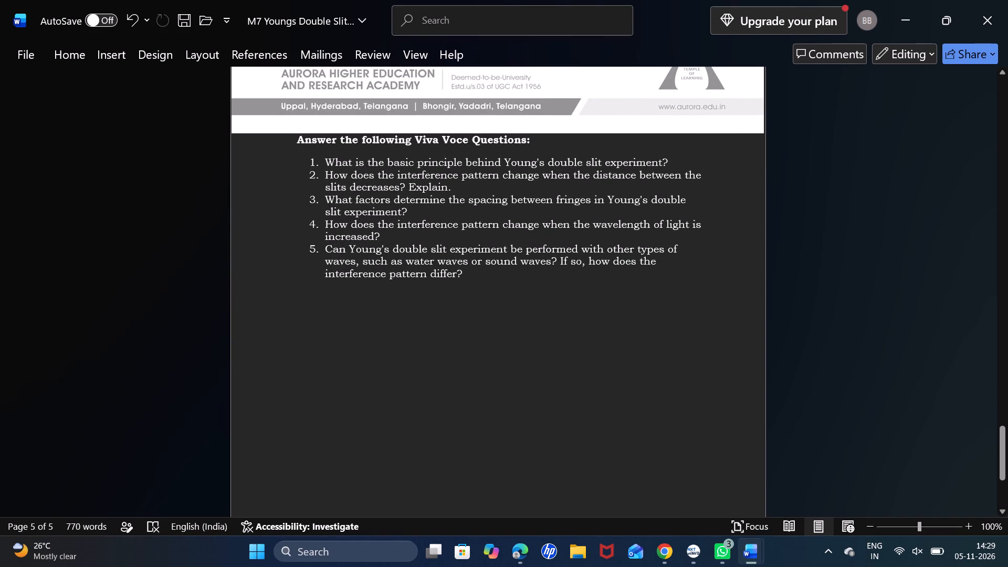
{"action": "left_click_drag", "start_coordinate": [308, 163], "coordinate": [453, 279]}
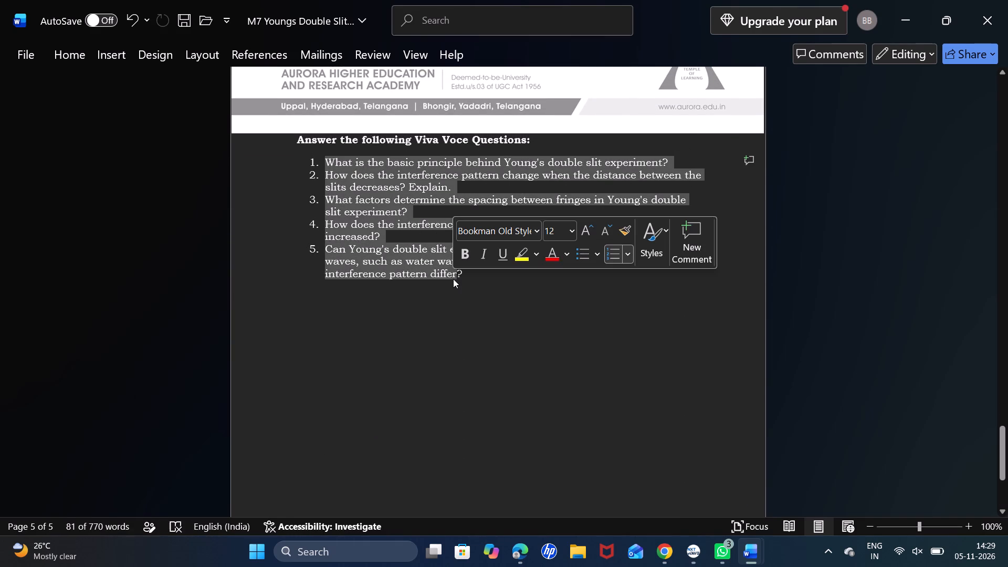
{"action": "key", "text": "ctrl+c"}
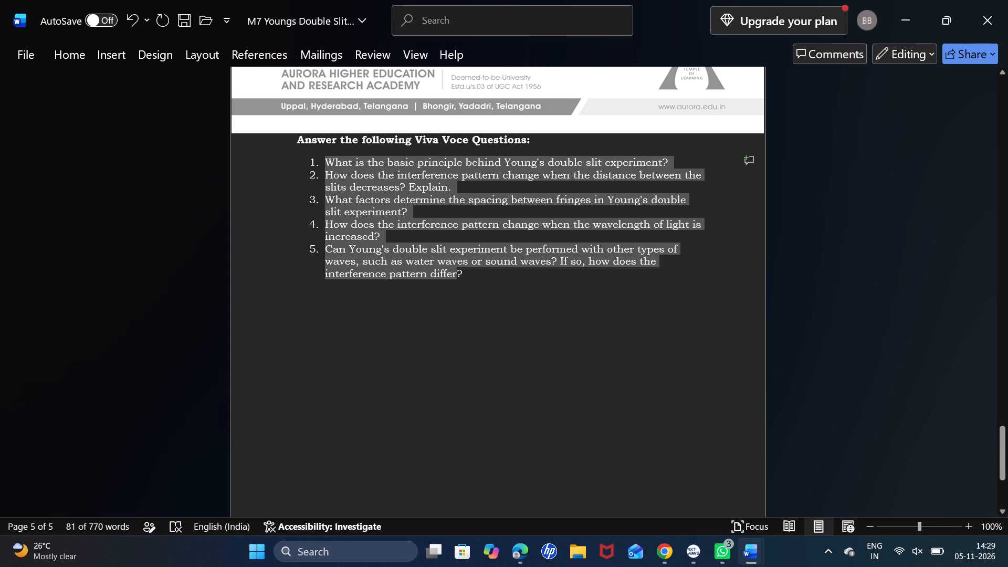
{"action": "left_click", "coordinate": [333, 298]}
{"action": "key", "text": "ctrl+v"}
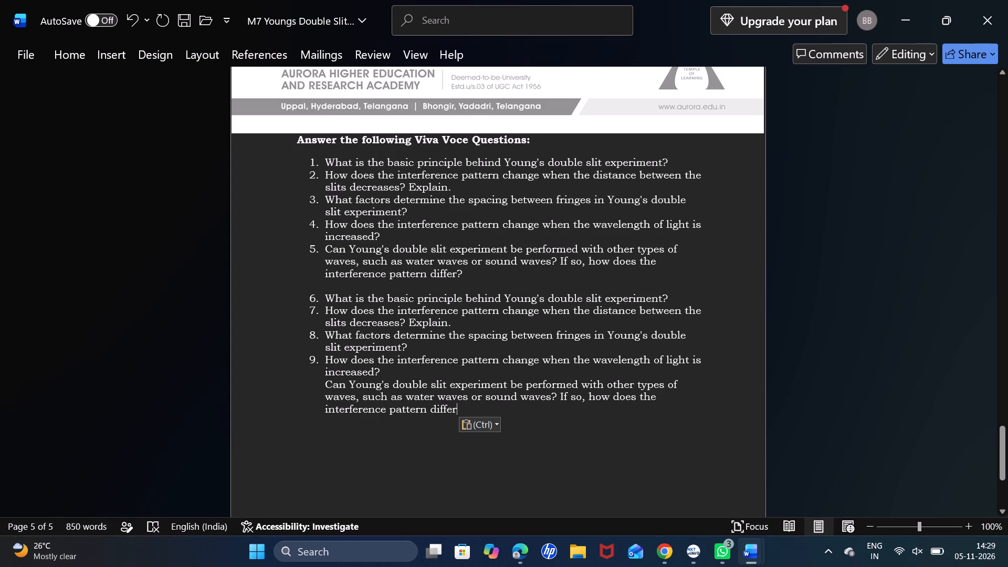
{"action": "left_click", "coordinate": [314, 302]}
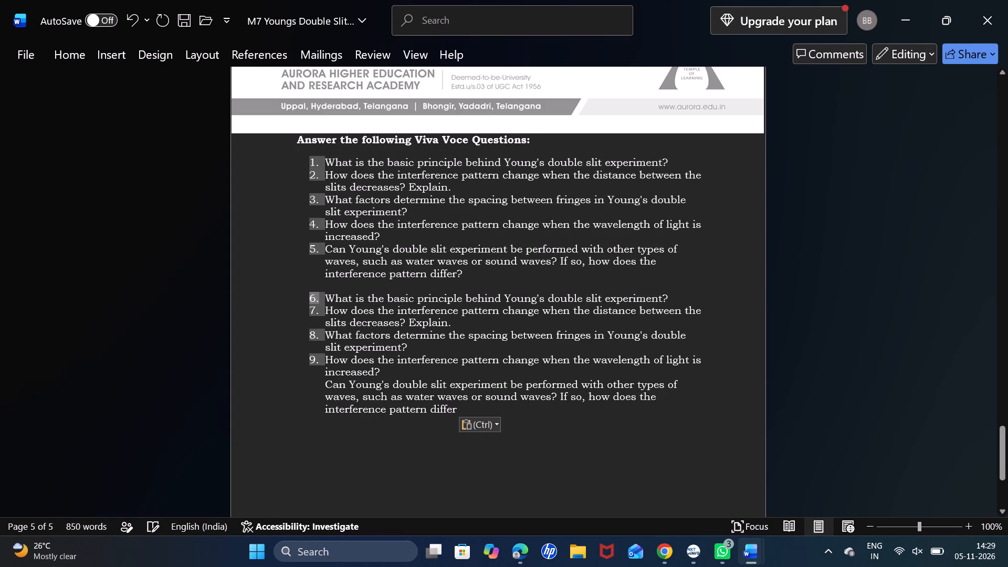
{"action": "key", "text": "BackSpace"}
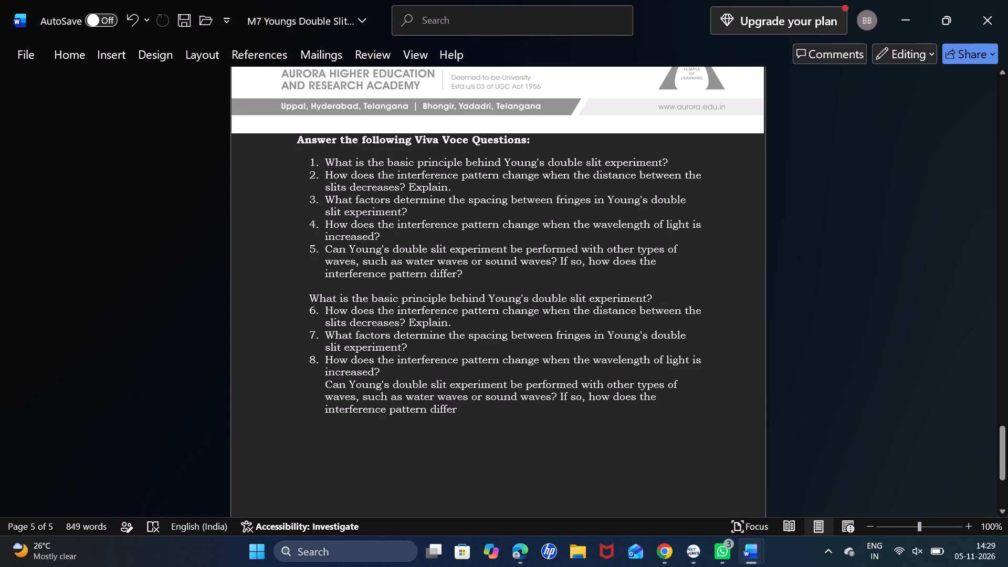
{"action": "key", "text": "space"}
{"action": "key", "text": "space"}
{"action": "key", "text": "1"}
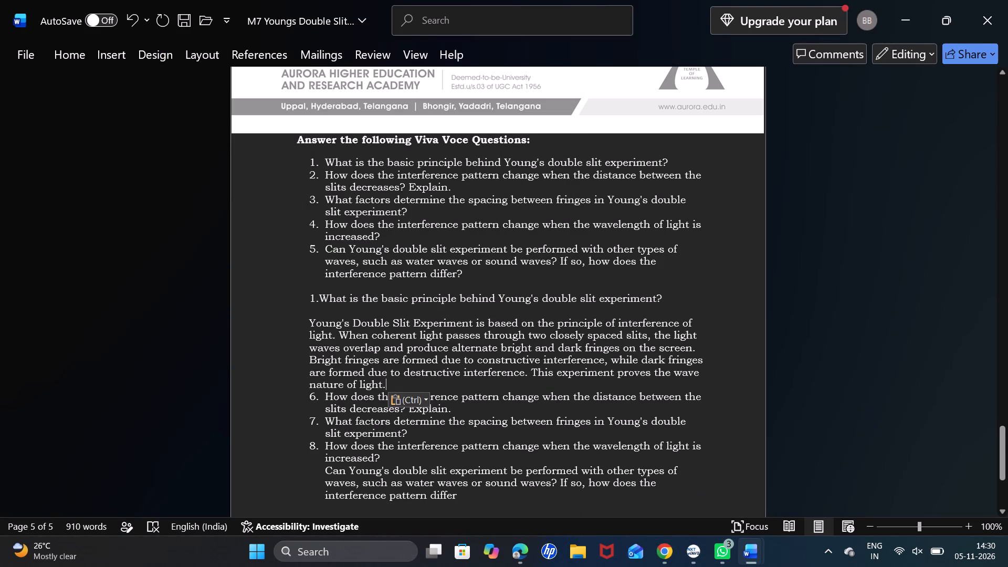
{"action": "key", "text": "Return"}
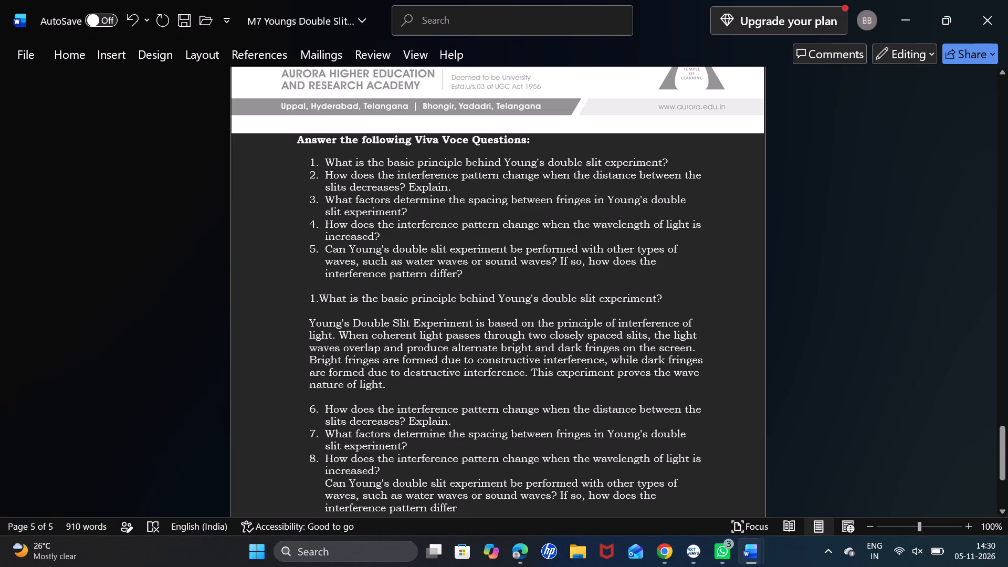
Remove the answer paragraph's left indent and start its first line, "Young's Double Slit Experiment", with four spaces.
{"action": "left_click", "coordinate": [307, 325]}
{"action": "key", "text": "space"}
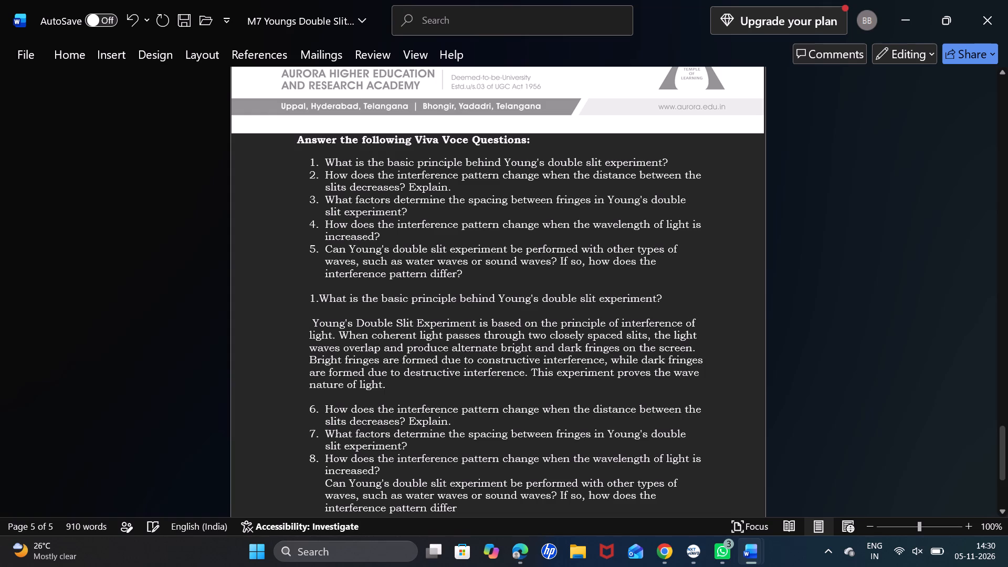
{"action": "left_click_drag", "start_coordinate": [310, 321], "coordinate": [393, 396]}
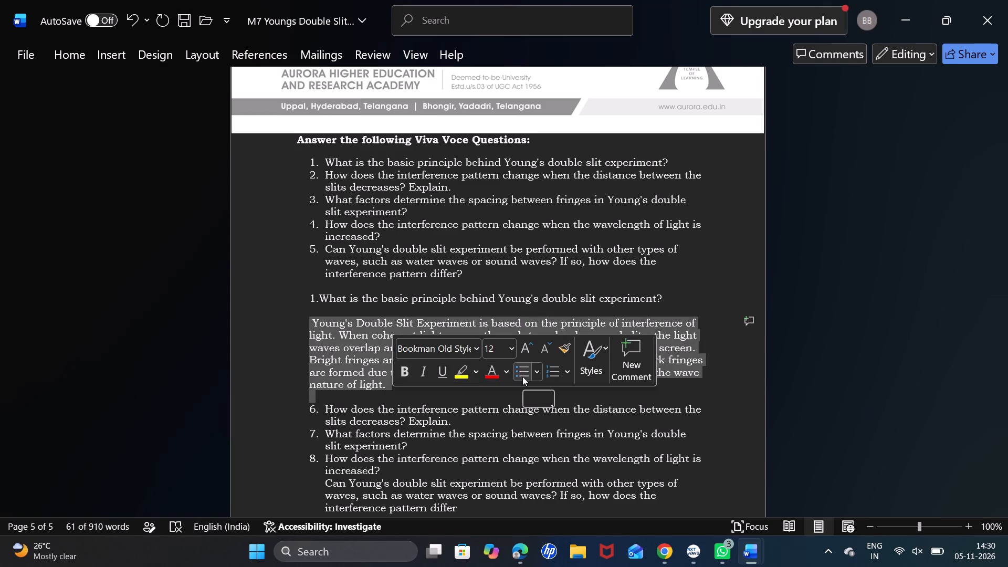
{"action": "left_click", "coordinate": [736, 406]}
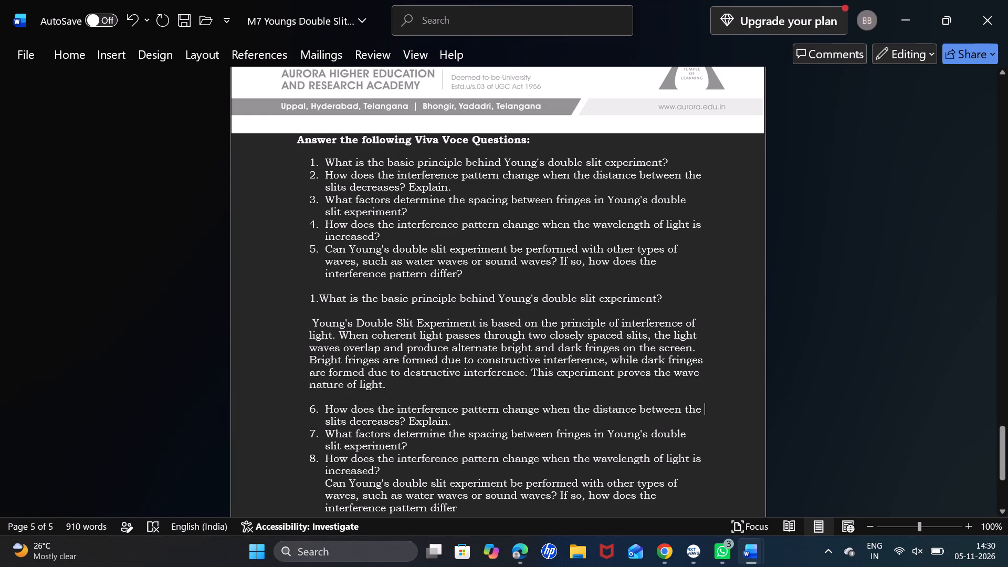
{"action": "left_click", "coordinate": [302, 321]}
{"action": "key", "text": "BackSpace"}
{"action": "key", "text": "space"}
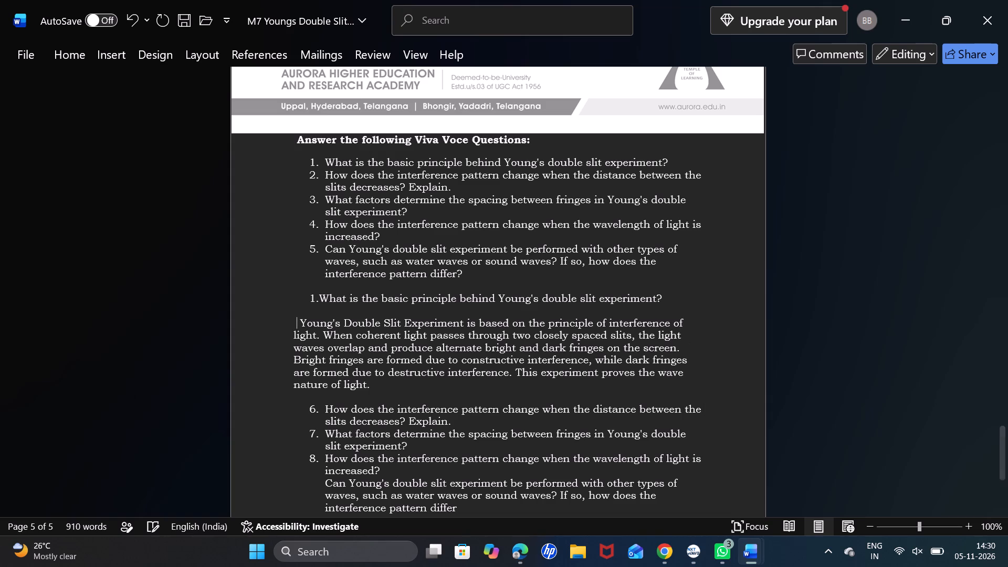
{"action": "key", "text": "space"}
{"action": "key", "text": "space"}
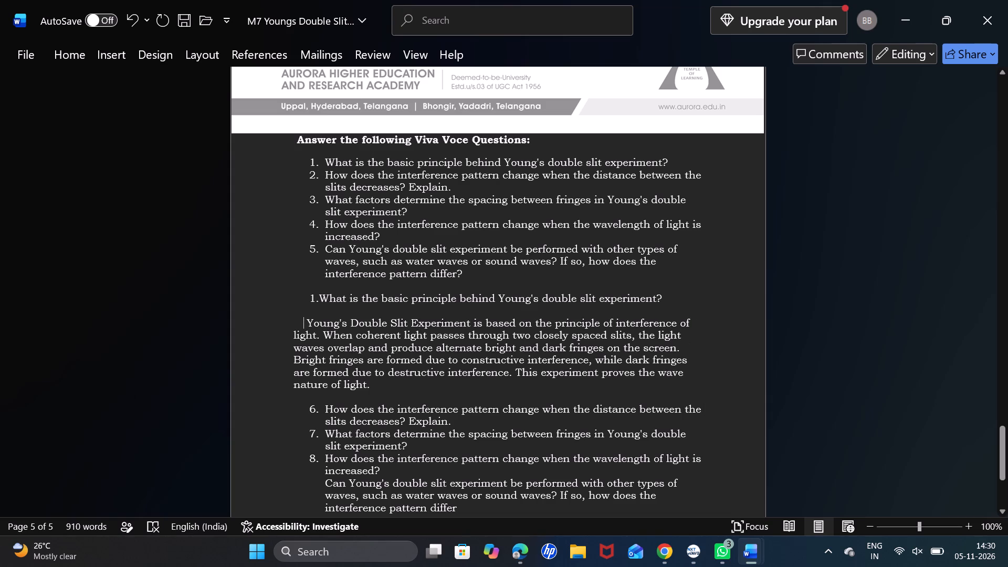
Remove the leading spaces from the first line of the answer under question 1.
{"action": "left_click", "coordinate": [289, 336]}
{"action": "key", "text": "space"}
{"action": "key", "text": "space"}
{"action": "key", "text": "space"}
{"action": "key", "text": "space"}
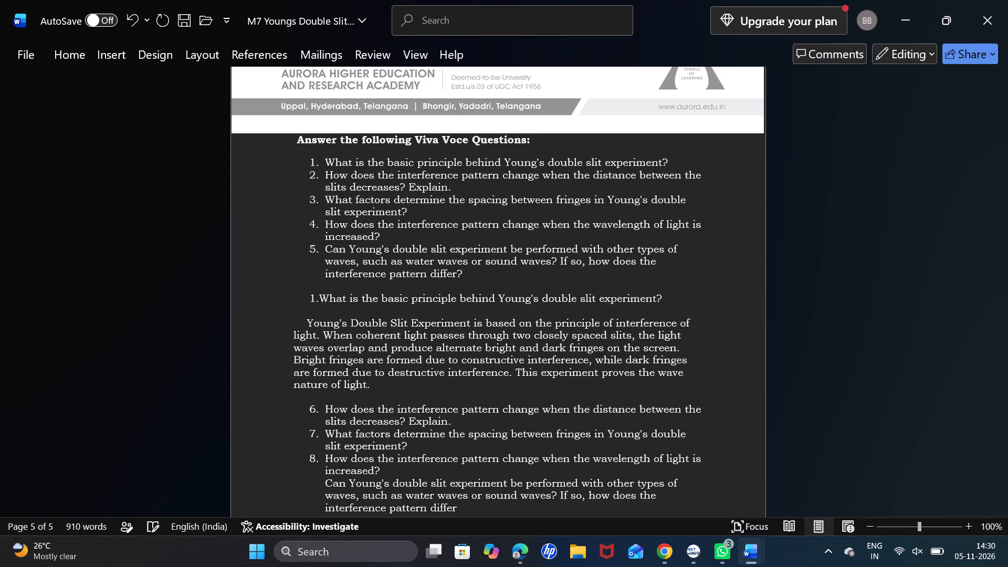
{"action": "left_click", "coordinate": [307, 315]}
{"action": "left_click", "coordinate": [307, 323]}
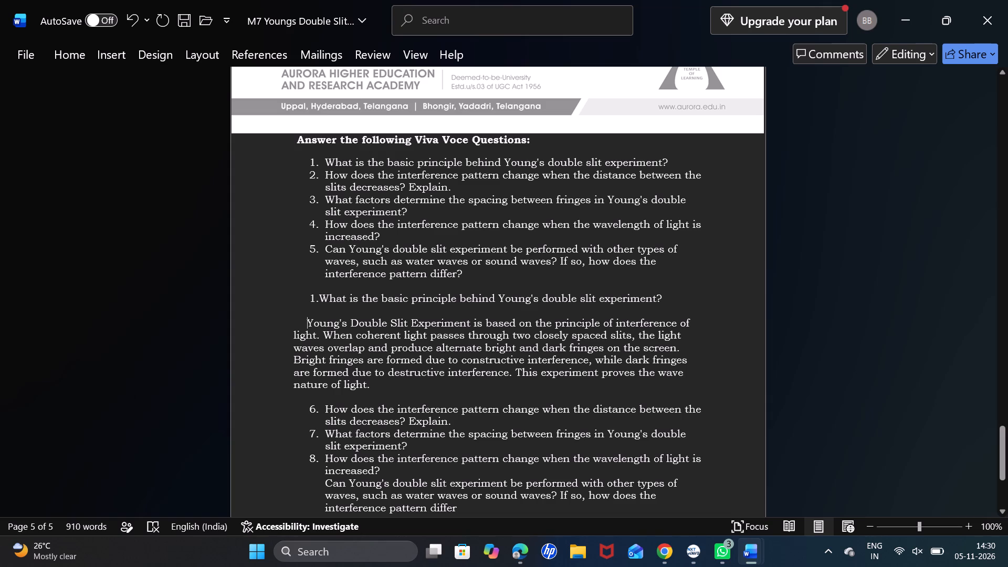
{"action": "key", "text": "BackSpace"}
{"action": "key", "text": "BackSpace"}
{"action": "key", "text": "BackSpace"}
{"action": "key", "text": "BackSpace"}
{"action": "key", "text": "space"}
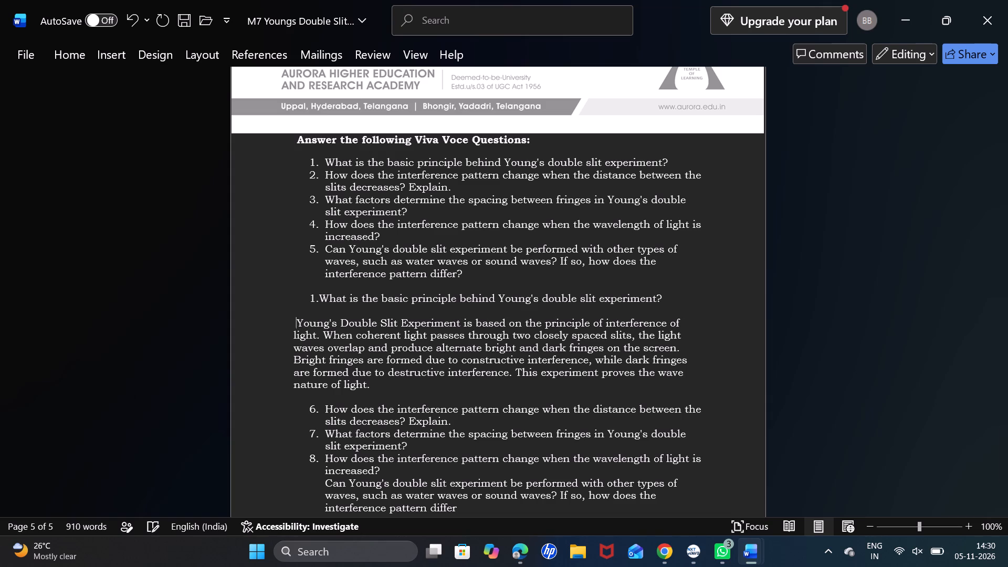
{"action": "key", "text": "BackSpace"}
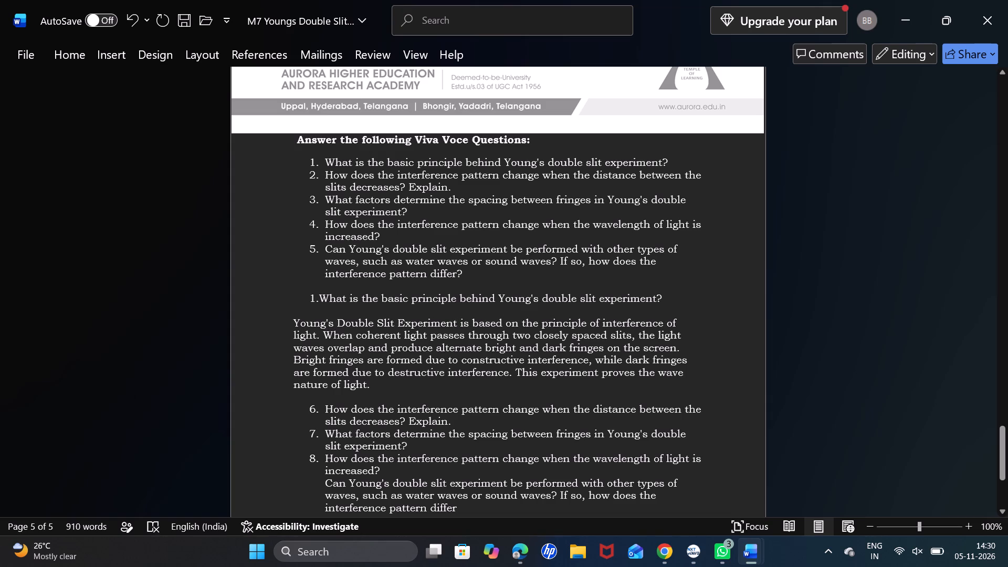
Cut the answer paragraph under question 1 and paste it back after four leading spaces.
{"action": "left_click_drag", "start_coordinate": [288, 318], "coordinate": [381, 385]}
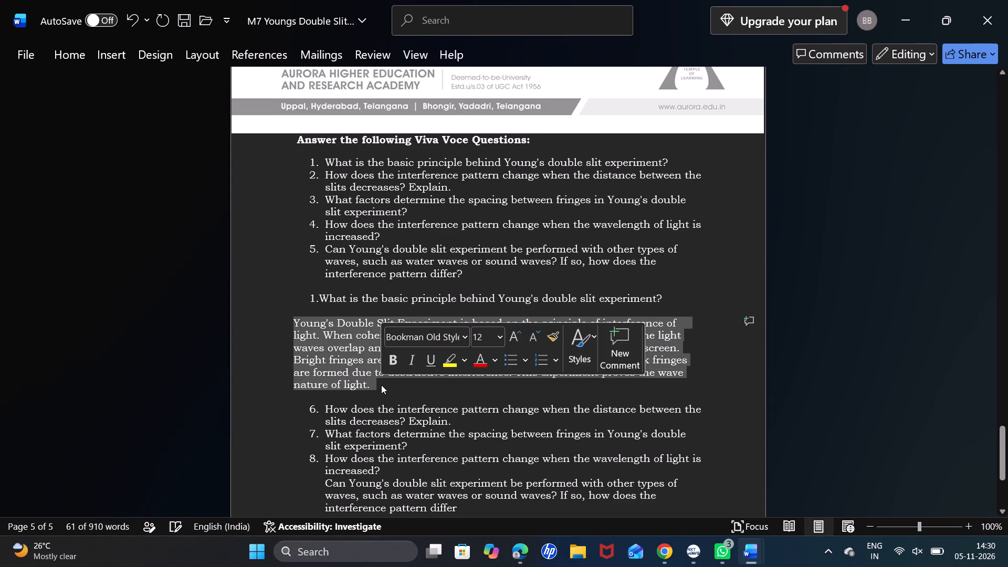
{"action": "key", "text": "ctrl+c"}
{"action": "key", "text": "BackSpace"}
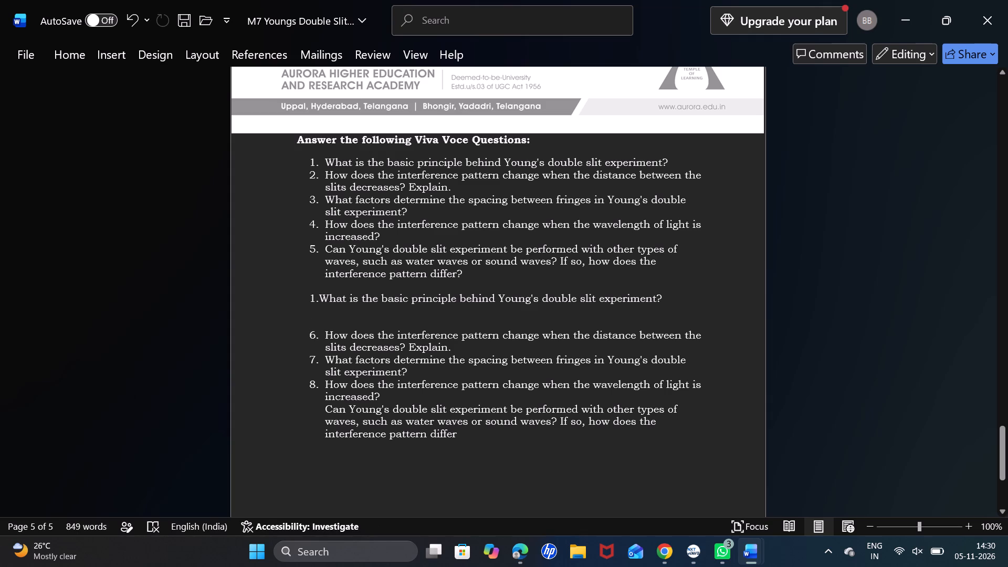
{"action": "key", "text": "space"}
{"action": "key", "text": "space"}
{"action": "key", "text": "space"}
{"action": "key", "text": "space"}
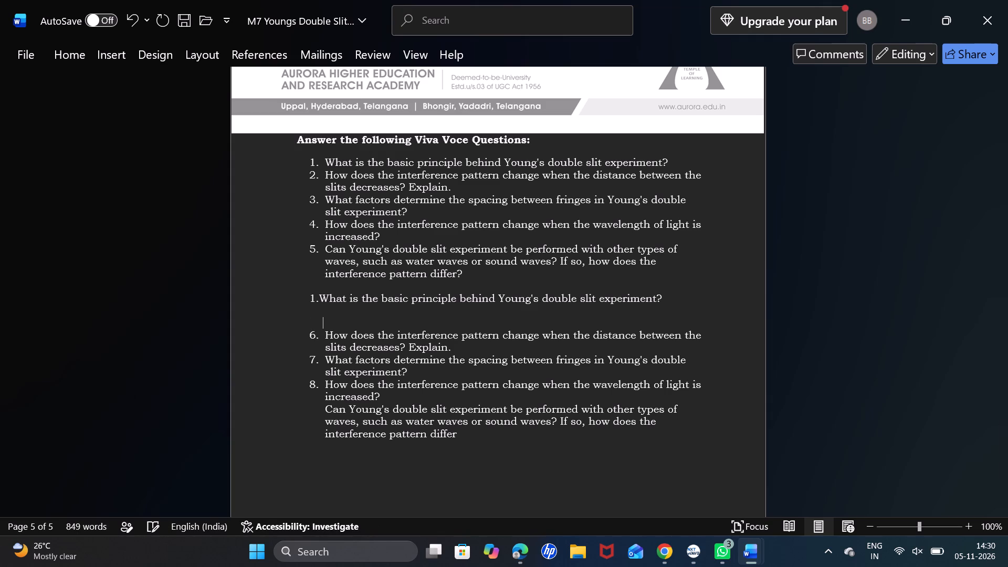
{"action": "key", "text": "ctrl+v"}
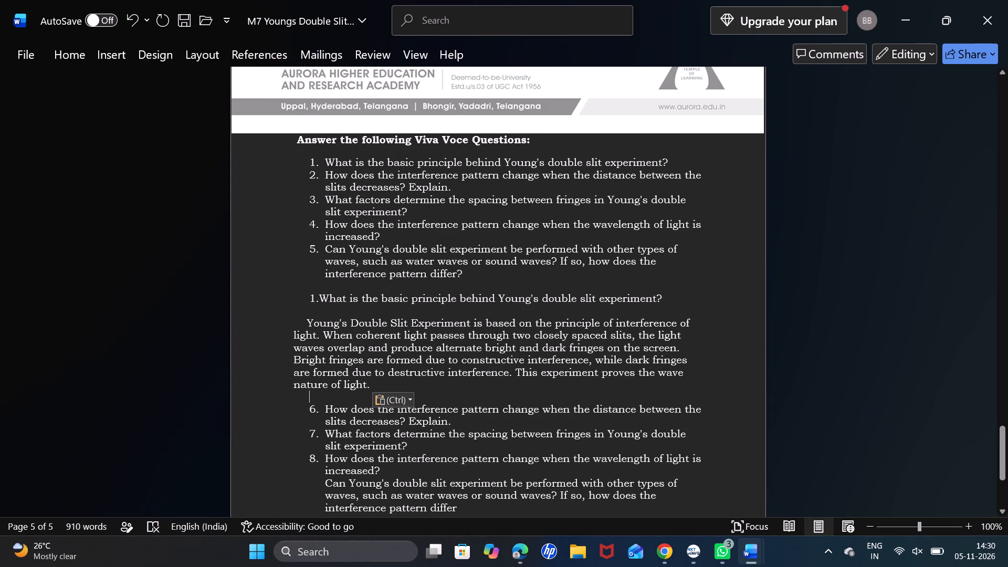
Replace the second copied question's automatic number with a manual "2." that has no space after it.
{"action": "scroll", "coordinate": [410, 406], "scroll_direction": "down", "scroll_amount": 1}
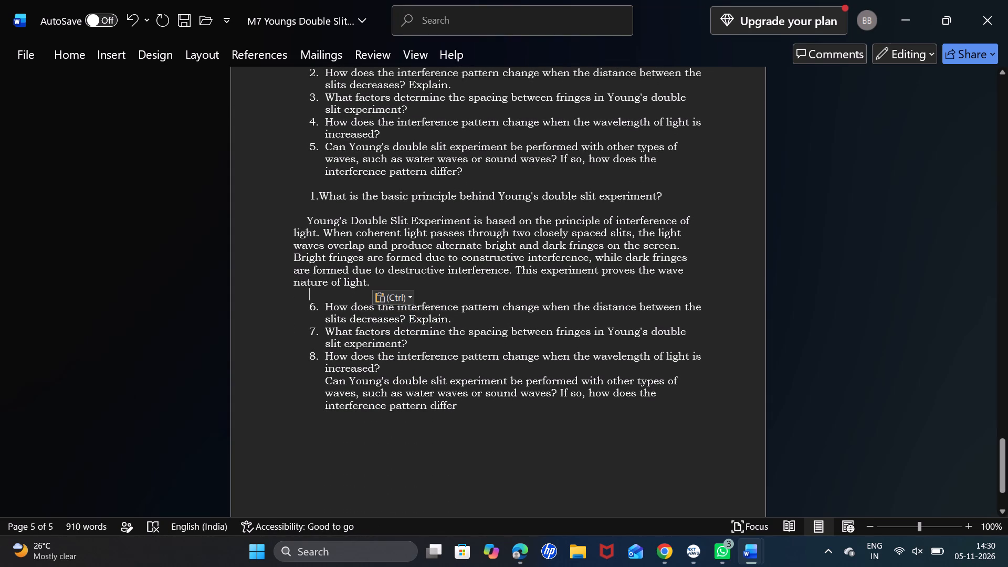
{"action": "left_click", "coordinate": [317, 307]}
{"action": "key", "text": "BackSpace"}
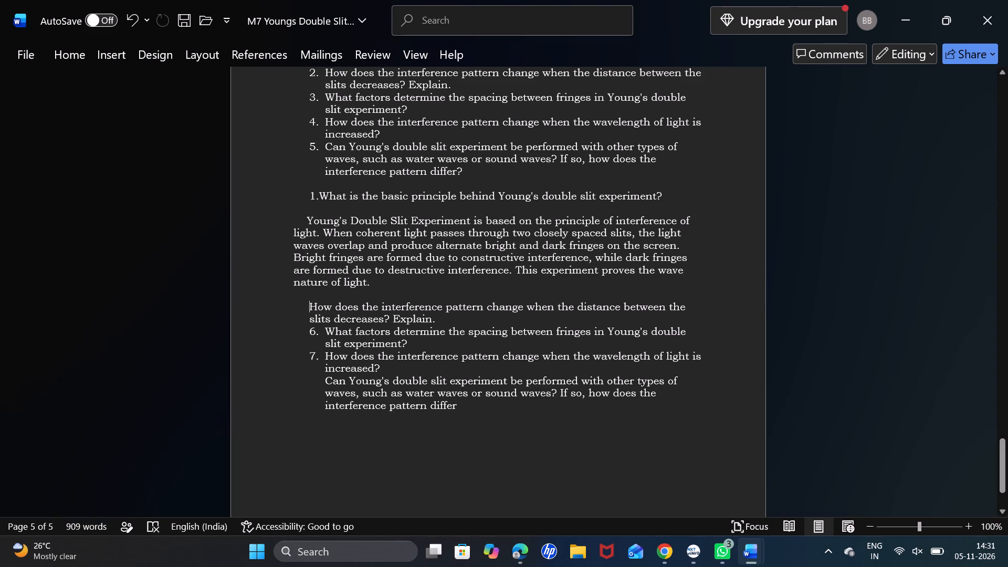
{"action": "key", "text": "2"}
{"action": "key", "text": "period"}
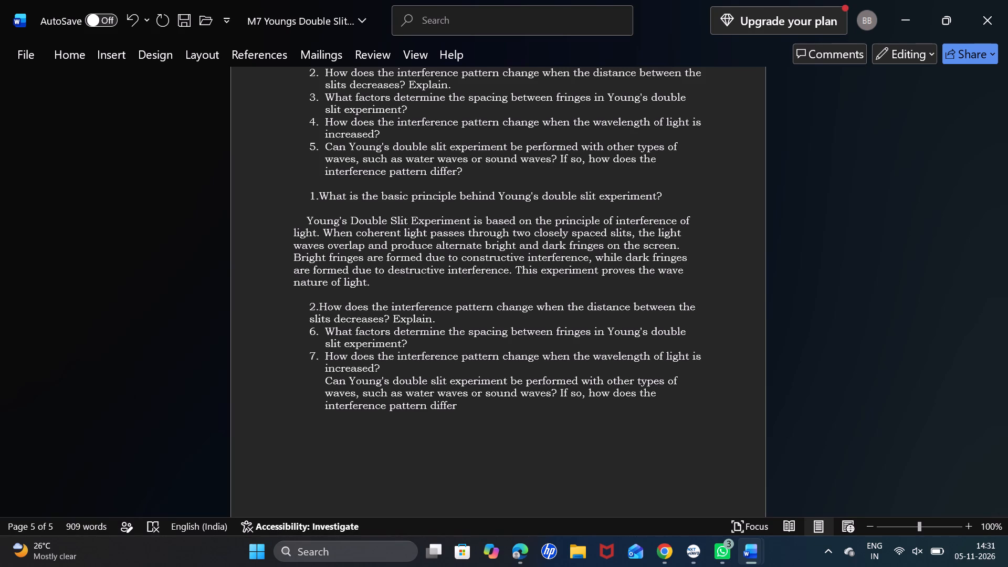
{"action": "key", "text": "space"}
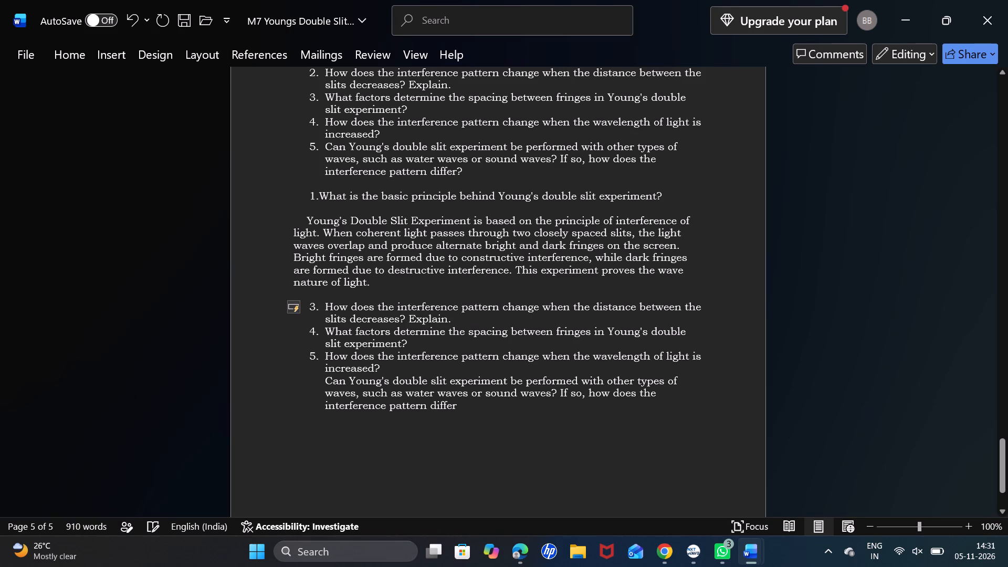
{"action": "left_click", "coordinate": [315, 300]}
{"action": "key", "text": "BackSpace"}
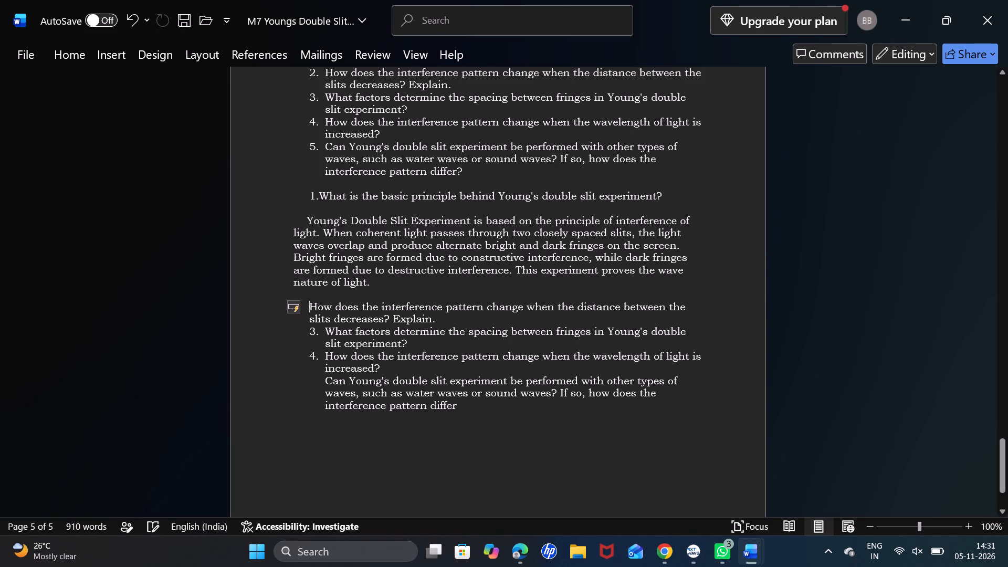
{"action": "key", "text": "2"}
{"action": "key", "text": "period"}
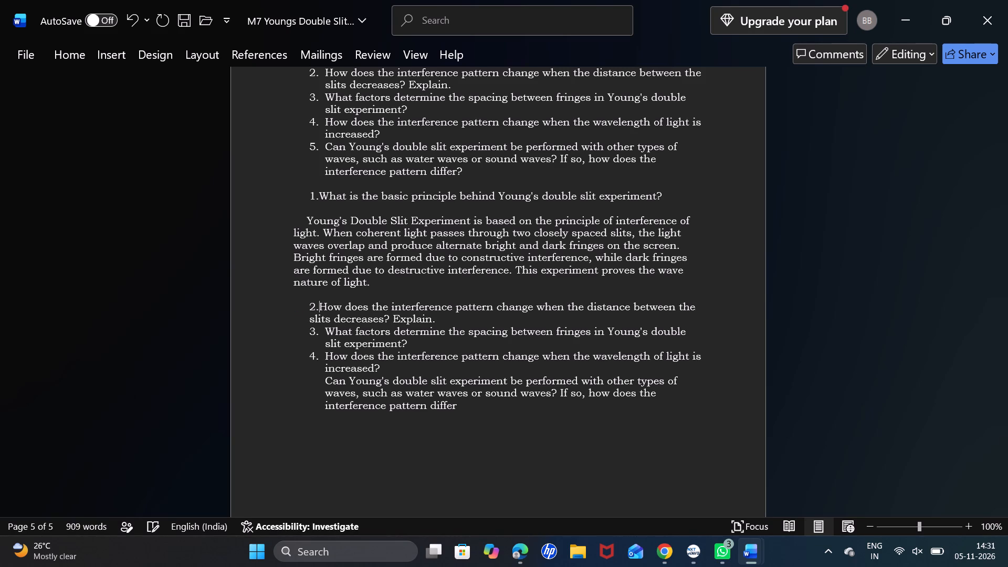
{"action": "left_click", "coordinate": [445, 317]}
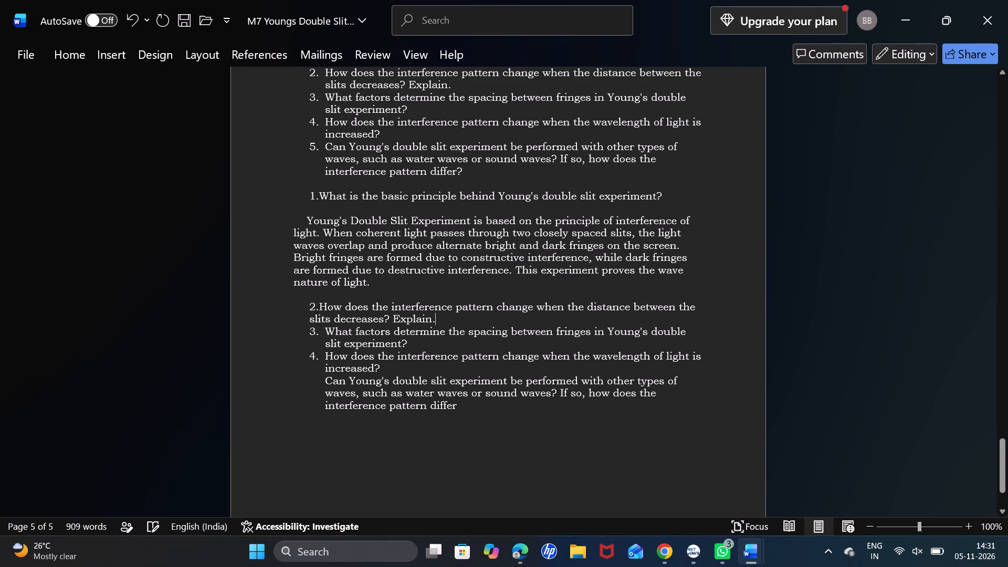
{"action": "key", "text": "Return"}
{"action": "key", "text": "Return"}
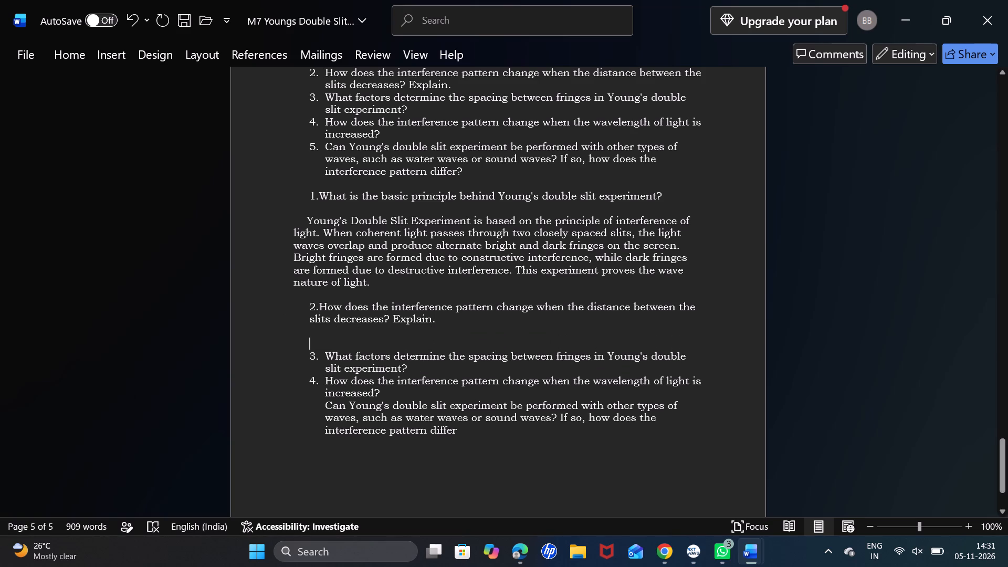
{"action": "left_click", "coordinate": [666, 539]}
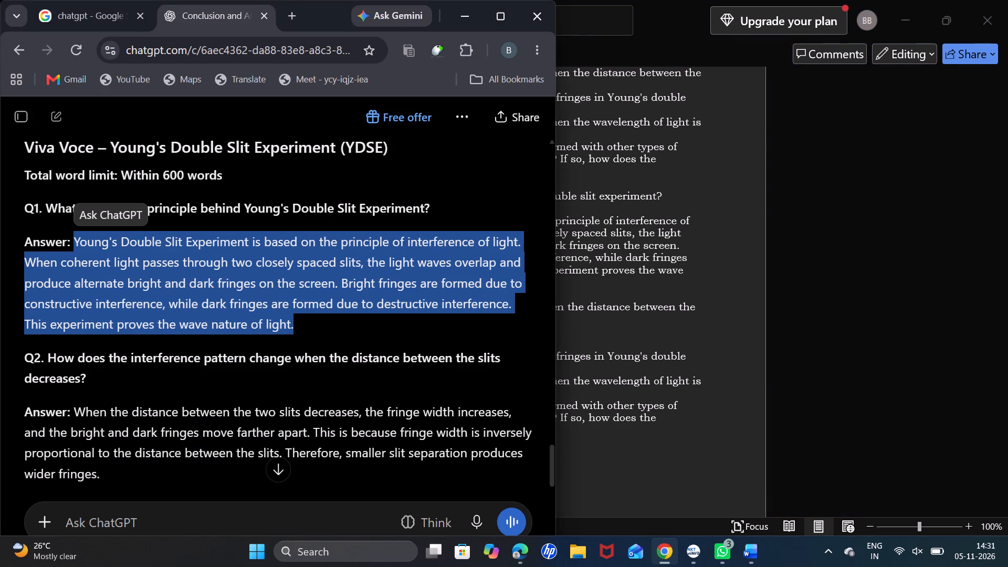
{"action": "scroll", "coordinate": [222, 346], "scroll_direction": "down", "scroll_amount": 1}
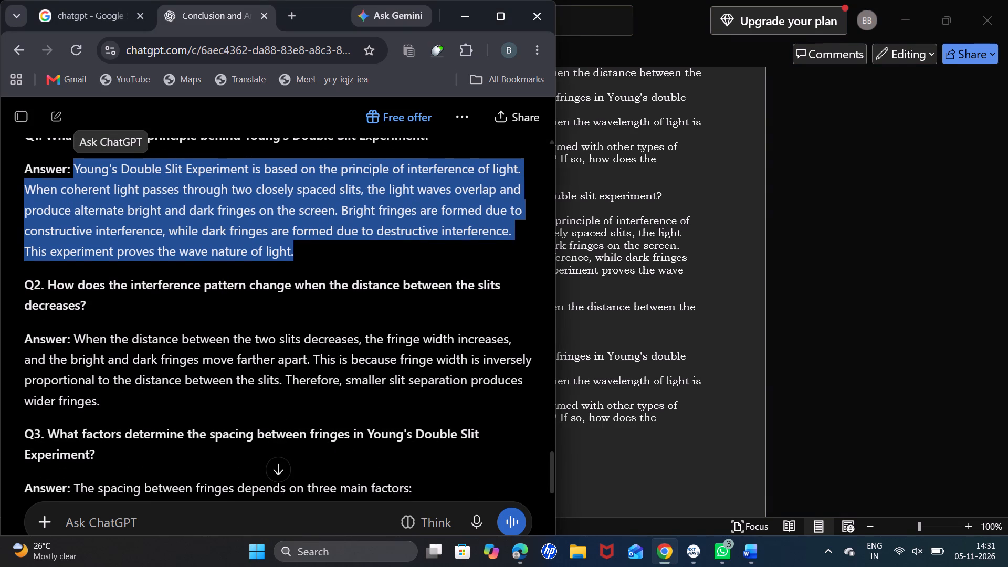
{"action": "left_click_drag", "start_coordinate": [77, 337], "coordinate": [133, 396]}
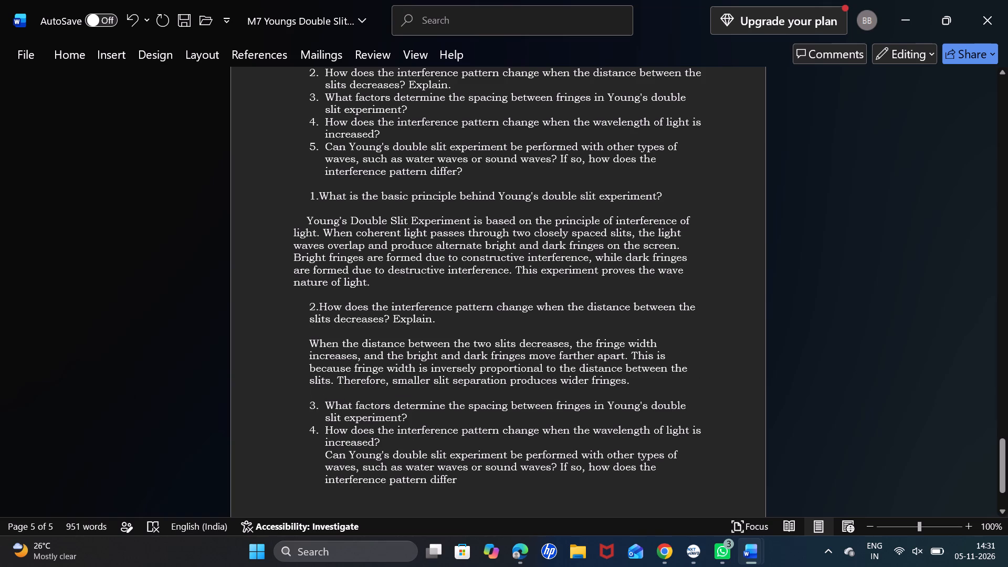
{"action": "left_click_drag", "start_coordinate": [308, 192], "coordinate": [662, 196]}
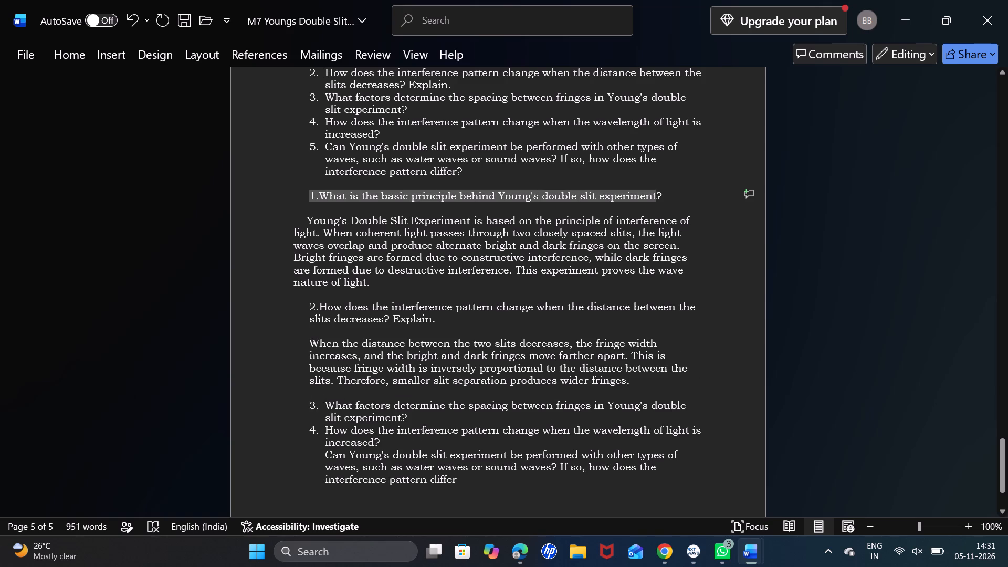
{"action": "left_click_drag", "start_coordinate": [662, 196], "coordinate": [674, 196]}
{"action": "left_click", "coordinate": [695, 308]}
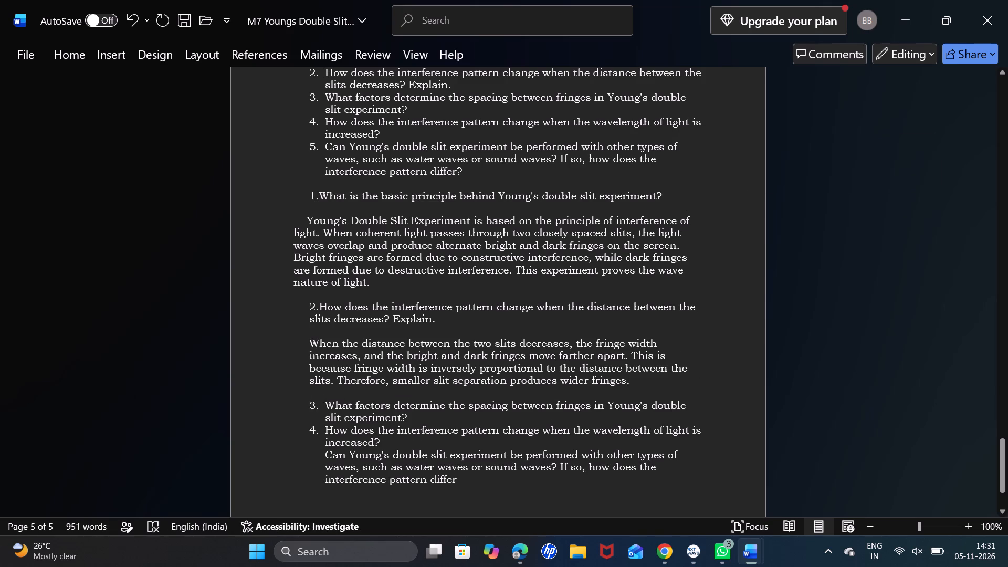
Insert five blank lines between copied questions 3 and 4 to make room for the answer.
{"action": "left_click", "coordinate": [414, 421]}
{"action": "key", "text": "Return"}
{"action": "key", "text": "Return"}
{"action": "key", "text": "Return"}
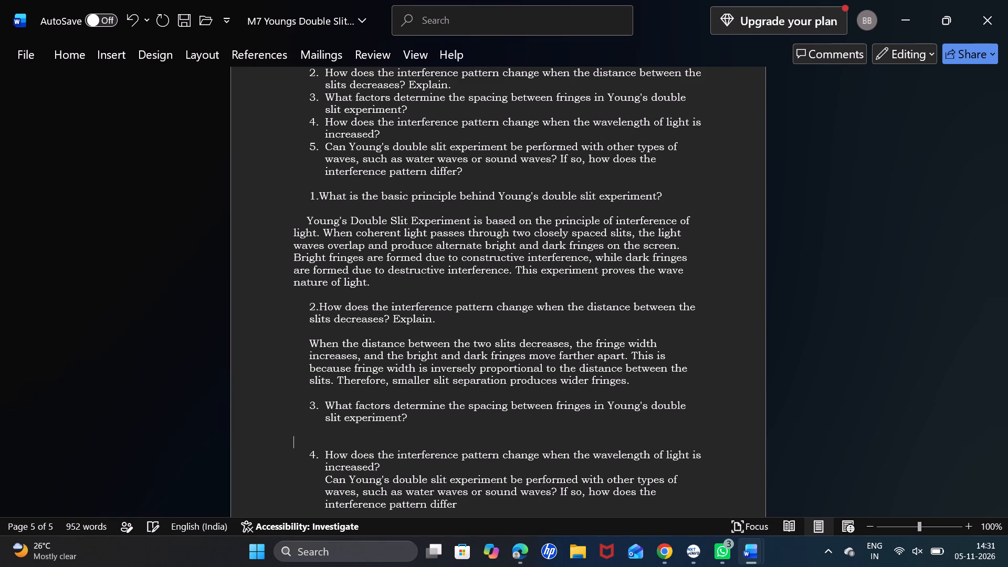
{"action": "key", "text": "Return"}
{"action": "key", "text": "Return"}
{"action": "key", "text": "Return"}
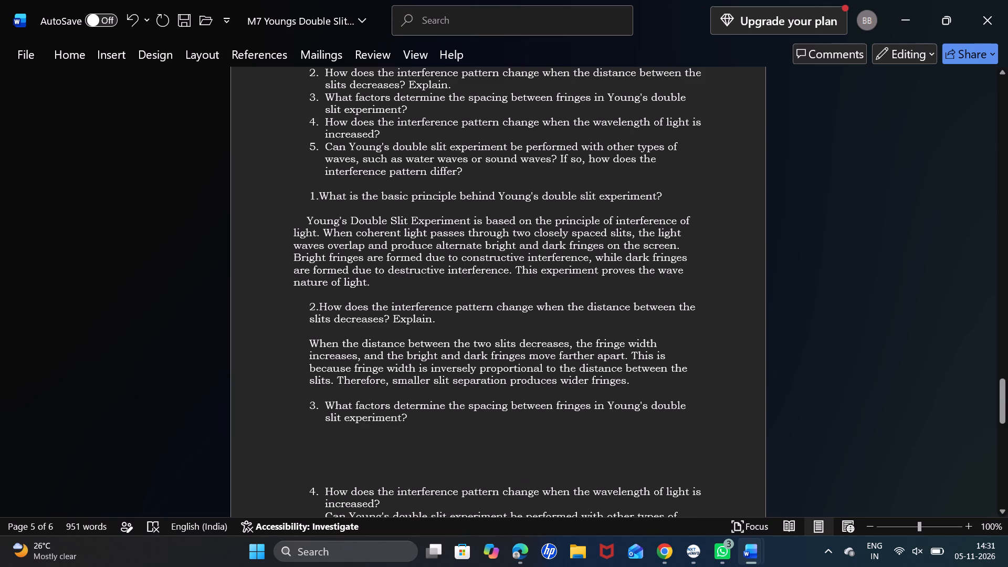
Widen the gaps above question 2 and below its answer by one extra blank line each.
{"action": "left_click", "coordinate": [451, 297]}
{"action": "key", "text": "Return"}
{"action": "key", "text": "Return"}
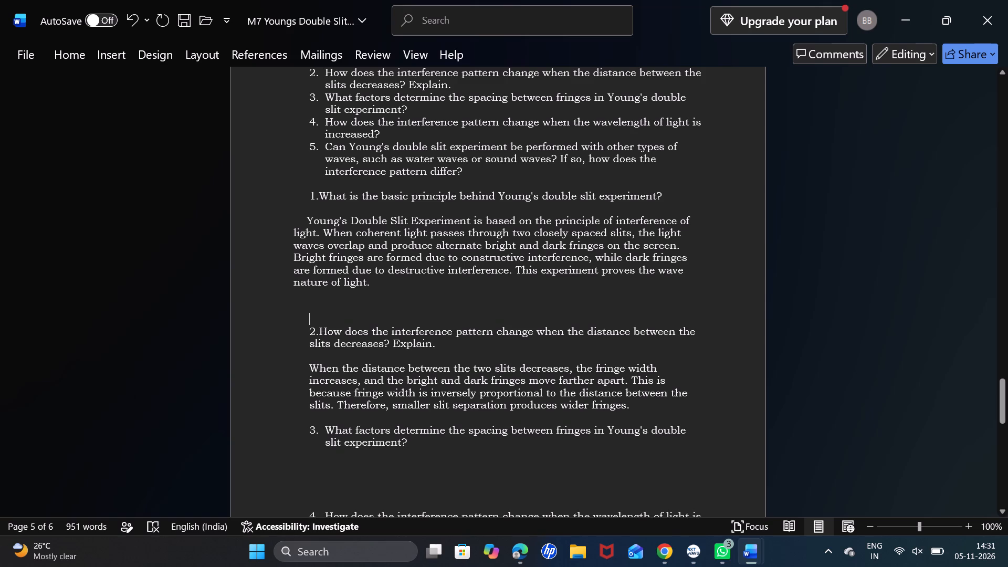
{"action": "left_click", "coordinate": [438, 342]}
{"action": "left_click", "coordinate": [654, 403]}
{"action": "key", "text": "Return"}
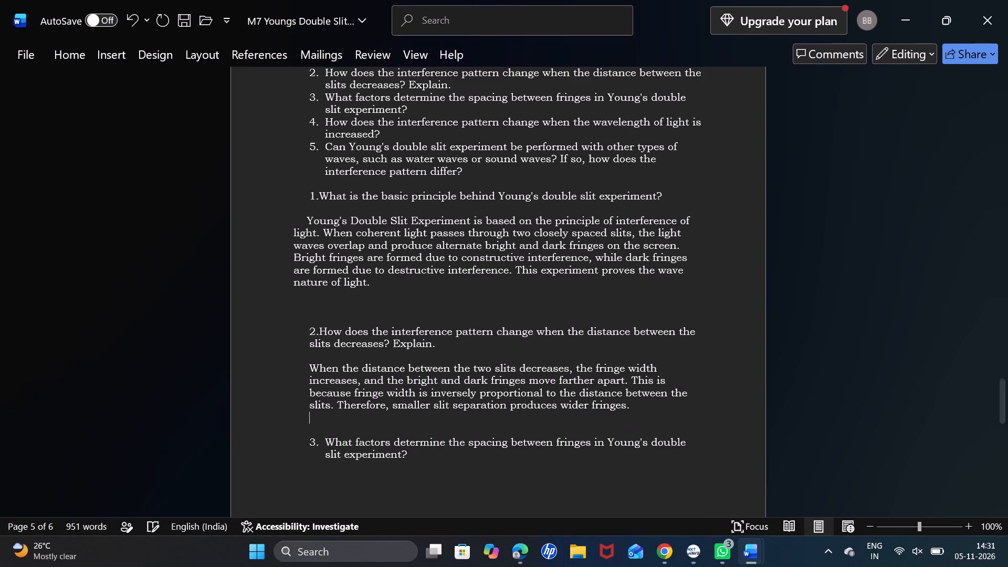
{"action": "key", "text": "Return"}
{"action": "scroll", "coordinate": [565, 390], "scroll_direction": "down", "scroll_amount": 2}
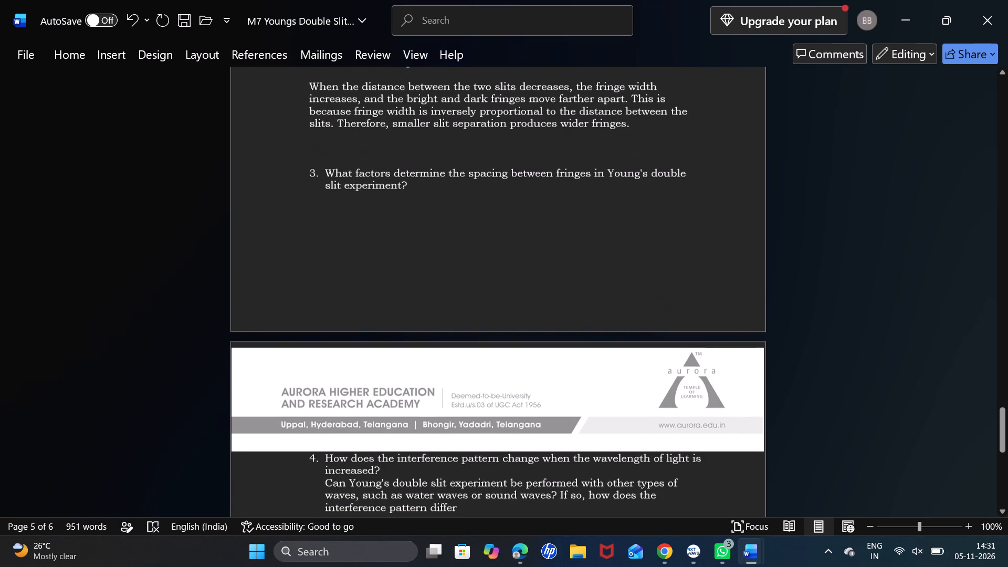
{"action": "scroll", "coordinate": [438, 383], "scroll_direction": "up", "scroll_amount": 1}
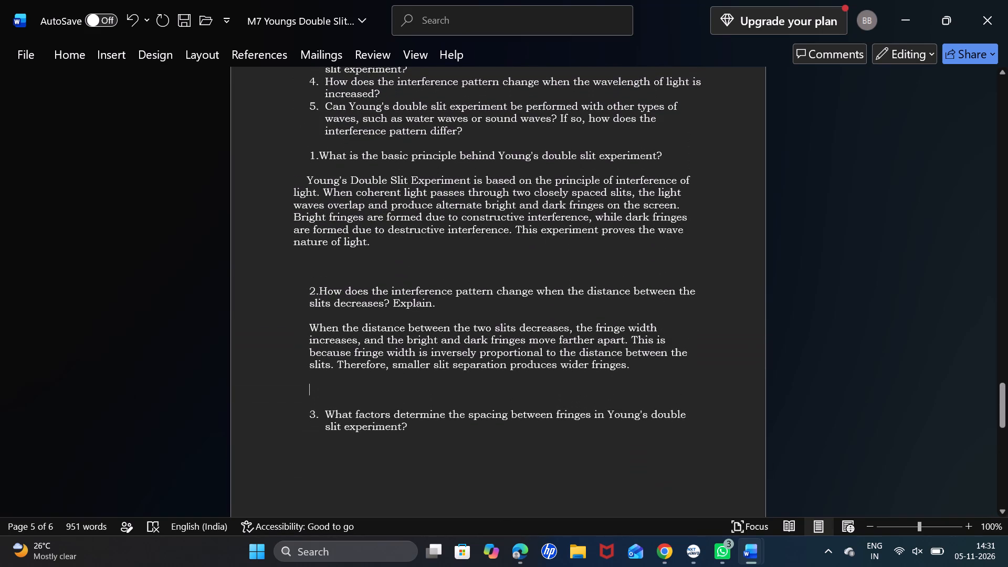
{"action": "scroll", "coordinate": [438, 383], "scroll_direction": "up", "scroll_amount": 1}
{"action": "key", "text": "BackSpace"}
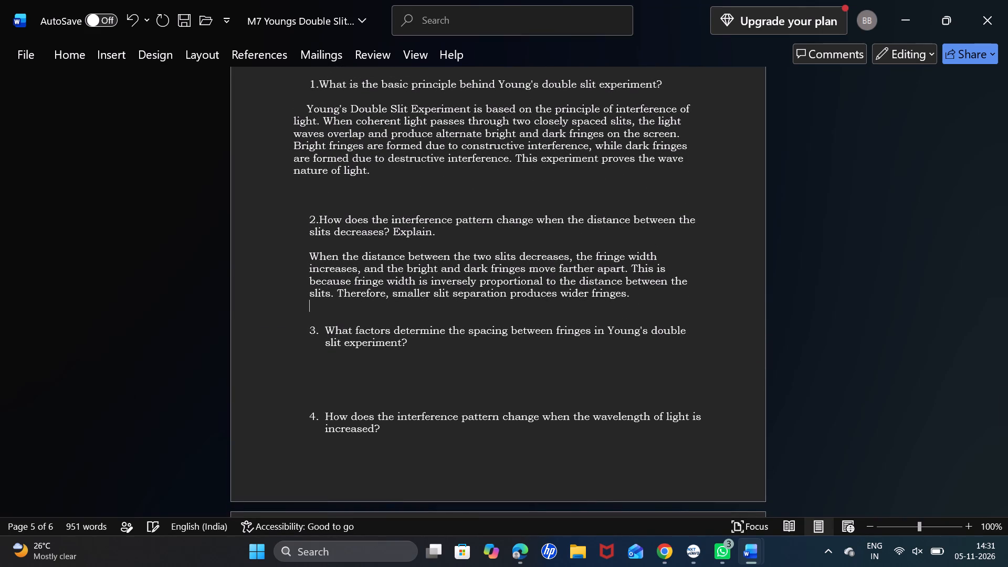
{"action": "left_click", "coordinate": [319, 190]}
{"action": "key", "text": "BackSpace"}
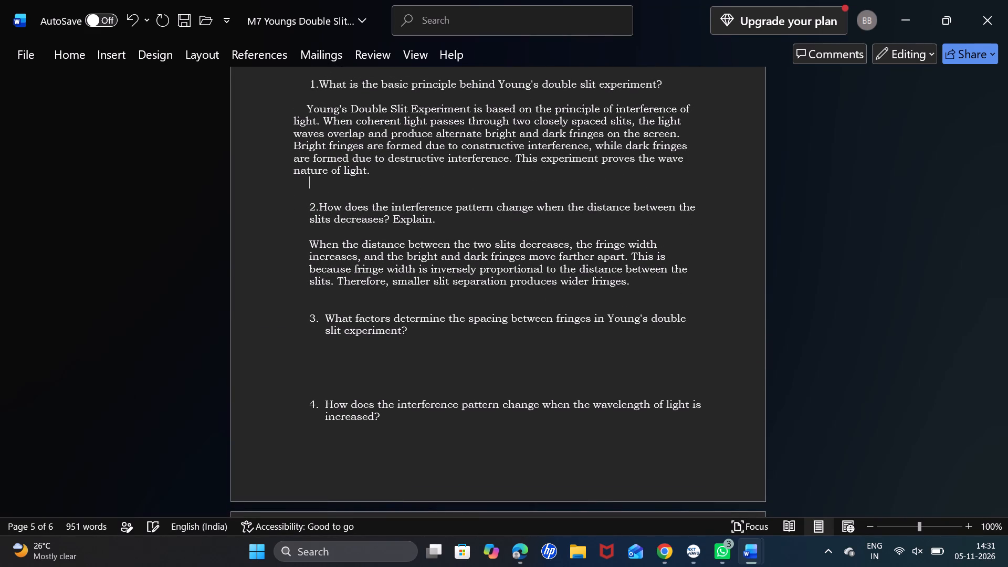
{"action": "scroll", "coordinate": [386, 273], "scroll_direction": "down", "scroll_amount": 1}
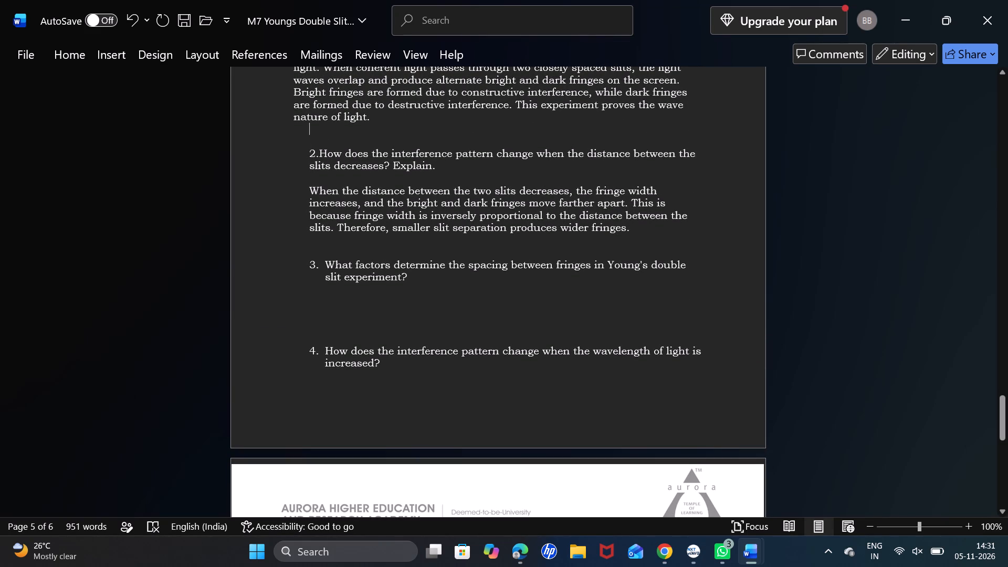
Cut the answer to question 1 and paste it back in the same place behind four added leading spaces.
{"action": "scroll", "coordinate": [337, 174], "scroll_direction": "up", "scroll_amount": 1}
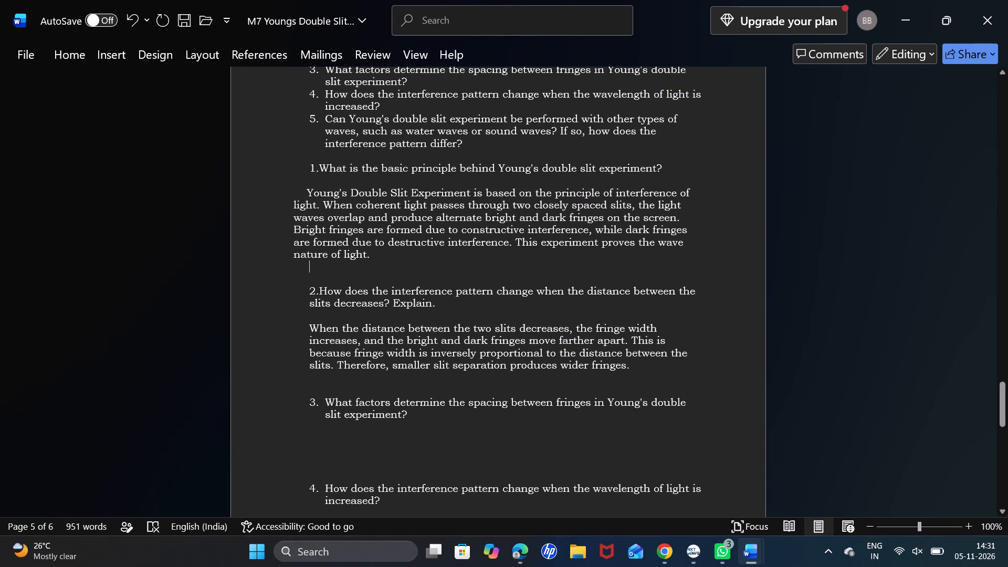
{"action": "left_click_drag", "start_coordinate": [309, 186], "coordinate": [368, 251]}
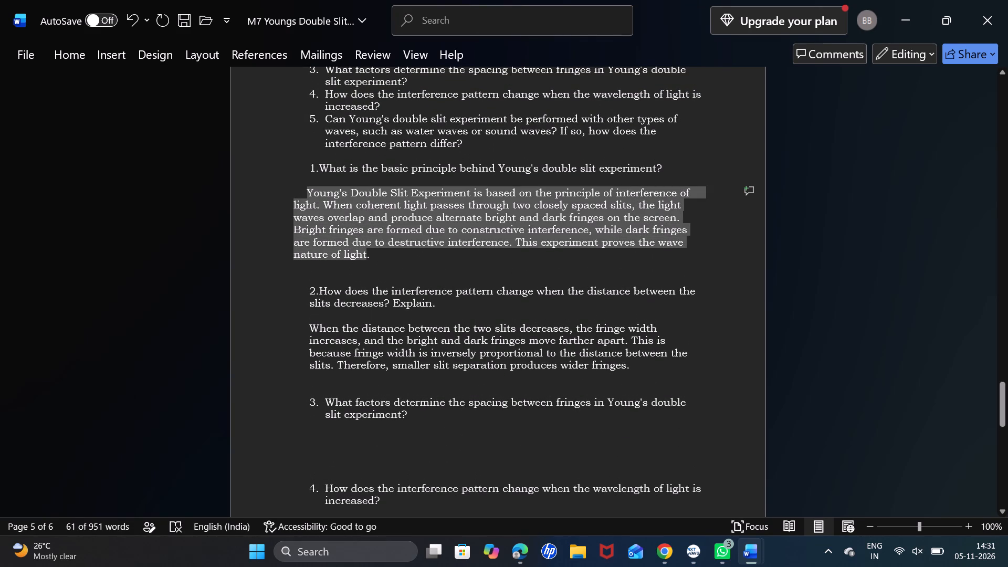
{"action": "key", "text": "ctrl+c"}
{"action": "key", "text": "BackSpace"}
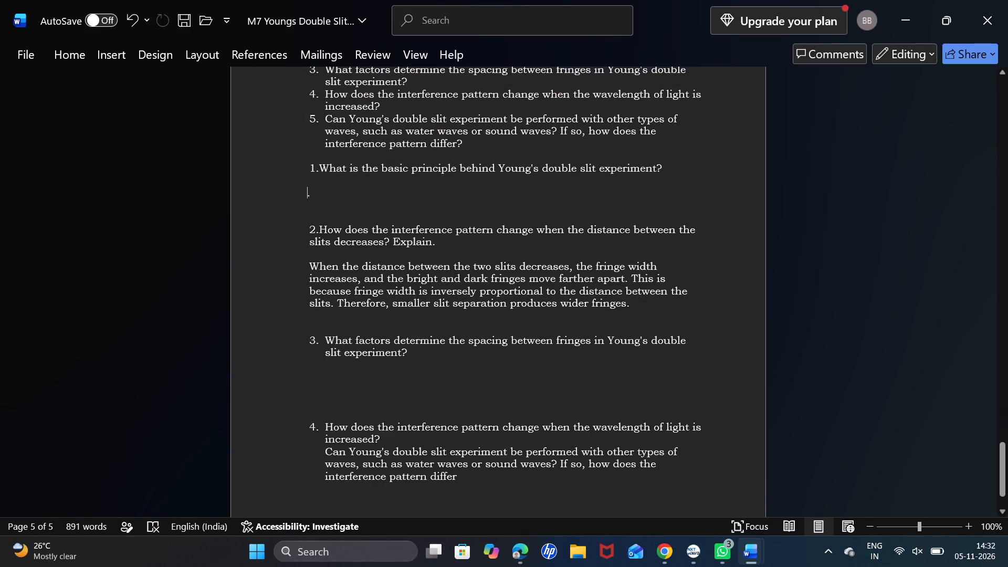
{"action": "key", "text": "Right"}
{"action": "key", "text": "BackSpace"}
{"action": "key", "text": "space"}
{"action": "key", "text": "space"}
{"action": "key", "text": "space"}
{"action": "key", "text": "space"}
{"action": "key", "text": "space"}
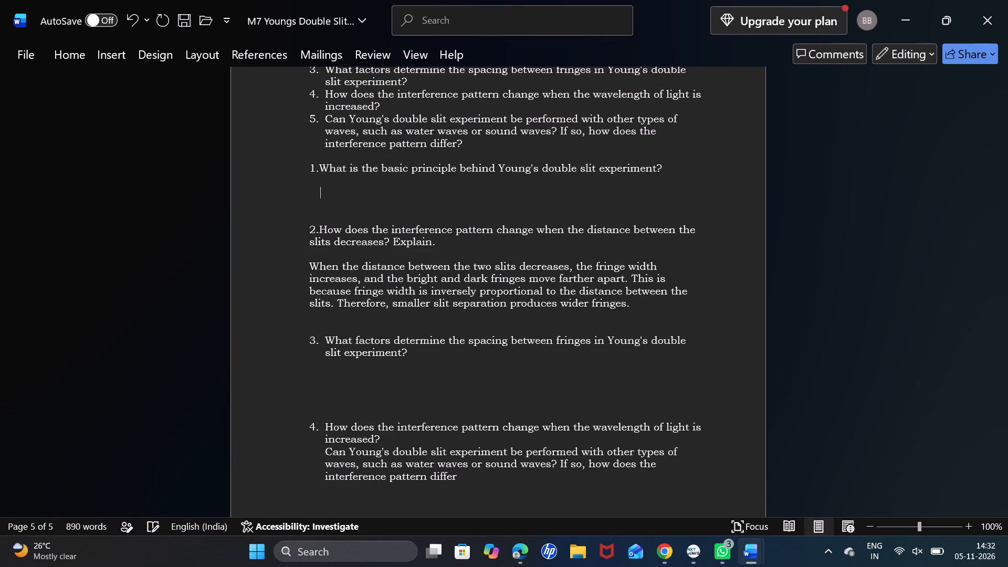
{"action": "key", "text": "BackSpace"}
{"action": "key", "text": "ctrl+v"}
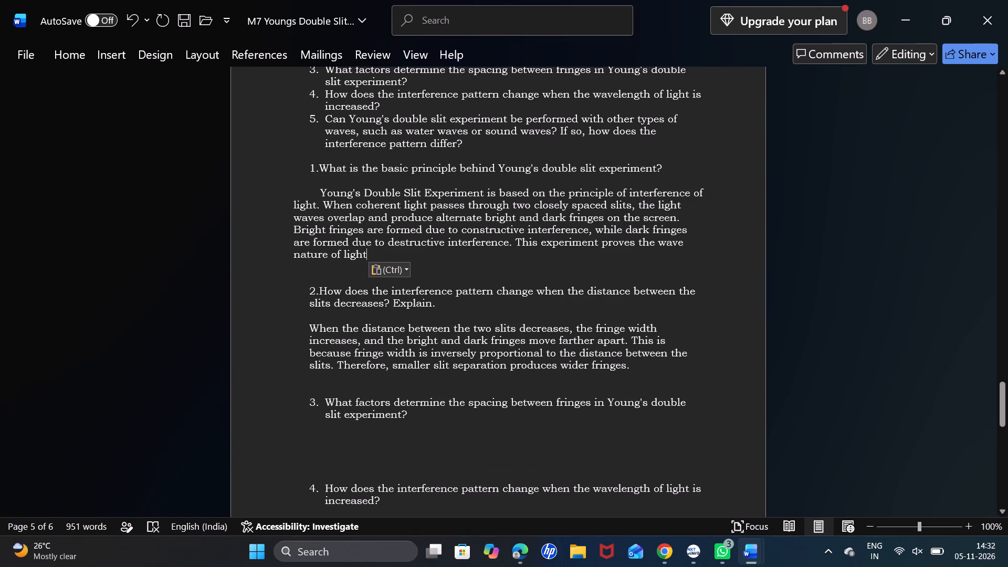
{"action": "left_click_drag", "start_coordinate": [381, 253], "coordinate": [322, 195]}
{"action": "key", "text": "BackSpace"}
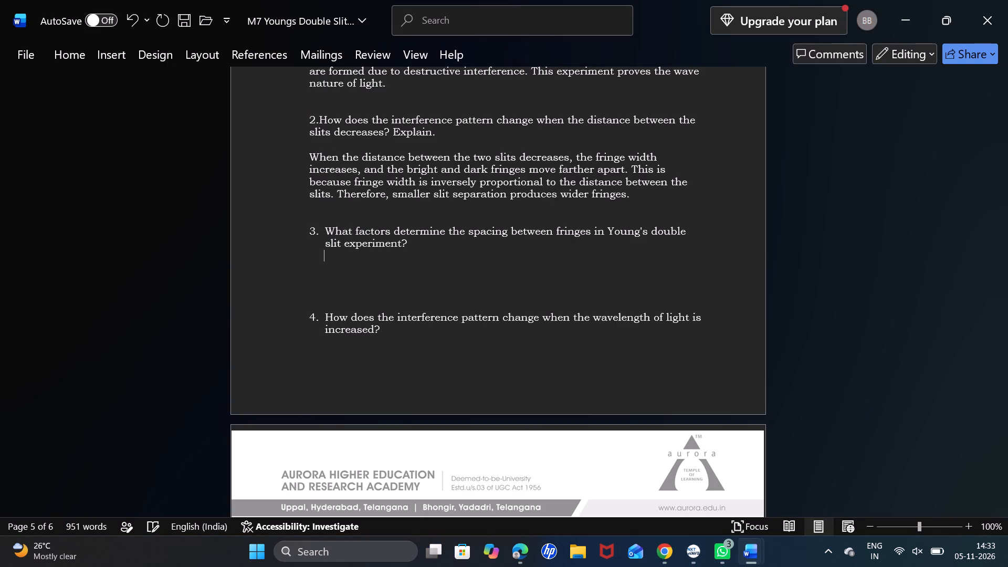
{"action": "key", "text": "space"}
{"action": "key", "text": "Return"}
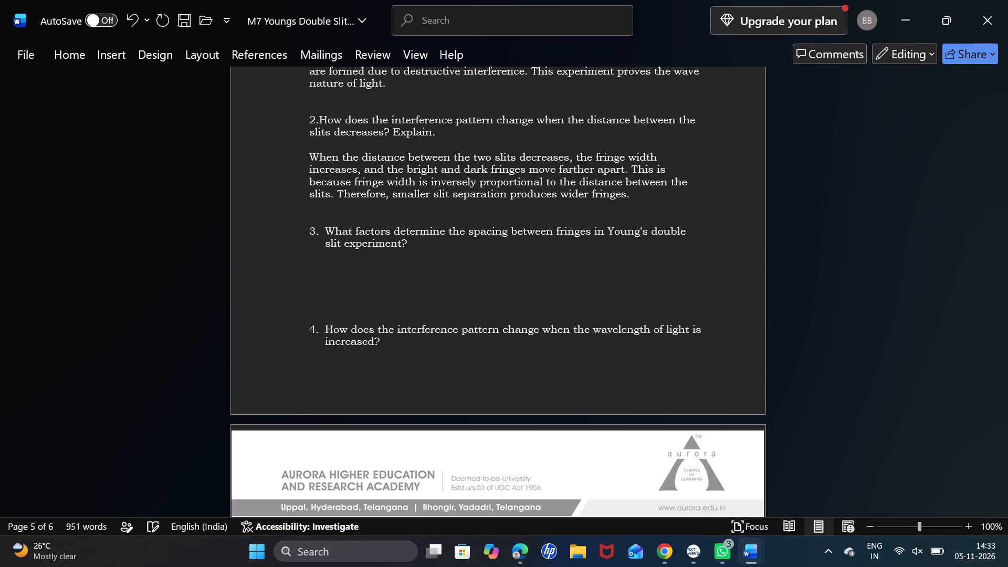
{"action": "key", "text": "space"}
{"action": "key", "text": "space"}
{"action": "key", "text": "space"}
{"action": "key", "text": "space"}
{"action": "key", "text": "space"}
{"action": "key", "text": "space"}
{"action": "key", "text": "space"}
{"action": "key", "text": "space"}
{"action": "key", "text": "space"}
{"action": "key", "text": "space"}
{"action": "key", "text": "ctrl+v"}
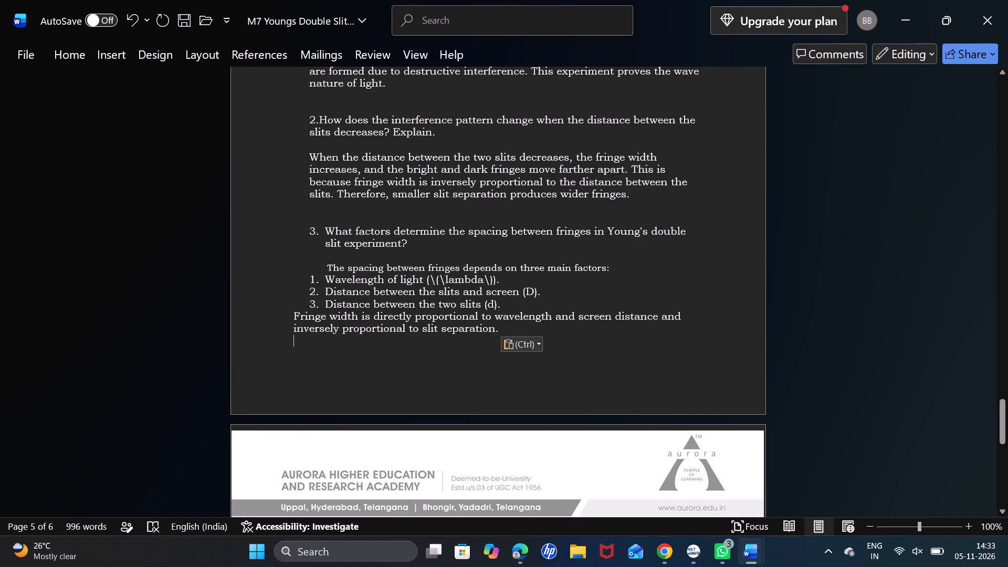
Indent the first line of the "Fringe width is directly proportional" paragraph with five spaces.
{"action": "left_click", "coordinate": [291, 317]}
{"action": "key", "text": "space"}
{"action": "key", "text": "space"}
{"action": "key", "text": "space"}
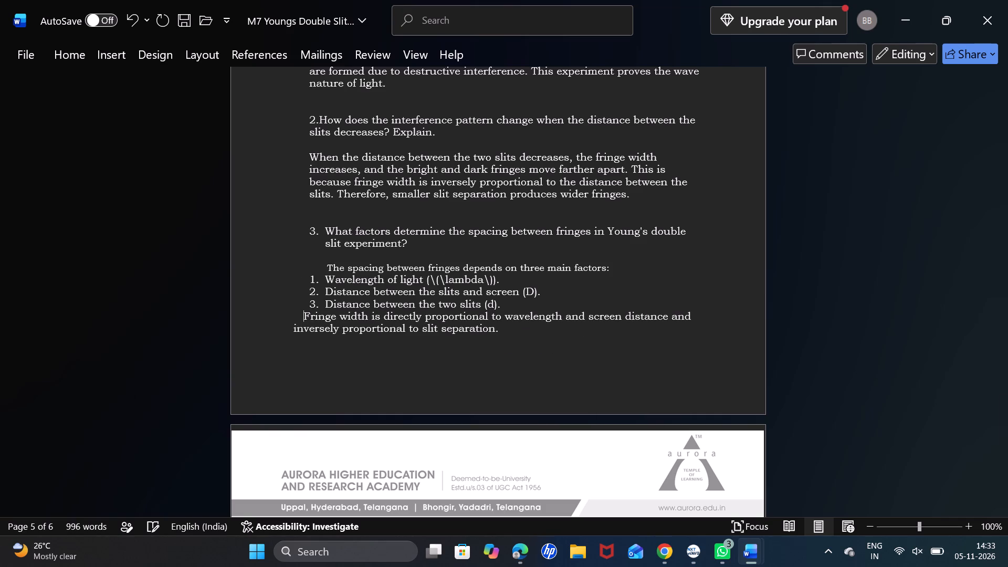
{"action": "key", "text": "space"}
{"action": "key", "text": "space"}
{"action": "key", "text": "space"}
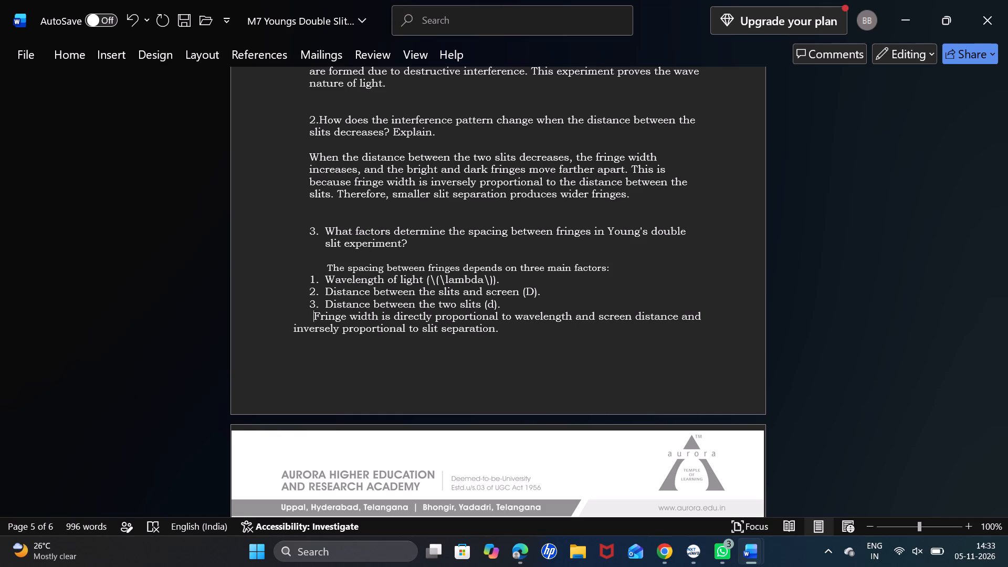
{"action": "key", "text": "BackSpace"}
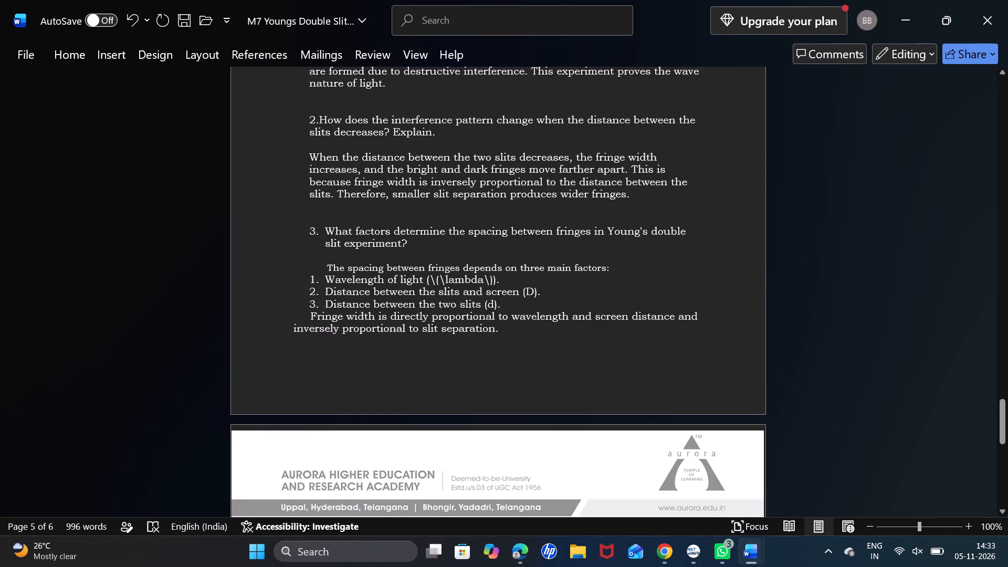
Try to indent the paragraph's second line, starting at "inversely proportional", by inserting spaces before it.
{"action": "left_click", "coordinate": [288, 325]}
{"action": "key", "text": "space"}
{"action": "key", "text": "space"}
{"action": "key", "text": "space"}
{"action": "key", "text": "space"}
{"action": "key", "text": "space"}
{"action": "key", "text": "space"}
{"action": "key", "text": "space"}
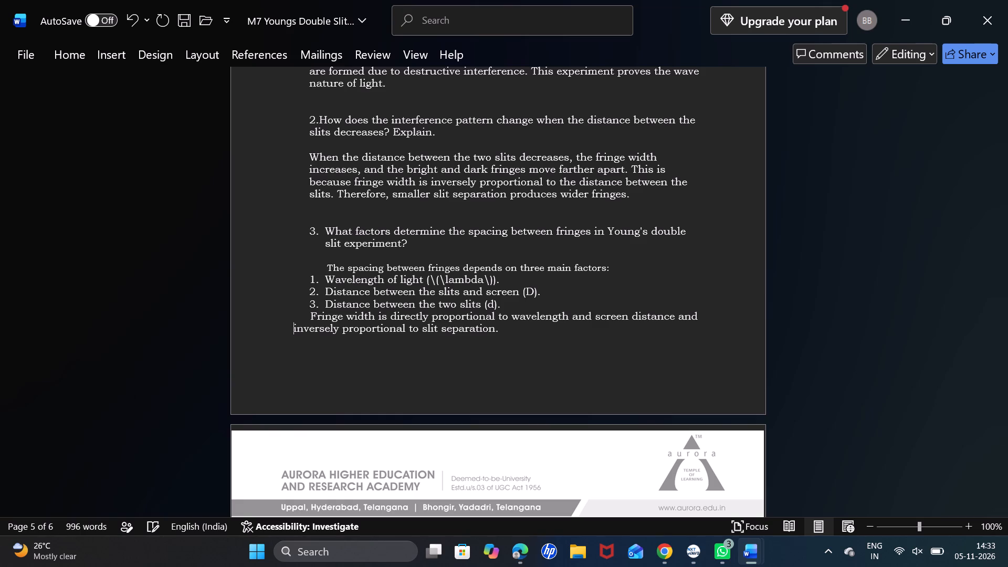
{"action": "key", "text": "space"}
{"action": "key", "text": "space"}
{"action": "key", "text": "space"}
{"action": "key", "text": "space"}
{"action": "key", "text": "space"}
{"action": "key", "text": "space"}
{"action": "key", "text": "space"}
{"action": "key", "text": "BackSpace"}
{"action": "key", "text": "BackSpace"}
{"action": "key", "text": "BackSpace"}
{"action": "key", "text": "space"}
{"action": "key", "text": "space"}
{"action": "key", "text": "space"}
{"action": "key", "text": "space"}
{"action": "key", "text": "space"}
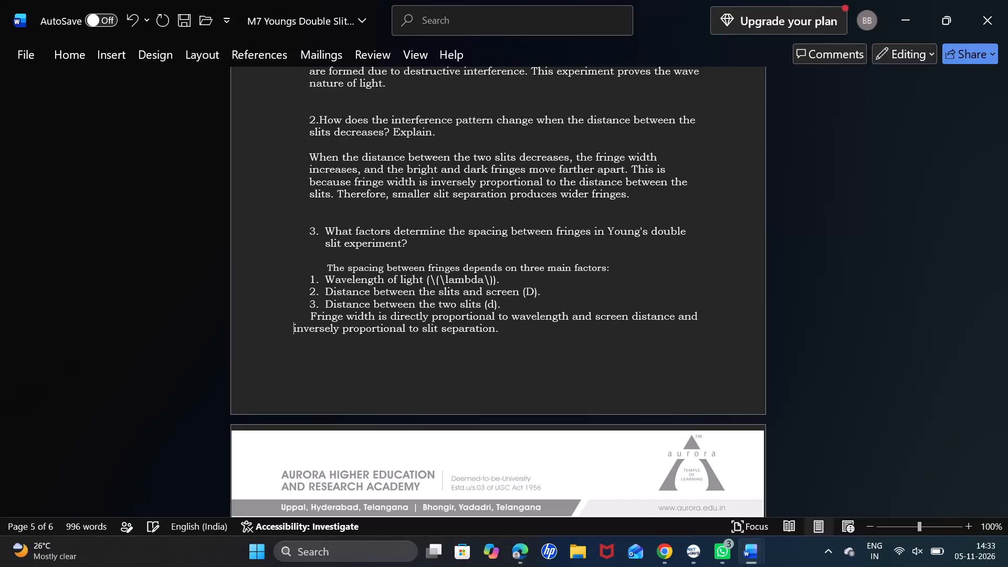
Relabel the three factors in the third answer as a lettered list starting with "a." instead of numbers.
{"action": "left_click", "coordinate": [324, 257]}
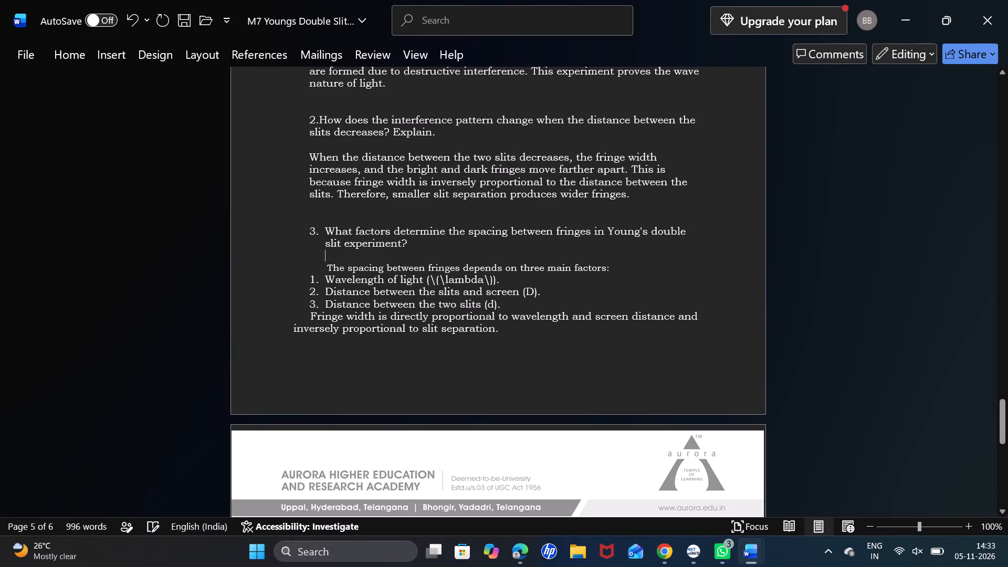
{"action": "left_click", "coordinate": [323, 268]}
{"action": "left_click", "coordinate": [313, 281]}
{"action": "key", "text": "BackSpace"}
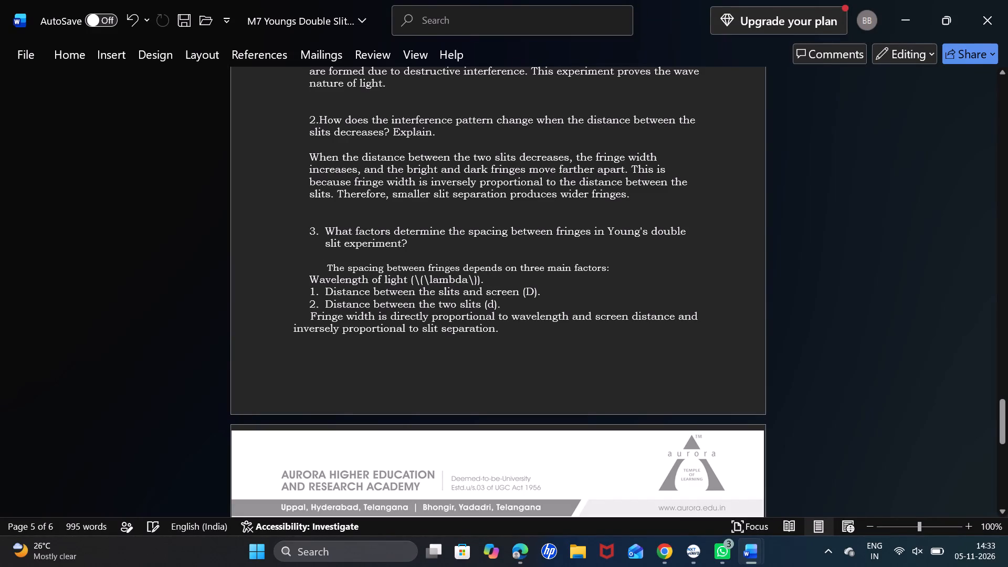
{"action": "type", "text": "a."}
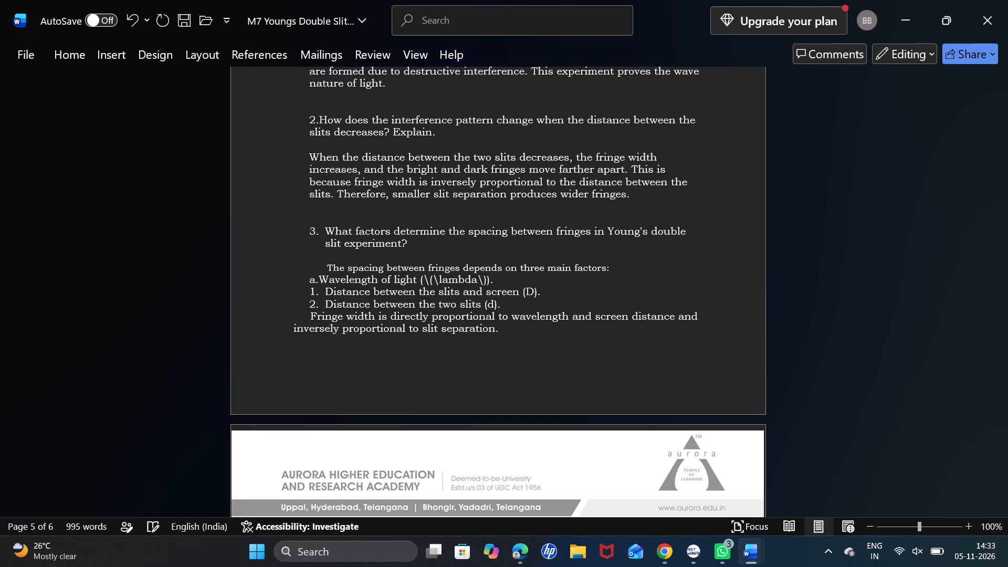
{"action": "key", "text": "space"}
{"action": "left_click_drag", "start_coordinate": [377, 390], "coordinate": [308, 341]}
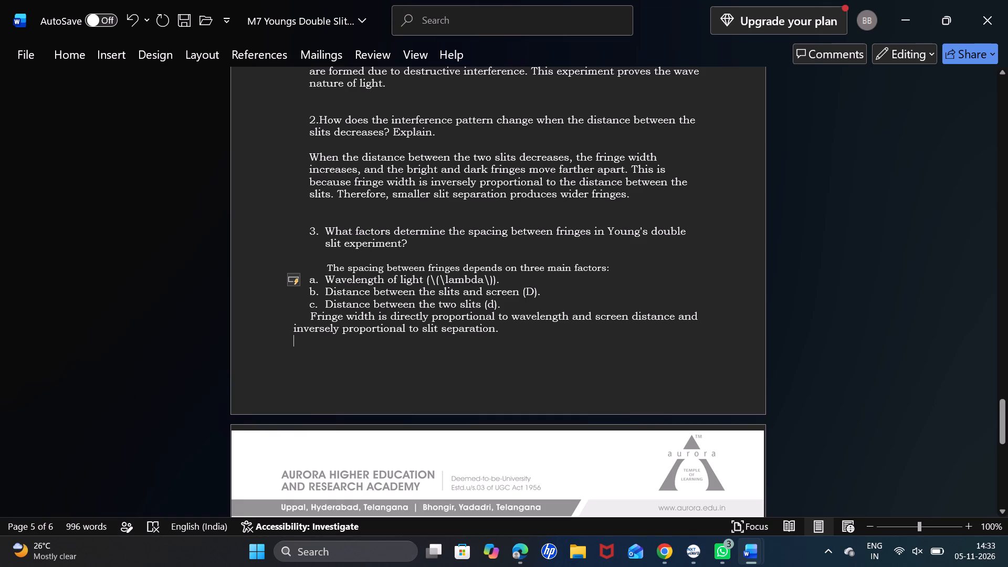
{"action": "left_click_drag", "start_coordinate": [308, 341], "coordinate": [290, 324]}
{"action": "left_click", "coordinate": [290, 324]}
Review the layout of the conclusion, viva voce questions and pasted answers across the report's last pages.
{"action": "scroll", "coordinate": [532, 446], "scroll_direction": "down", "scroll_amount": 3}
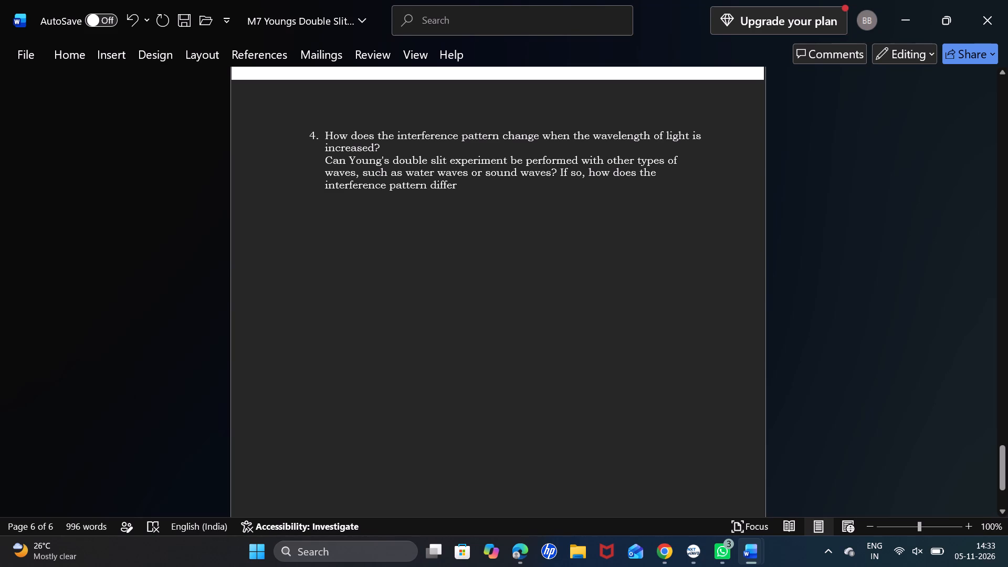
{"action": "scroll", "coordinate": [433, 228], "scroll_direction": "up", "scroll_amount": 7}
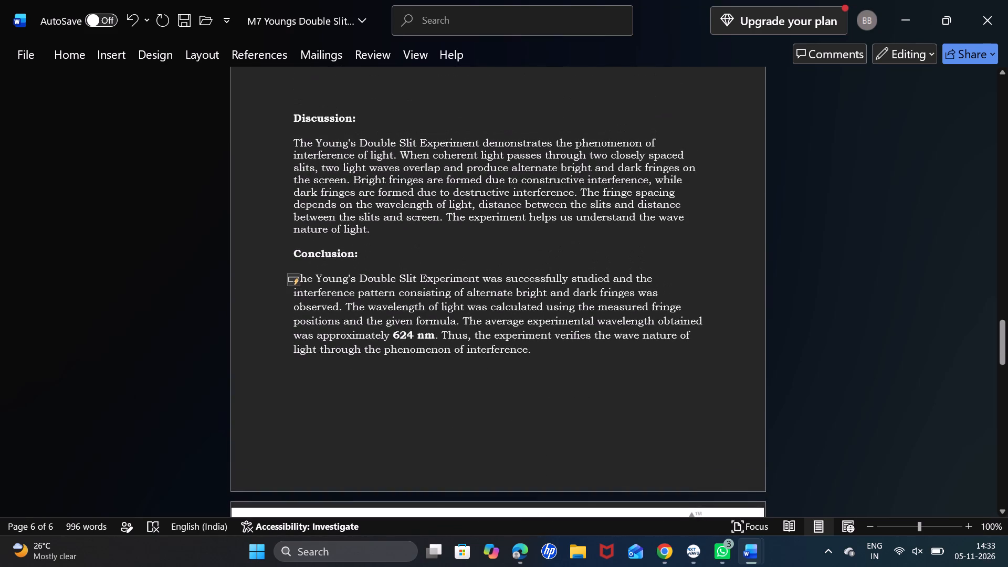
{"action": "scroll", "coordinate": [433, 228], "scroll_direction": "down", "scroll_amount": 3}
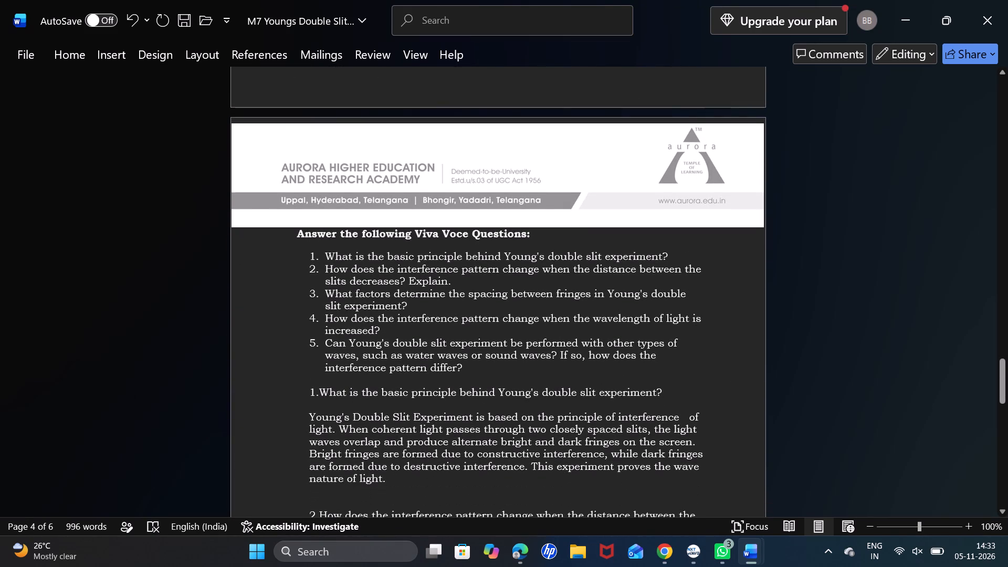
{"action": "scroll", "coordinate": [433, 228], "scroll_direction": "down", "scroll_amount": 5}
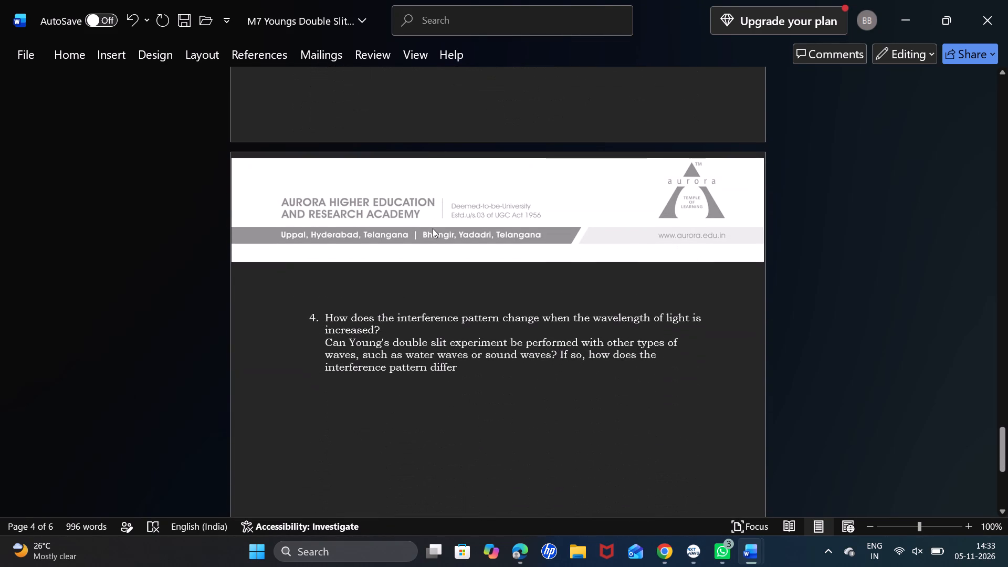
{"action": "scroll", "coordinate": [433, 228], "scroll_direction": "up", "scroll_amount": 3}
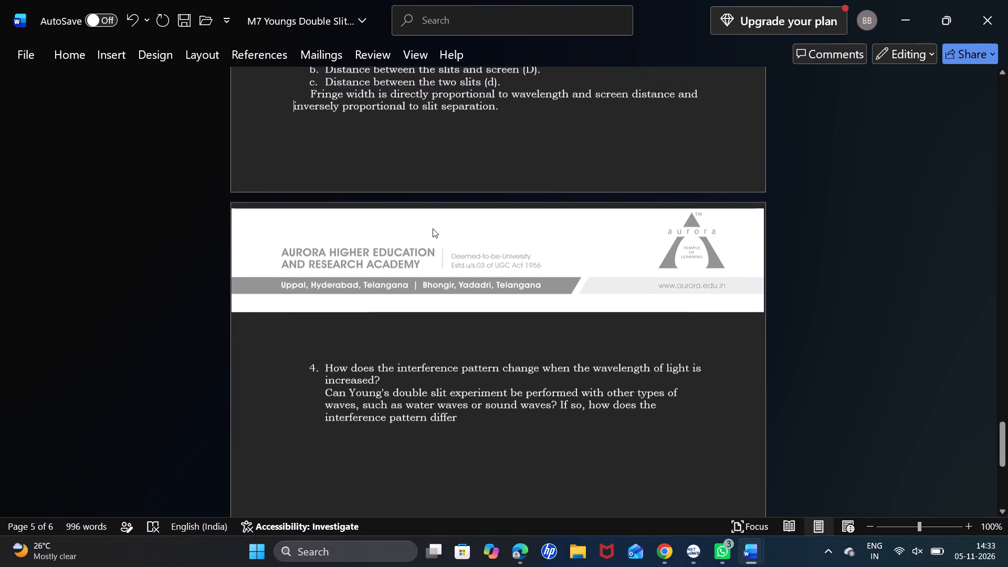
{"action": "scroll", "coordinate": [433, 228], "scroll_direction": "up", "scroll_amount": 2}
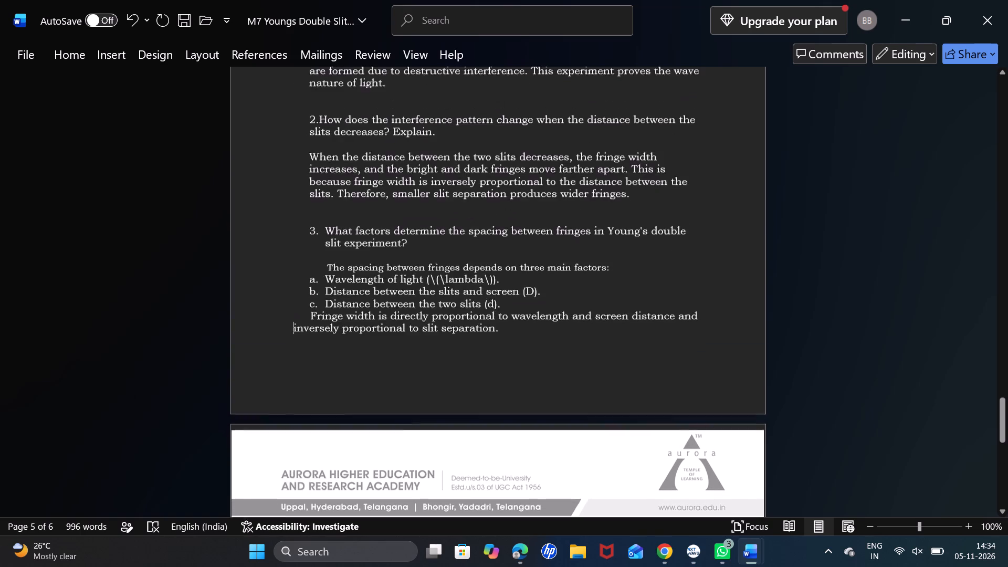
{"action": "scroll", "coordinate": [433, 228], "scroll_direction": "up", "scroll_amount": 3}
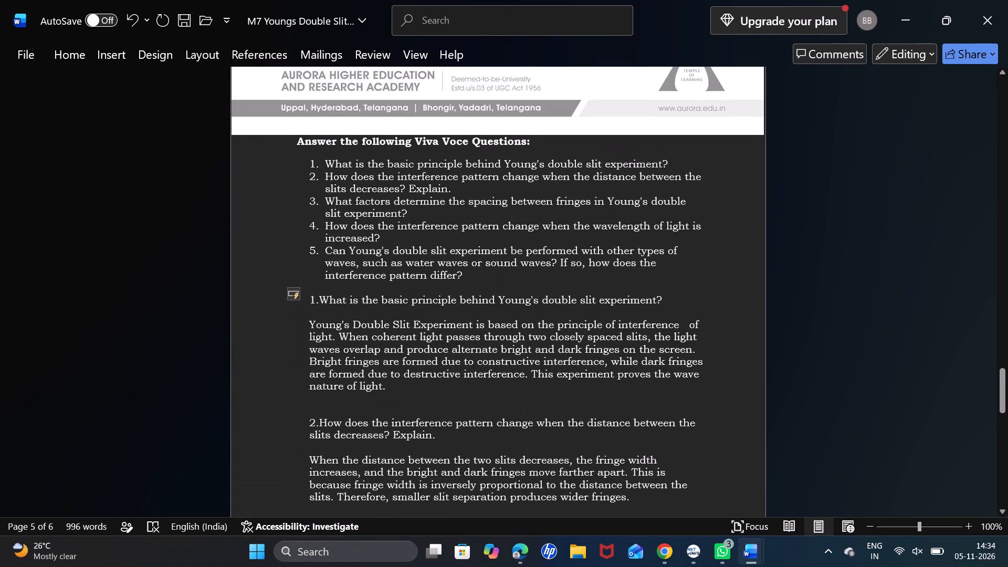
{"action": "scroll", "coordinate": [491, 326], "scroll_direction": "down", "scroll_amount": 4}
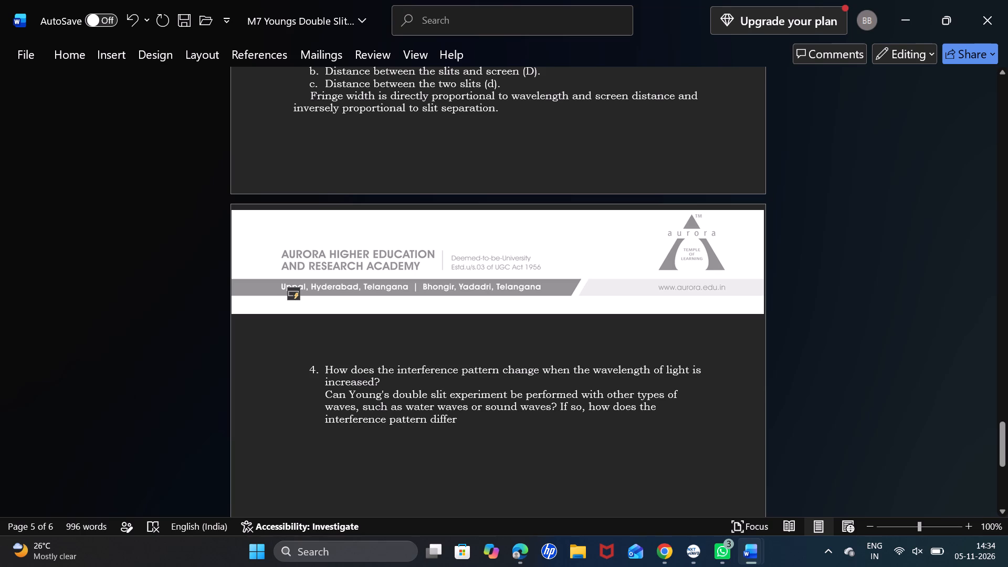
{"action": "scroll", "coordinate": [404, 388], "scroll_direction": "up", "scroll_amount": 2}
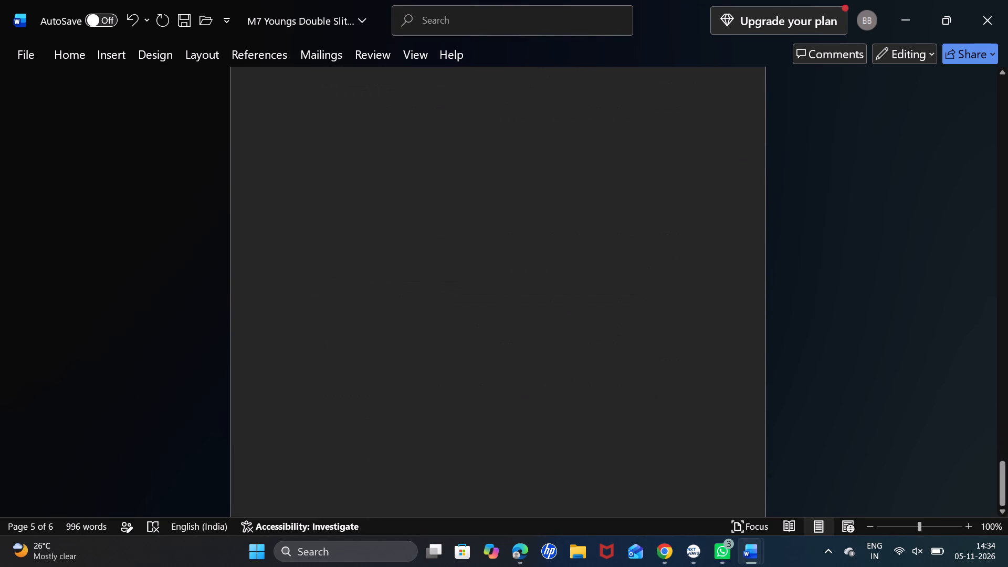
{"action": "scroll", "coordinate": [404, 388], "scroll_direction": "up", "scroll_amount": 3}
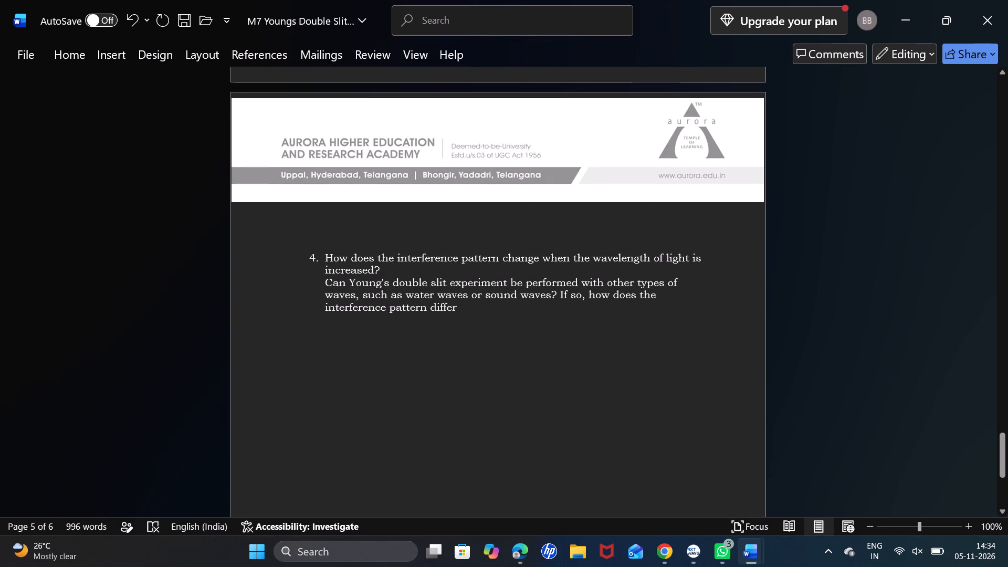
{"action": "scroll", "coordinate": [383, 280], "scroll_direction": "up", "scroll_amount": 4}
{"action": "scroll", "coordinate": [383, 280], "scroll_direction": "down", "scroll_amount": 2}
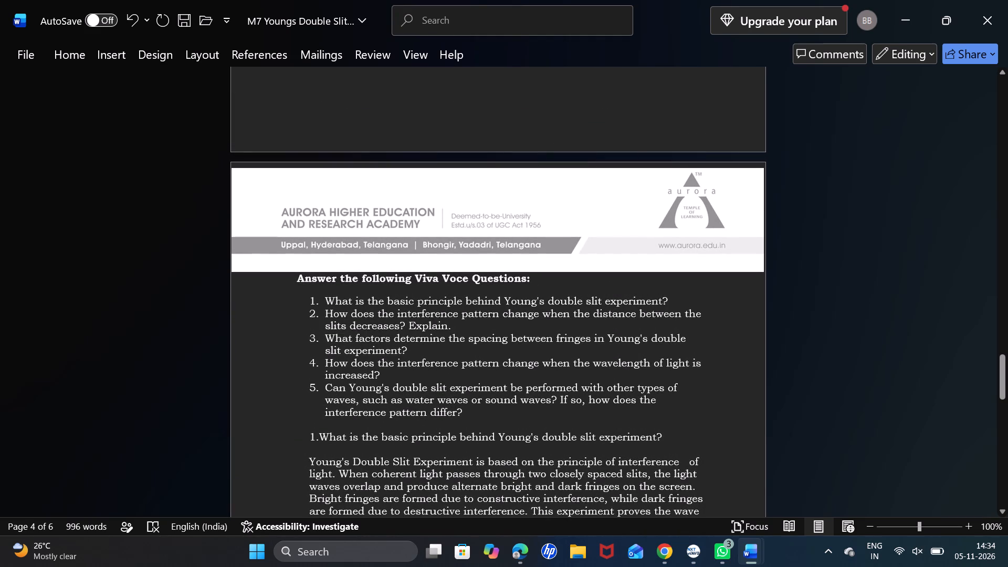
{"action": "scroll", "coordinate": [383, 280], "scroll_direction": "down", "scroll_amount": 2}
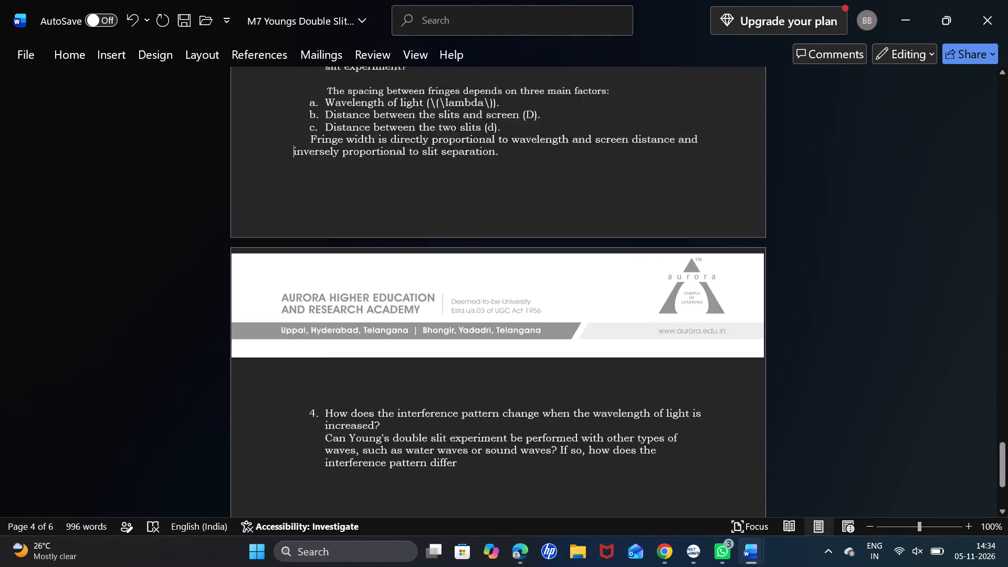
{"action": "scroll", "coordinate": [383, 280], "scroll_direction": "down", "scroll_amount": 1}
{"action": "scroll", "coordinate": [383, 280], "scroll_direction": "up", "scroll_amount": 1}
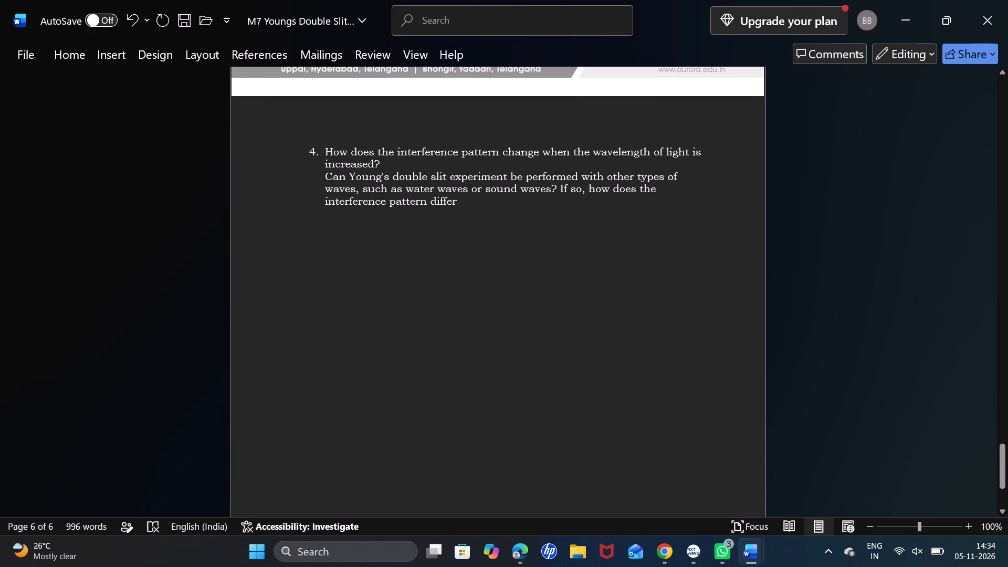
Insert a blank line and an unnumbered answer line below question 4, "How does the interference pattern change when the wavelength of light is increased?".
{"action": "left_click", "coordinate": [380, 161]}
{"action": "key", "text": "Return"}
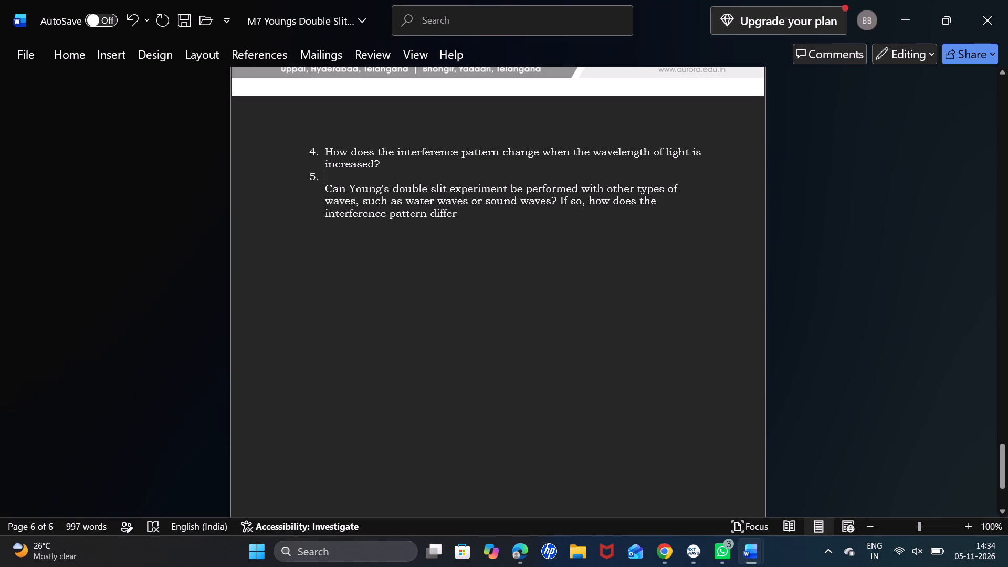
{"action": "left_click", "coordinate": [404, 160]}
{"action": "key", "text": "Return"}
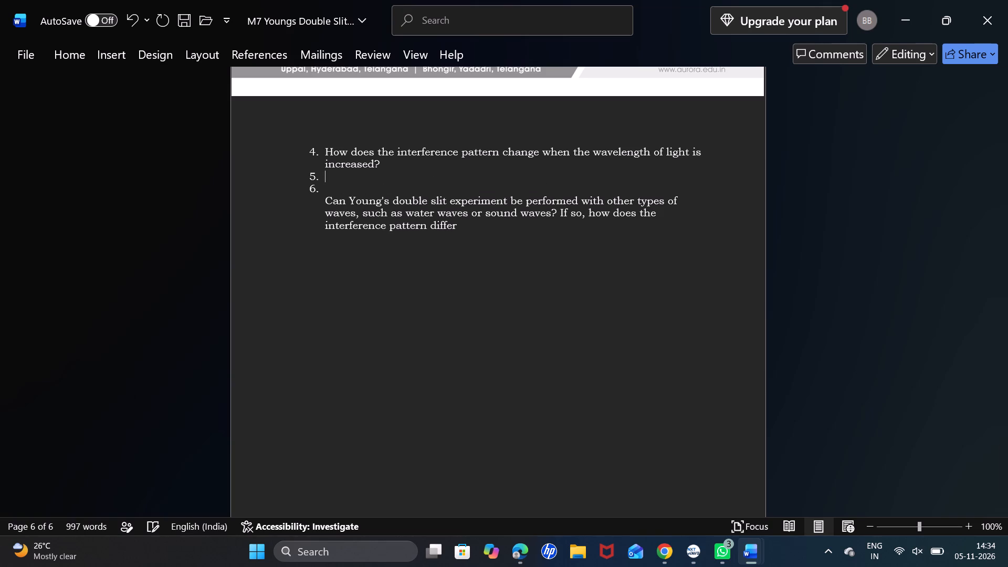
{"action": "key", "text": "BackSpace"}
{"action": "key", "text": "Return"}
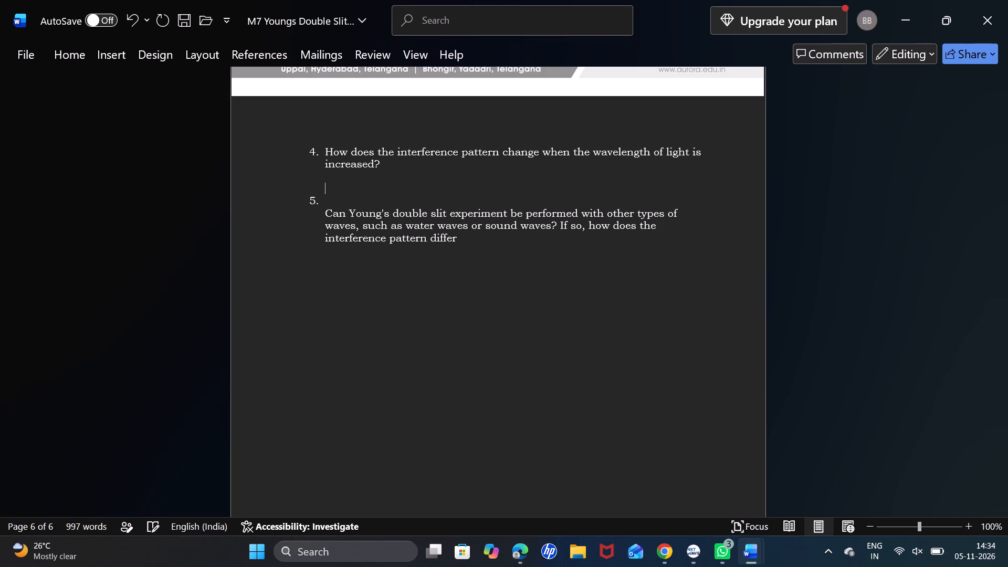
Copy the Q4 answer text from ChatGPT in Chrome and paste it under question 4 in the Word report, adding a line break after it.
{"action": "left_click", "coordinate": [677, 554]}
{"action": "scroll", "coordinate": [65, 414], "scroll_direction": "down", "scroll_amount": 2}
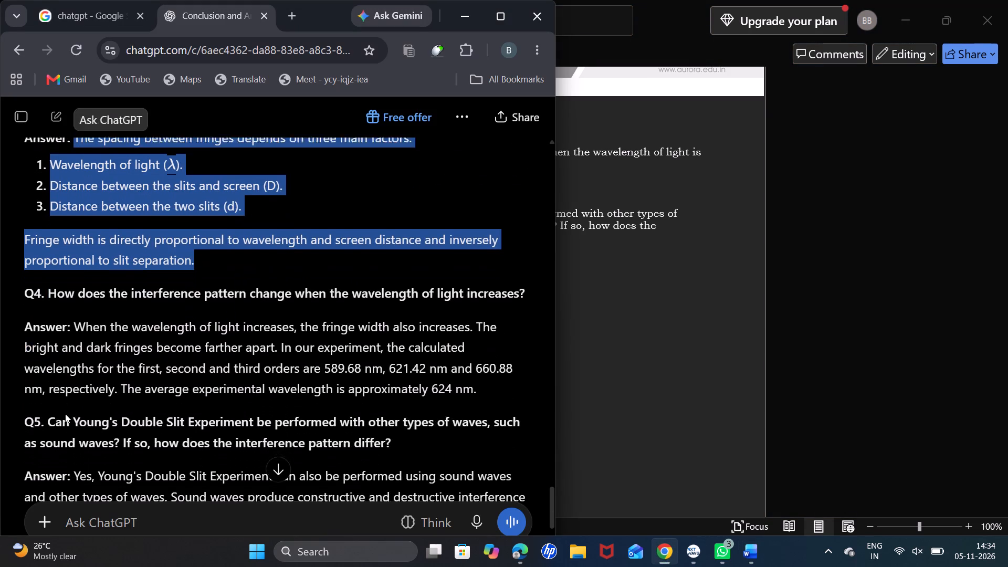
{"action": "scroll", "coordinate": [65, 414], "scroll_direction": "down", "scroll_amount": 1}
{"action": "left_click_drag", "start_coordinate": [71, 305], "coordinate": [266, 391]}
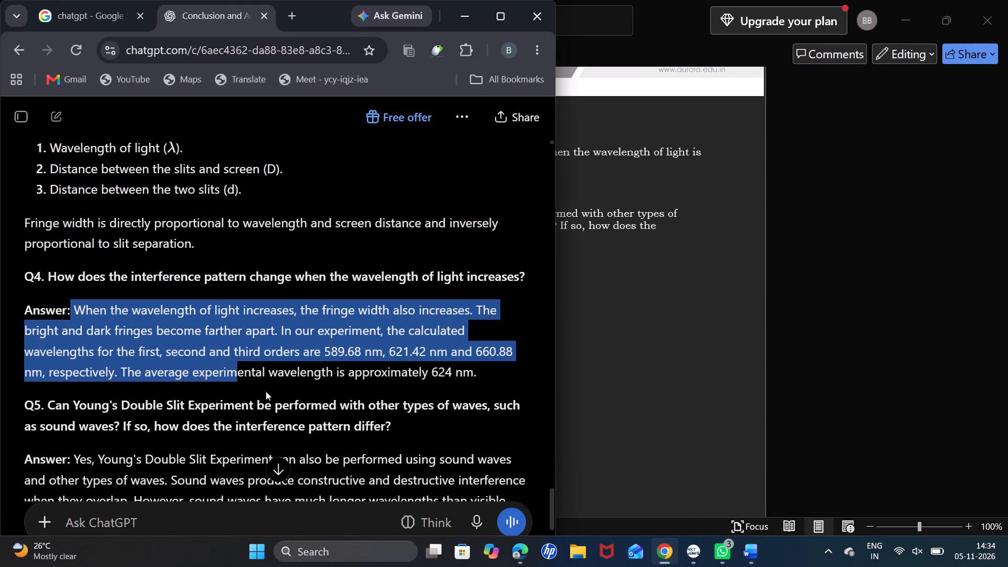
{"action": "left_click_drag", "start_coordinate": [266, 391], "coordinate": [480, 380]}
{"action": "key", "text": "ctrl+c"}
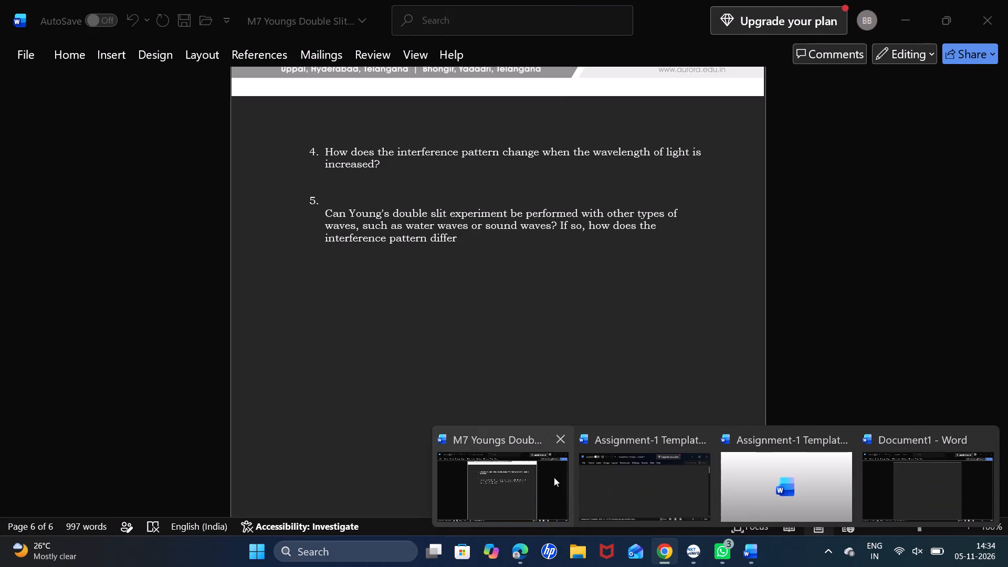
{"action": "left_click", "coordinate": [554, 477]}
{"action": "key", "text": "ctrl+v"}
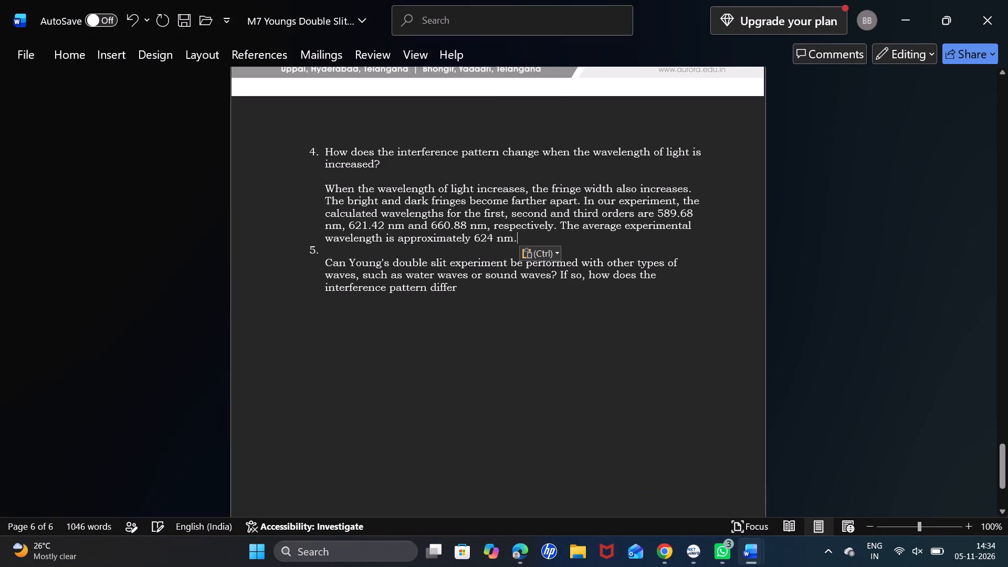
{"action": "key", "text": "Return"}
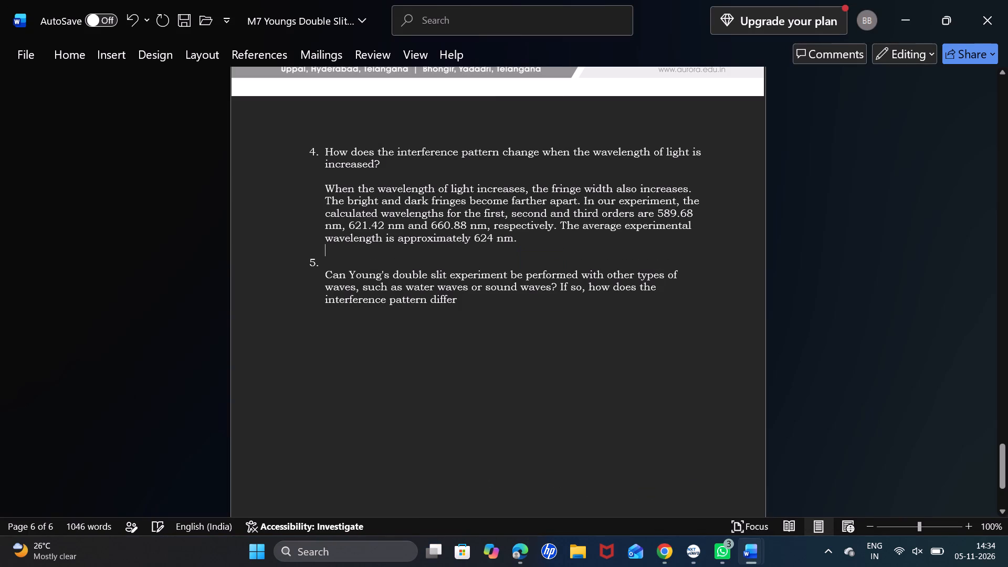
Remove the empty number 5 item and number the "Can Young's double slit experiment be performed" question as 5.
{"action": "left_click", "coordinate": [318, 266]}
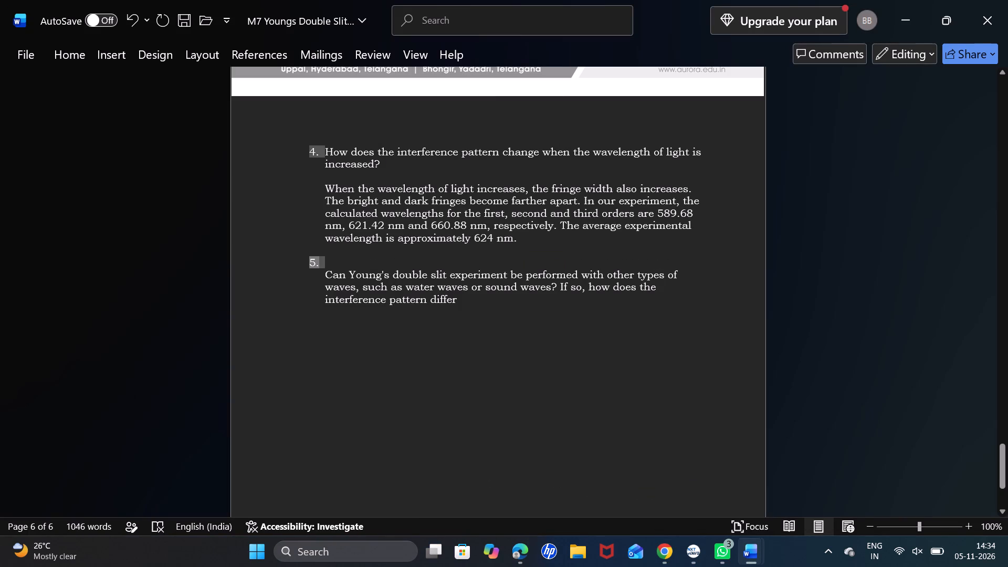
{"action": "key", "text": "BackSpace"}
{"action": "key", "text": "Down"}
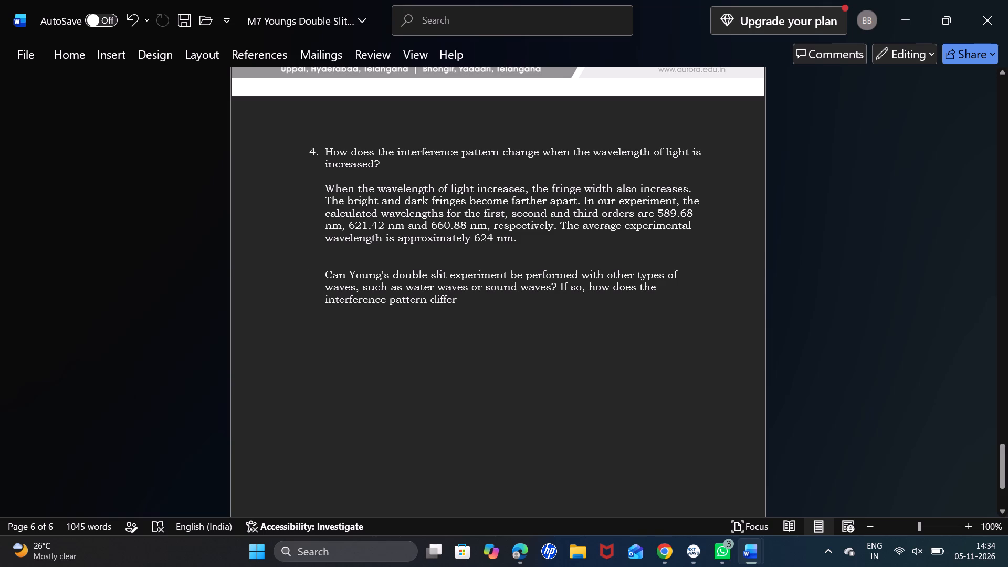
{"action": "key", "text": "BackSpace"}
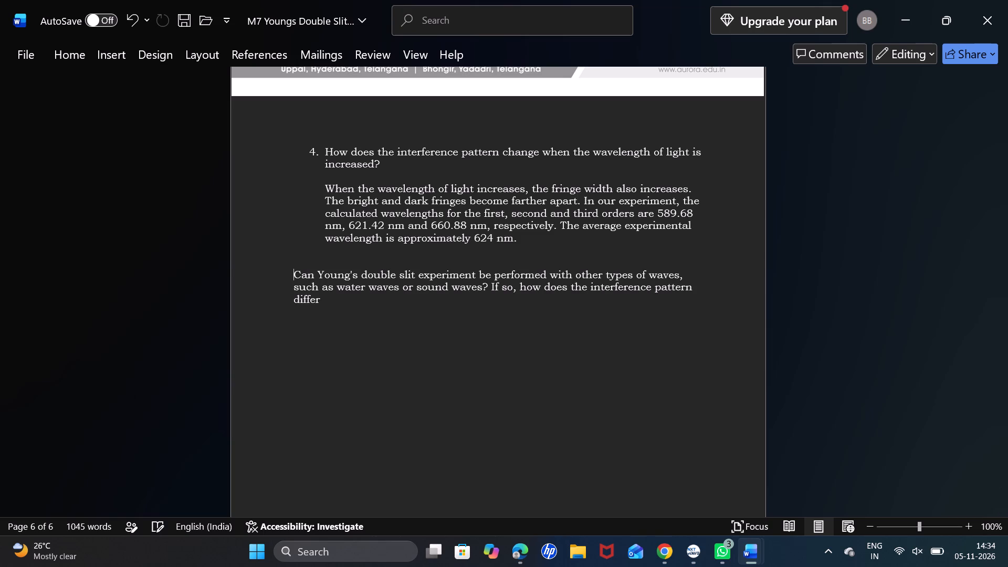
{"action": "type", "text": "5."}
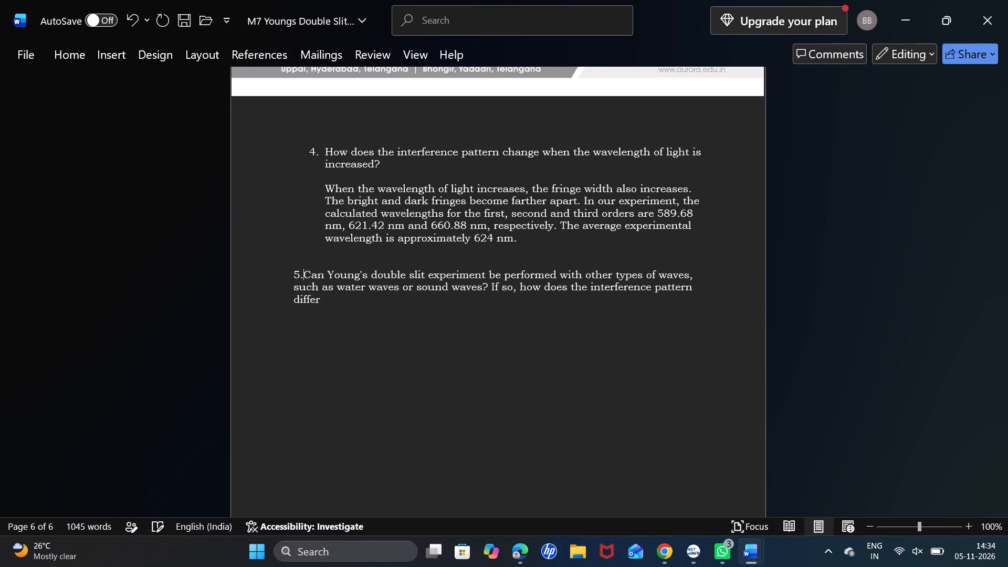
{"action": "key", "text": "space"}
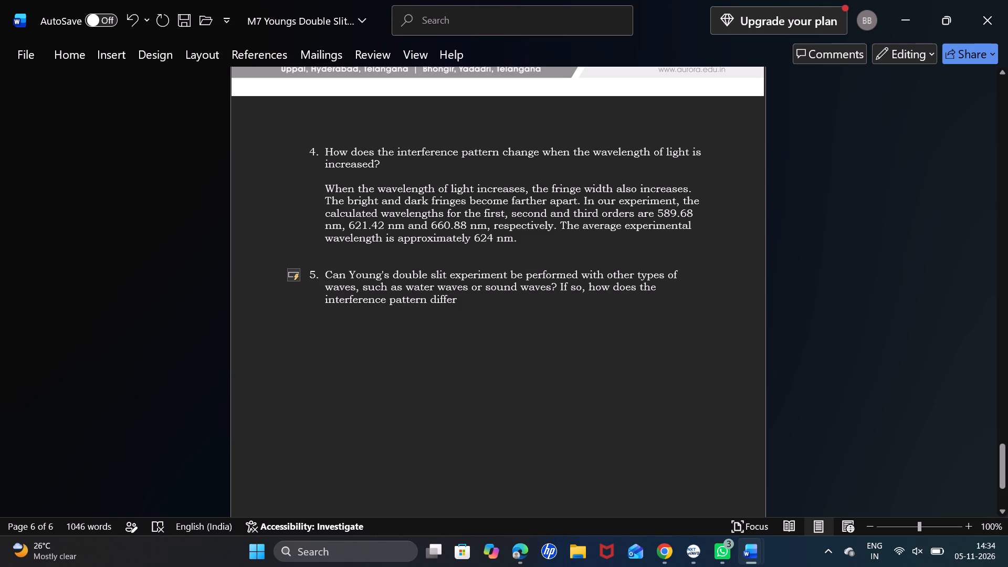
End question 5 with a period and add a blank line and an unnumbered answer line below it.
{"action": "left_click", "coordinate": [463, 299]}
{"action": "key", "text": "period"}
{"action": "key", "text": "Return"}
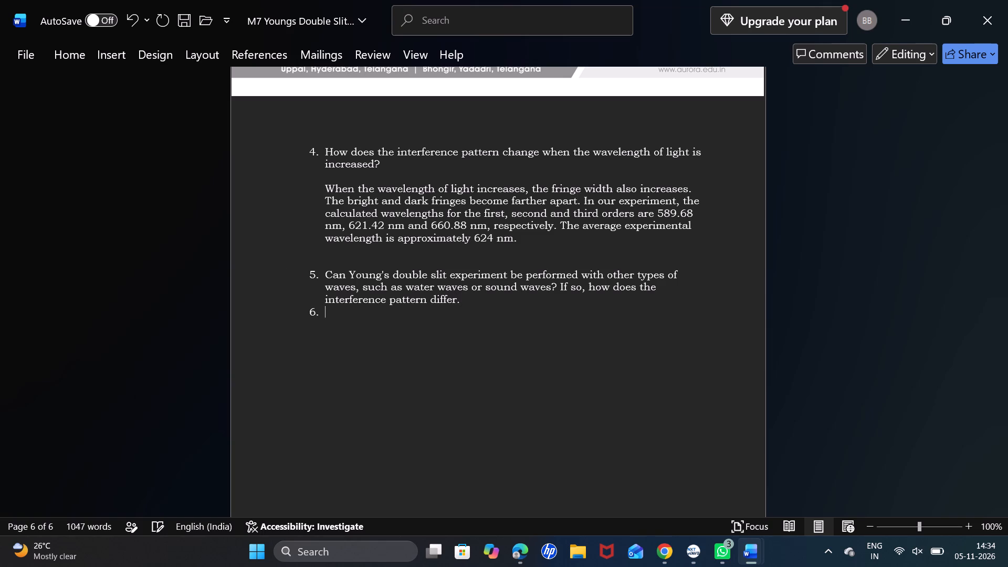
{"action": "key", "text": "BackSpace"}
{"action": "key", "text": "space"}
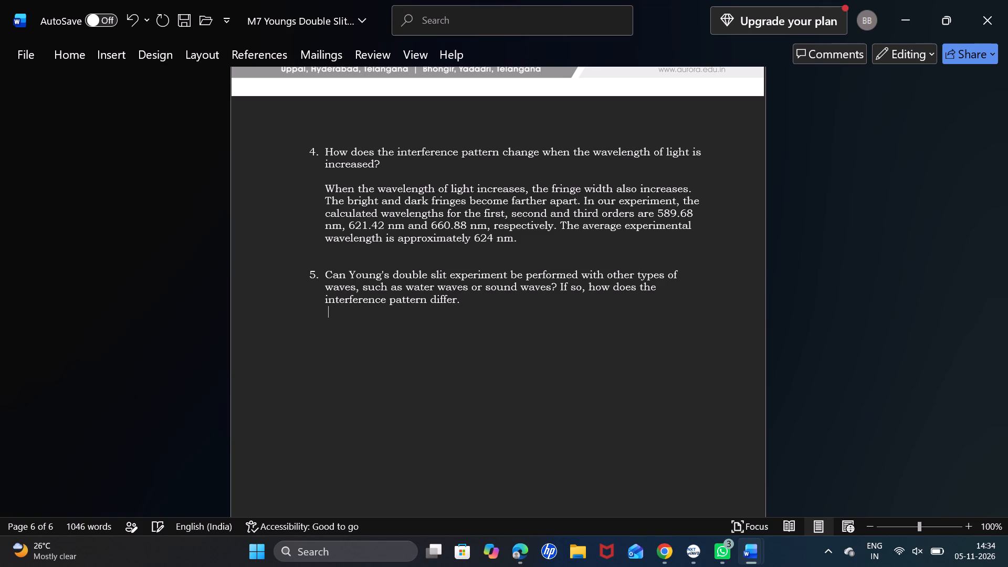
{"action": "key", "text": "Return"}
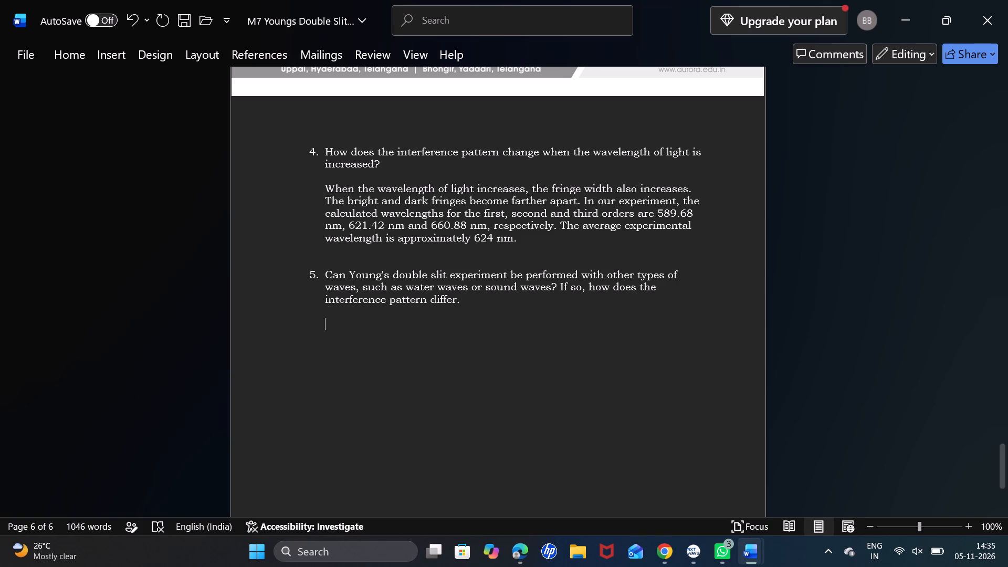
Copy the Q5 answer text from ChatGPT in Chrome and paste it under question 5 in the Word report.
{"action": "left_click", "coordinate": [663, 544]}
{"action": "scroll", "coordinate": [229, 317], "scroll_direction": "down", "scroll_amount": 1}
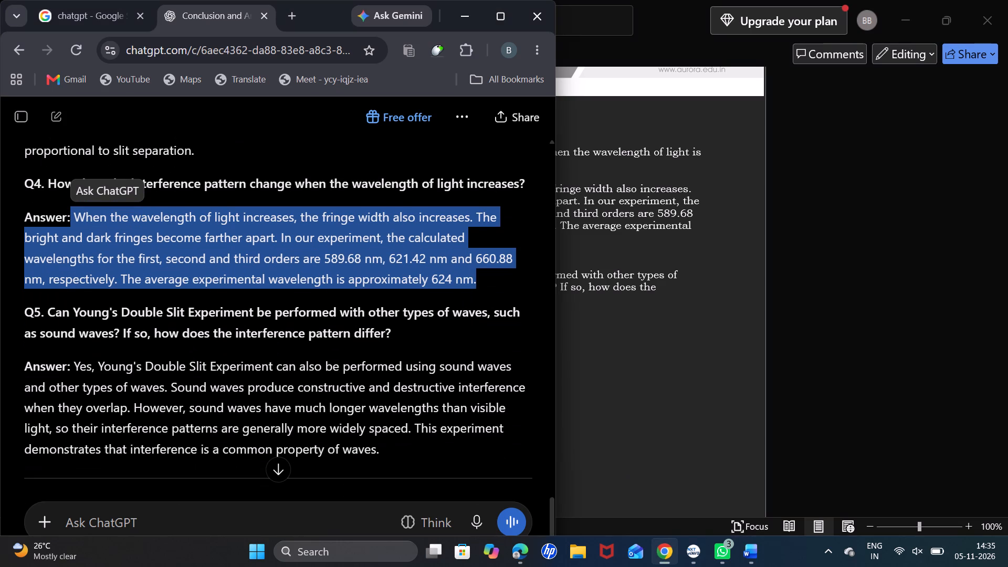
{"action": "left_click_drag", "start_coordinate": [73, 364], "coordinate": [382, 466]}
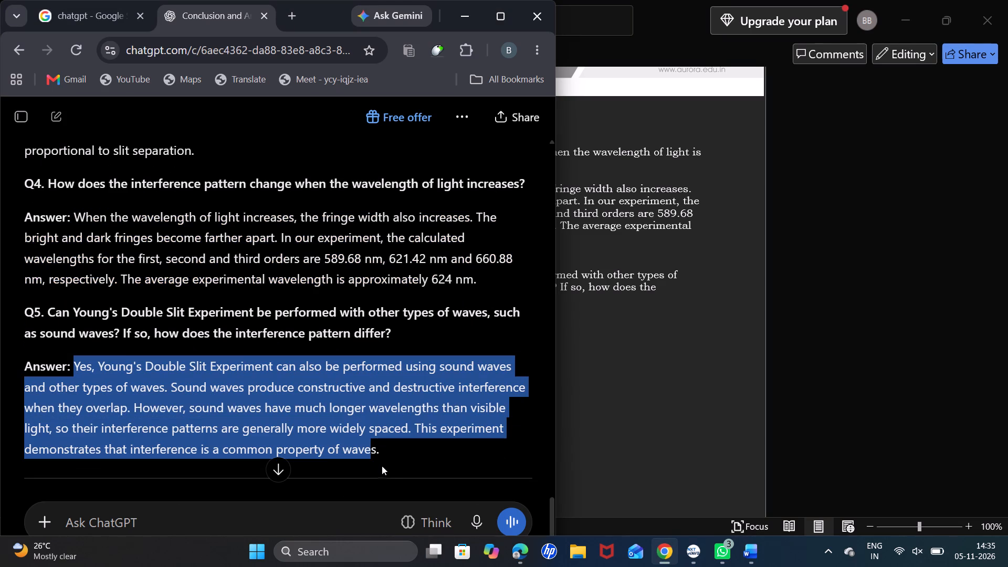
{"action": "left_click_drag", "start_coordinate": [382, 466], "coordinate": [391, 468]}
{"action": "key", "text": "ctrl+c"}
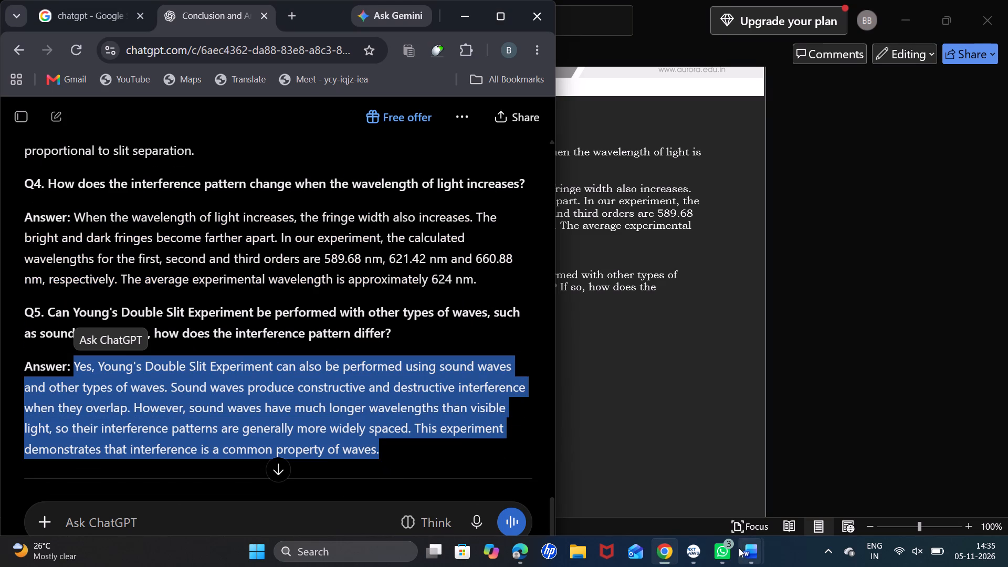
{"action": "left_click", "coordinate": [550, 493]}
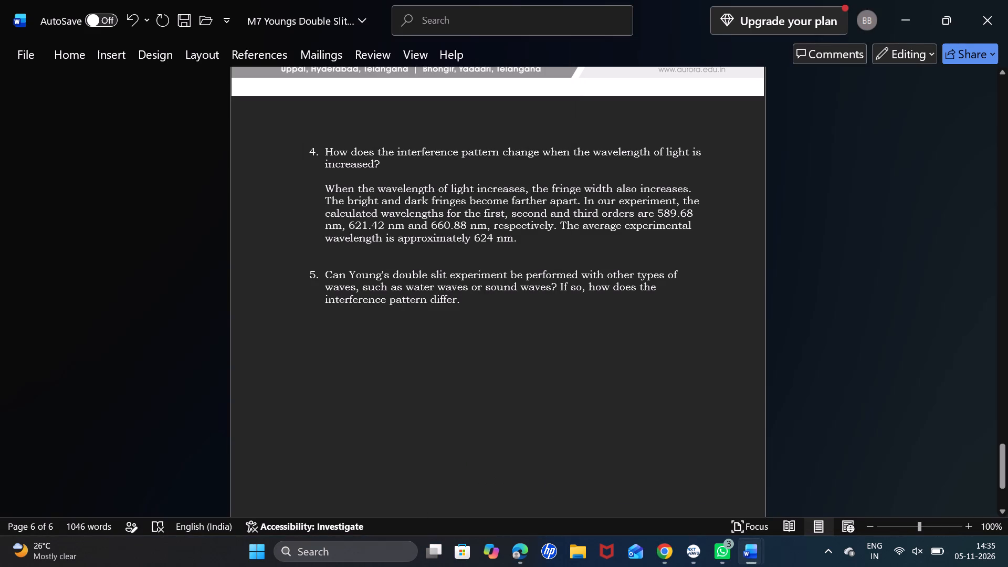
{"action": "key", "text": "ctrl+v"}
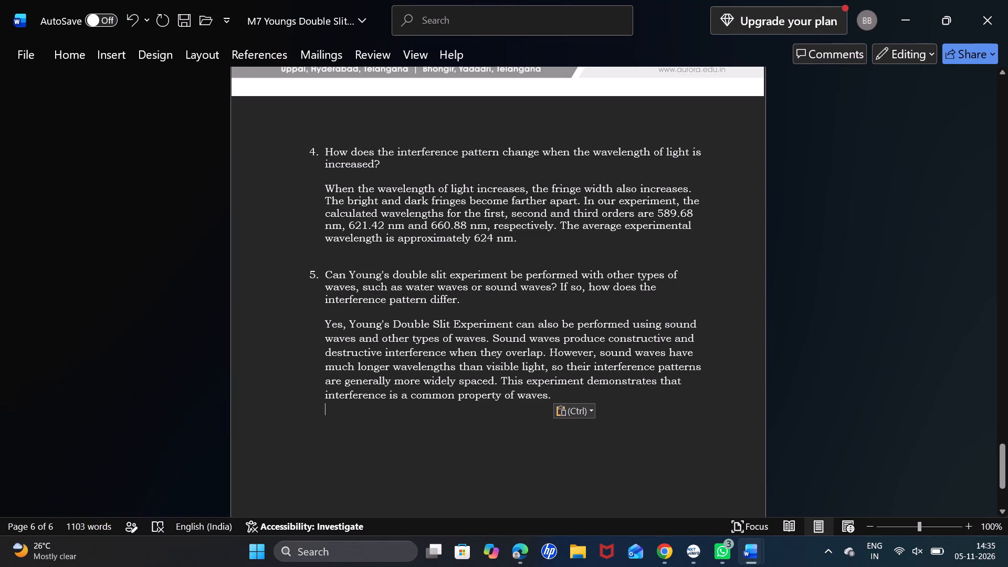
Remove five leading spaces from "The spacing between fringes depends on three main factors:" in the third answer.
{"action": "scroll", "coordinate": [646, 348], "scroll_direction": "up", "scroll_amount": 1}
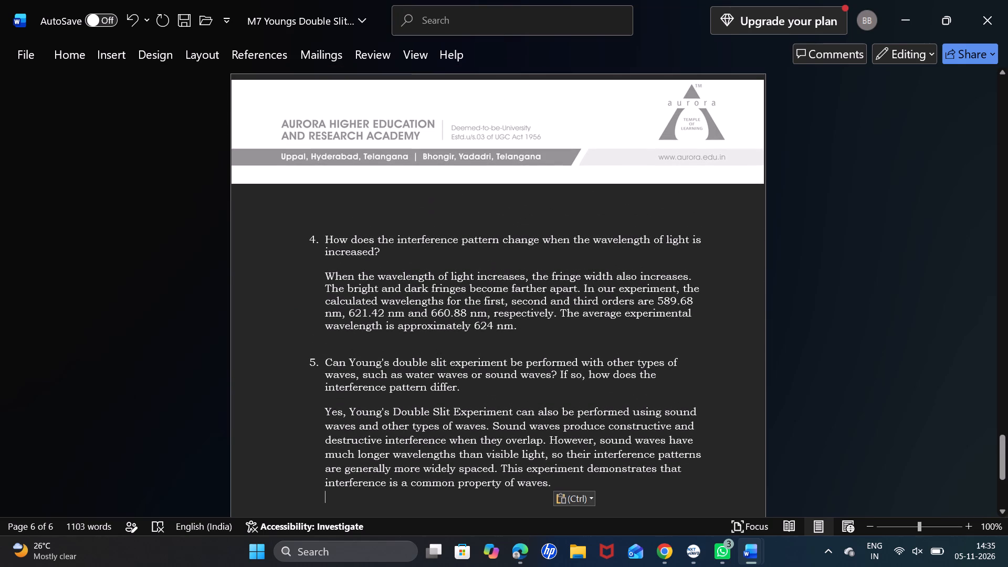
{"action": "scroll", "coordinate": [501, 386], "scroll_direction": "up", "scroll_amount": 3}
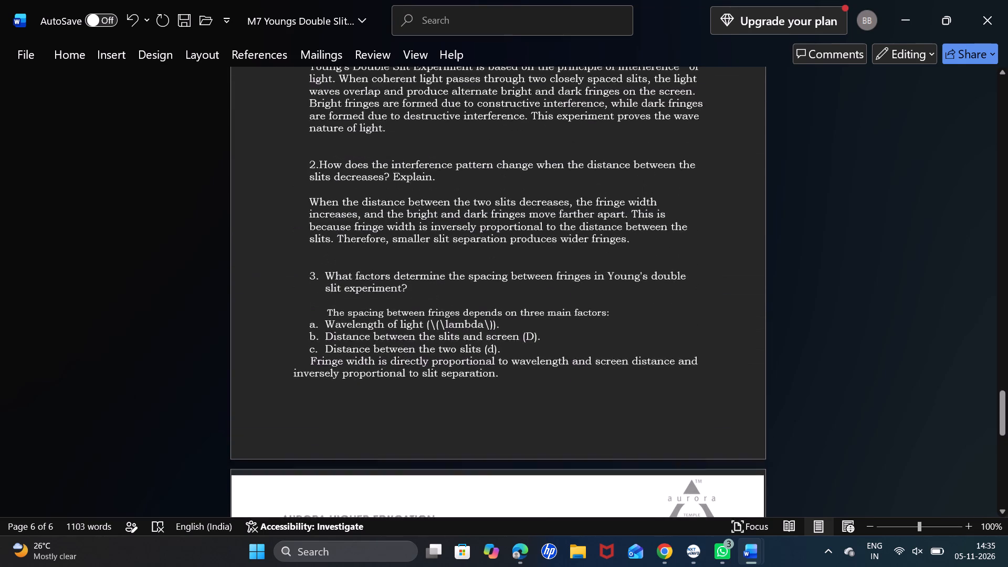
{"action": "scroll", "coordinate": [501, 386], "scroll_direction": "up", "scroll_amount": 3}
{"action": "scroll", "coordinate": [501, 386], "scroll_direction": "down", "scroll_amount": 1}
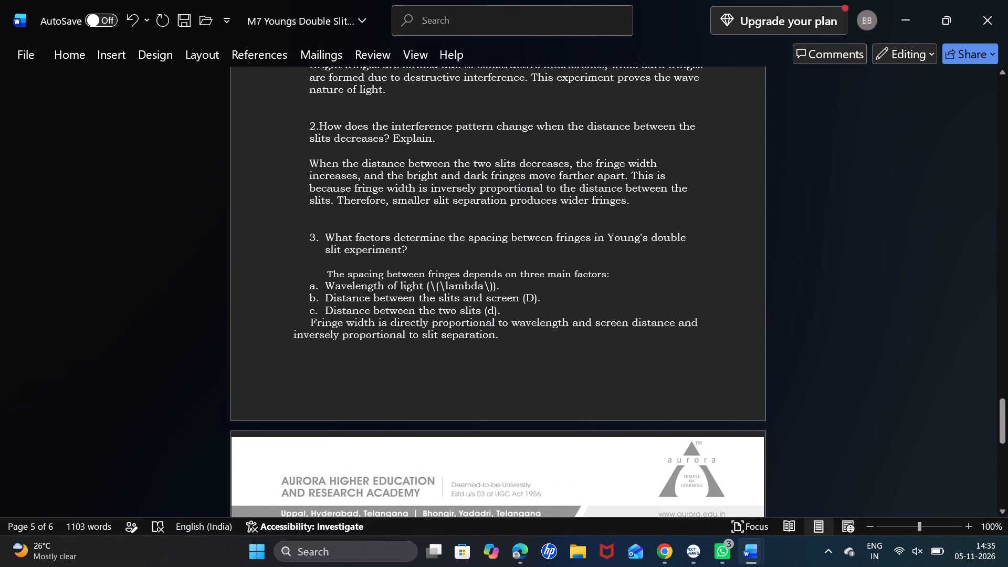
{"action": "left_click_drag", "start_coordinate": [329, 265], "coordinate": [499, 362]}
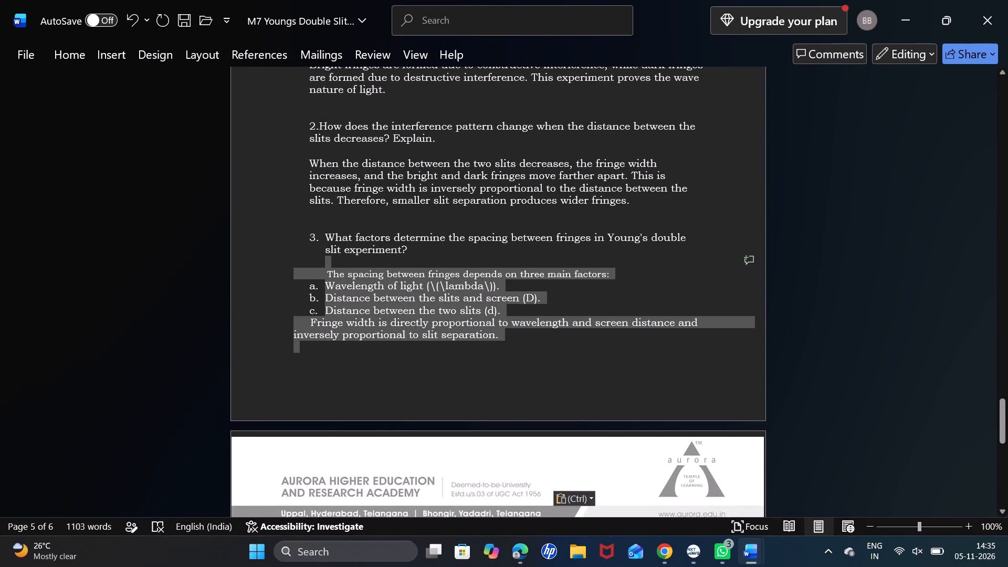
{"action": "left_click_drag", "start_coordinate": [499, 362], "coordinate": [253, 292]}
{"action": "left_click", "coordinate": [253, 292]}
{"action": "left_click", "coordinate": [268, 316]}
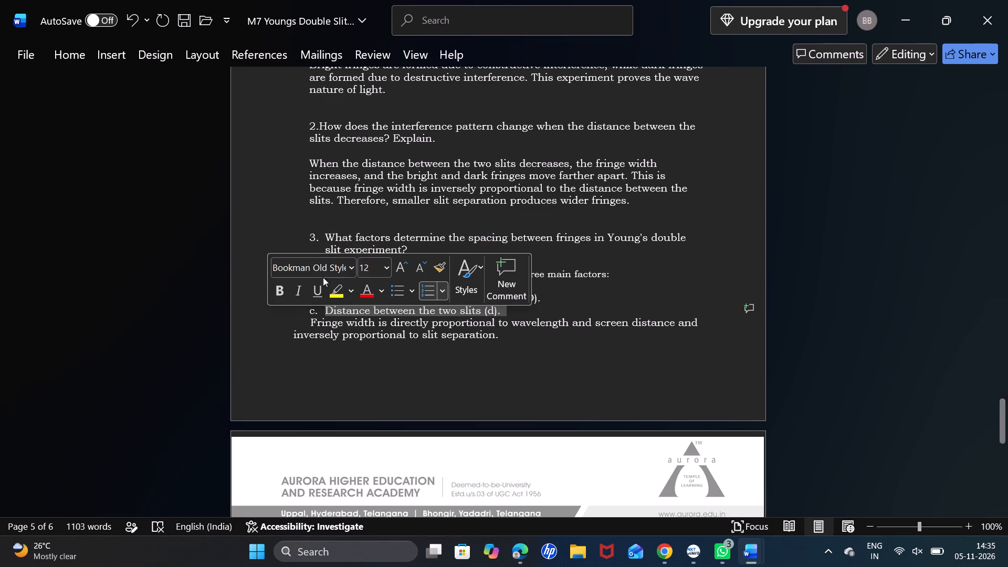
{"action": "left_click", "coordinate": [284, 325]}
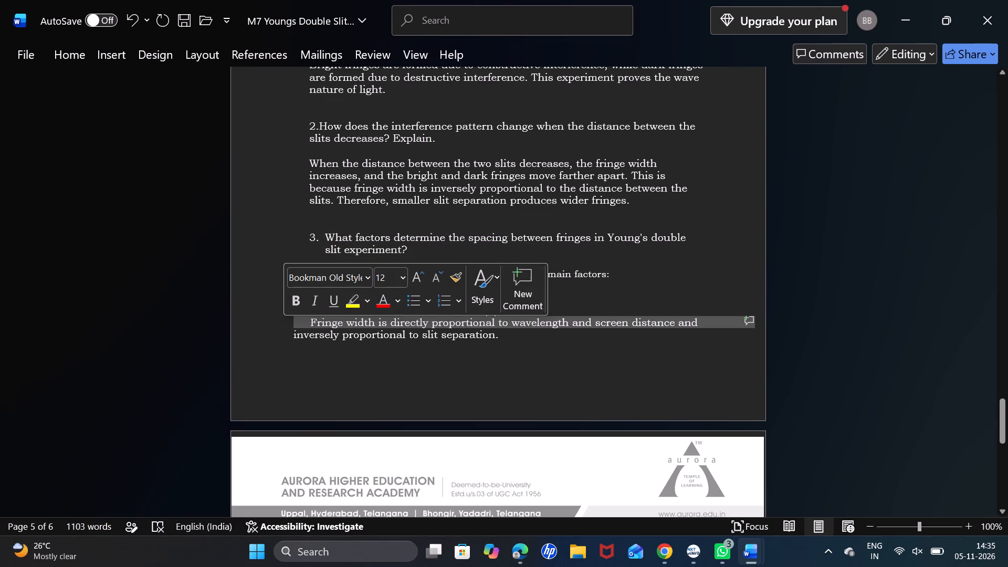
{"action": "left_click", "coordinate": [581, 271]}
{"action": "left_click", "coordinate": [332, 273]}
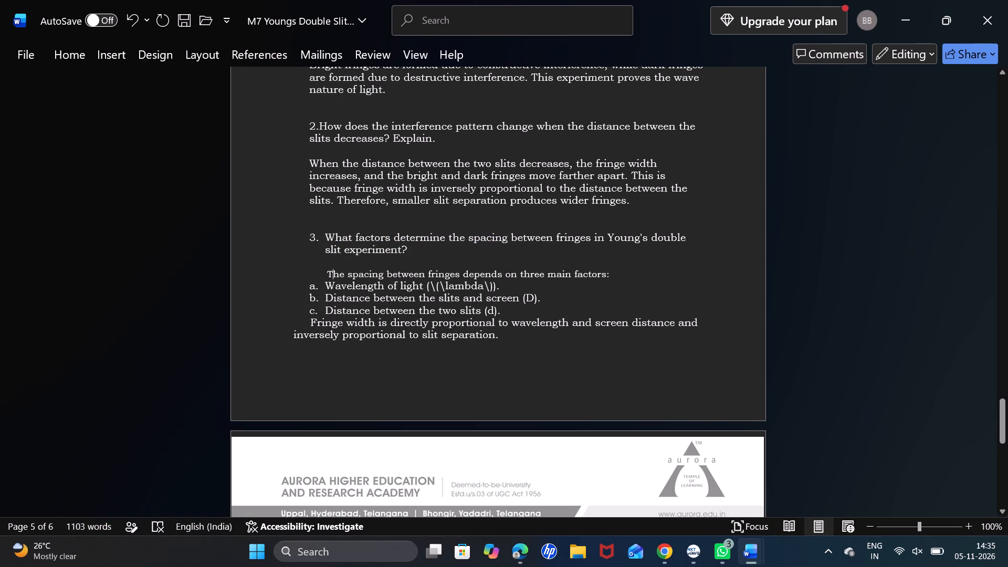
{"action": "left_click", "coordinate": [324, 273]}
{"action": "key", "text": "BackSpace"}
{"action": "key", "text": "BackSpace"}
{"action": "key", "text": "BackSpace"}
{"action": "key", "text": "BackSpace"}
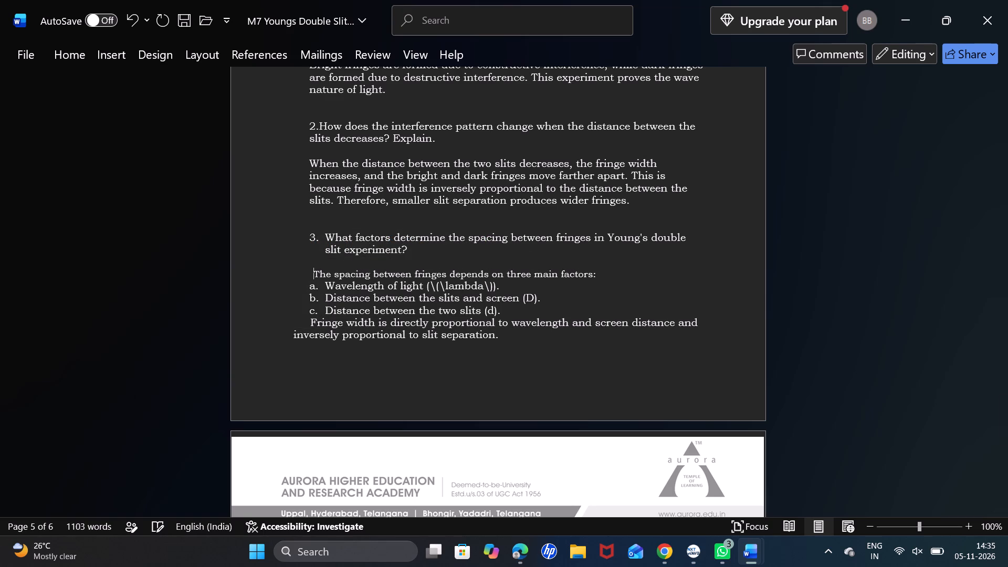
{"action": "key", "text": "BackSpace"}
Try to indent the line starting "inversely proportional to slit separation" by inserting five spaces before it.
{"action": "key", "text": "Down"}
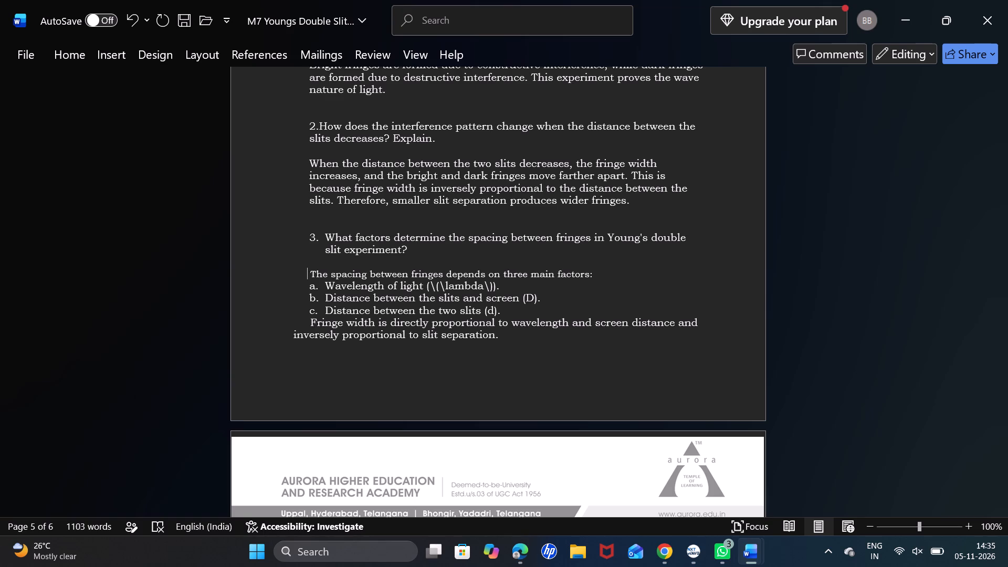
{"action": "key", "text": "Down"}
{"action": "key", "text": "Down"}
{"action": "key", "text": "Down"}
{"action": "key", "text": "Down"}
{"action": "key", "text": "Left"}
{"action": "key", "text": "Left"}
{"action": "key", "text": "Left"}
{"action": "key", "text": "space"}
{"action": "key", "text": "space"}
{"action": "key", "text": "space"}
{"action": "key", "text": "space"}
{"action": "key", "text": "space"}
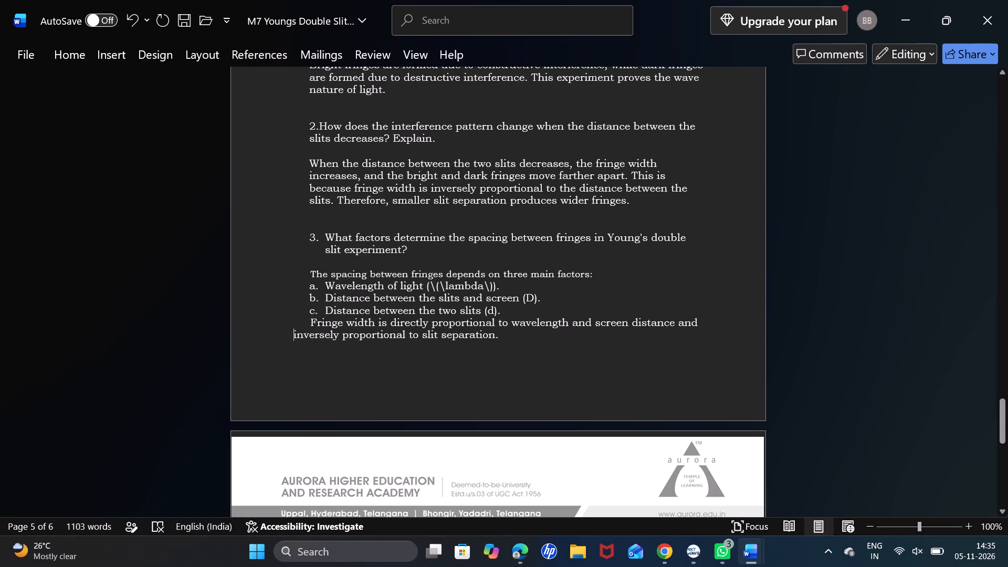
{"action": "scroll", "coordinate": [364, 299], "scroll_direction": "down", "scroll_amount": 1}
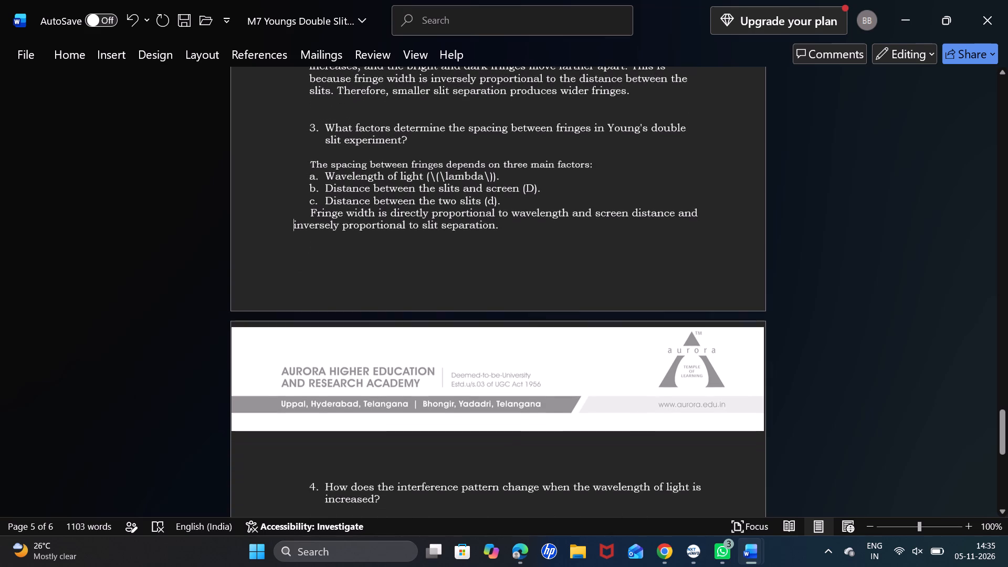
Delete the original list of five questions directly under the "Answer the following Viva Voce Questions:" heading.
{"action": "scroll", "coordinate": [364, 299], "scroll_direction": "up", "scroll_amount": 3}
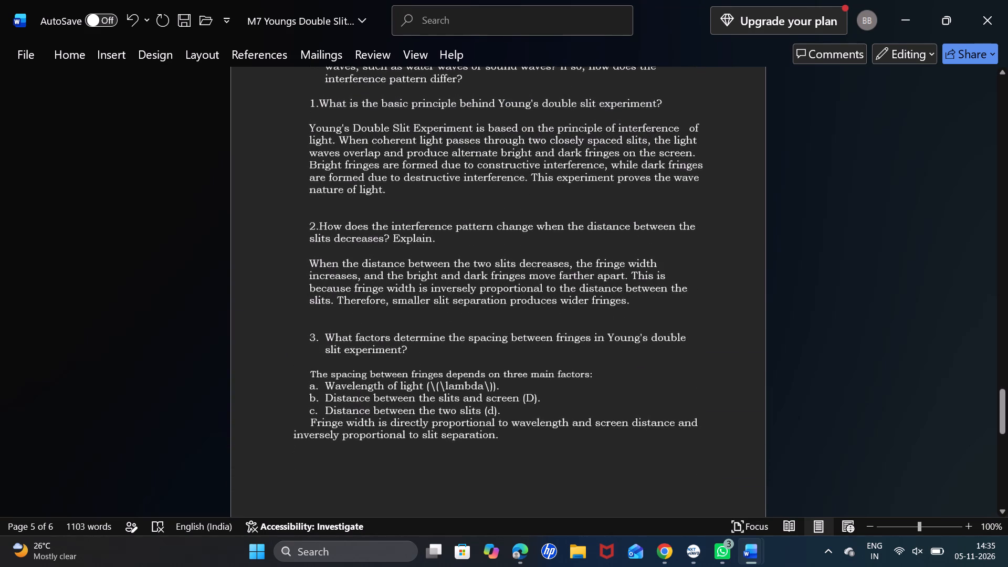
{"action": "scroll", "coordinate": [364, 299], "scroll_direction": "up", "scroll_amount": 1}
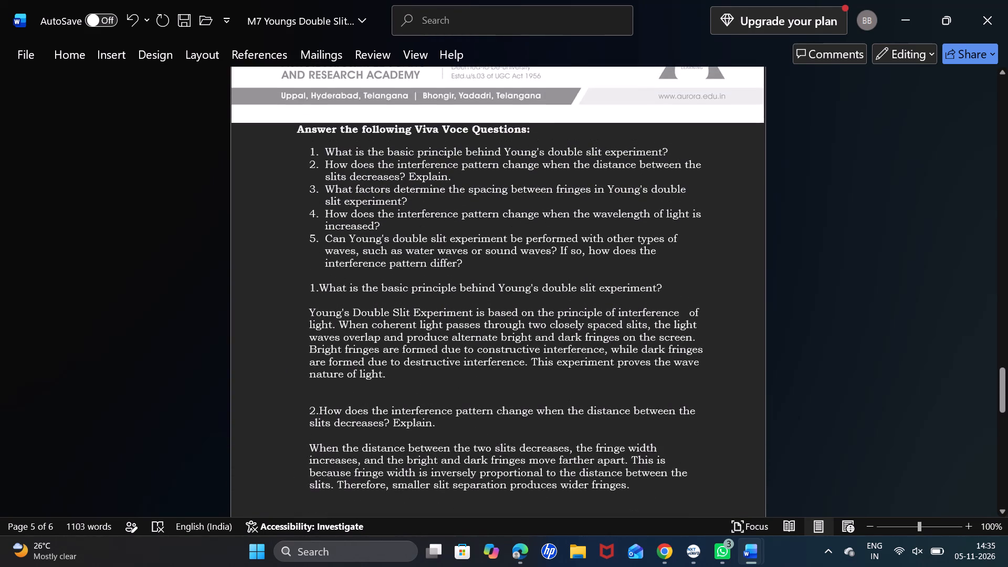
{"action": "scroll", "coordinate": [364, 299], "scroll_direction": "up", "scroll_amount": 1}
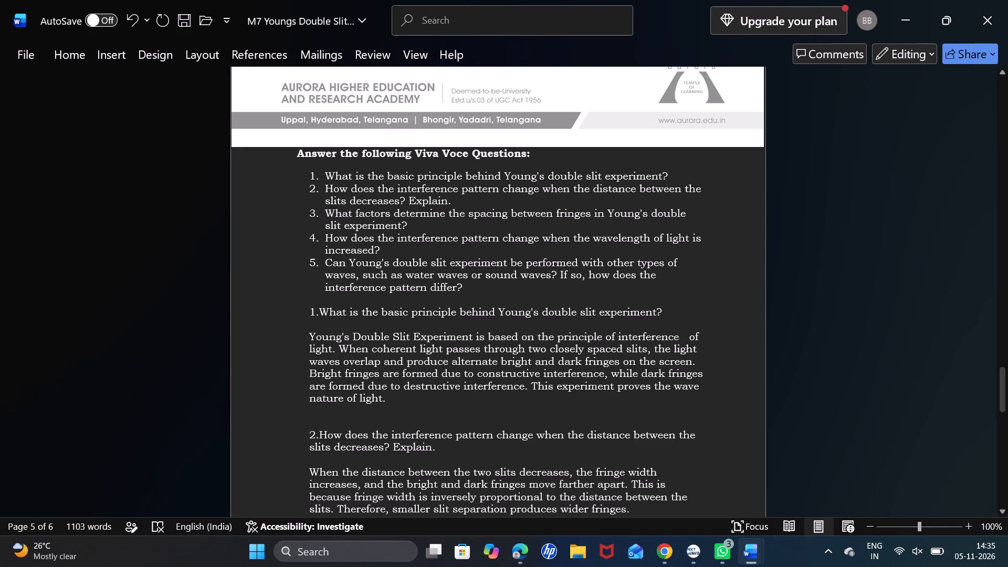
{"action": "left_click_drag", "start_coordinate": [474, 292], "coordinate": [257, 153]}
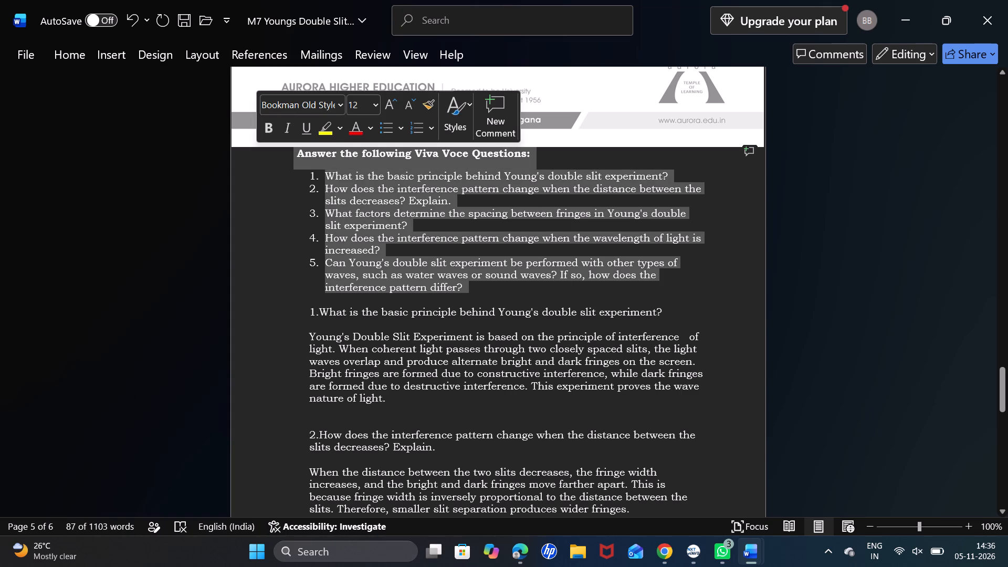
{"action": "left_click", "coordinate": [501, 191]}
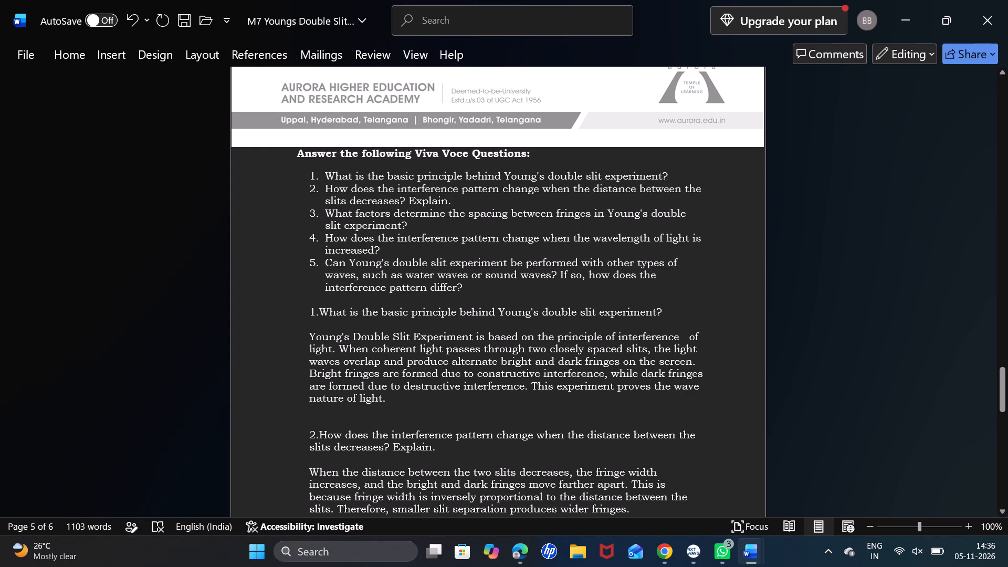
{"action": "left_click_drag", "start_coordinate": [465, 287], "coordinate": [322, 167]}
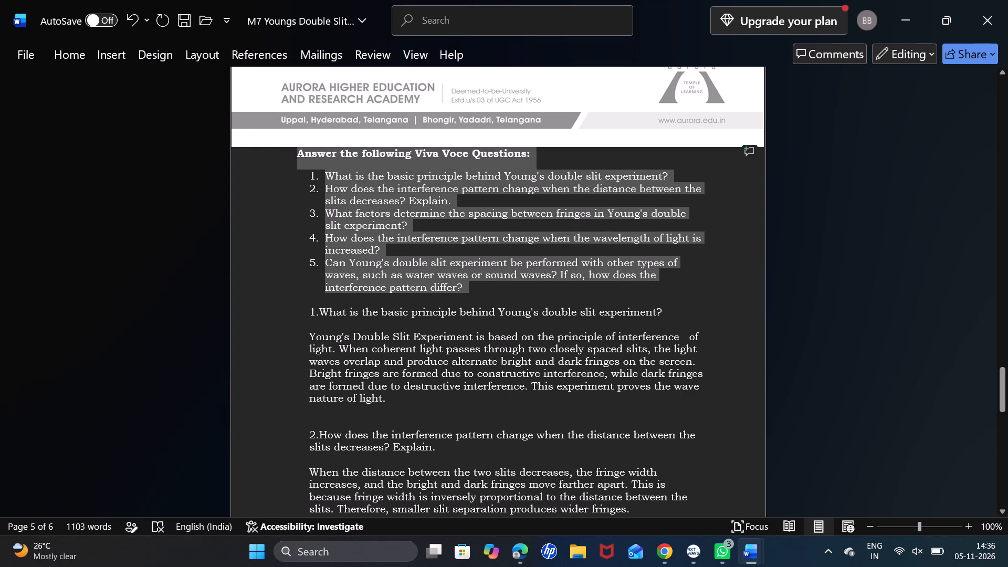
{"action": "left_click_drag", "start_coordinate": [322, 167], "coordinate": [328, 178]}
{"action": "key", "text": "BackSpace"}
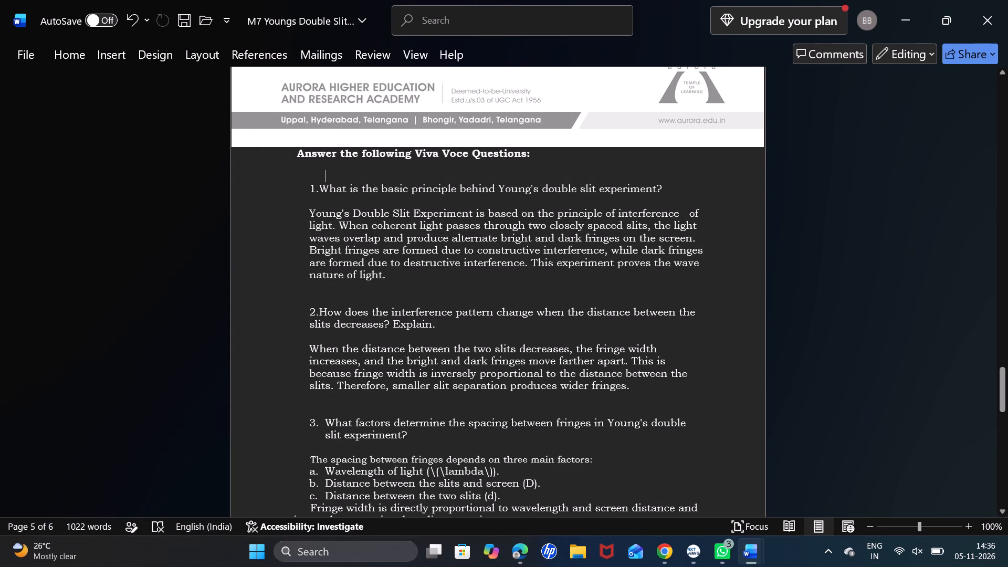
Review the lab report from the viva section back to the first page, and recheck the answers to questions 1 to 5.
{"action": "scroll", "coordinate": [508, 231], "scroll_direction": "up", "scroll_amount": 3}
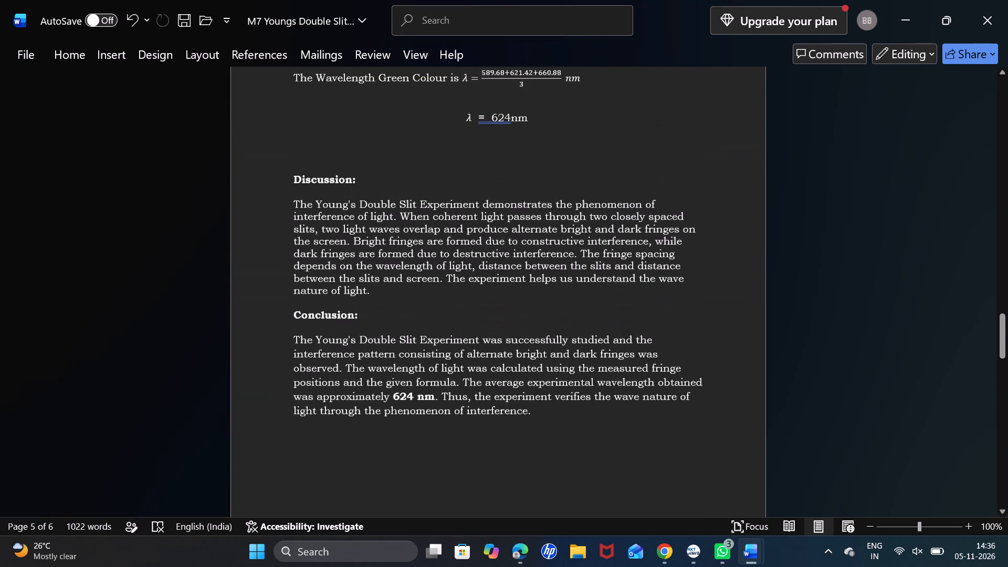
{"action": "scroll", "coordinate": [508, 231], "scroll_direction": "up", "scroll_amount": 5}
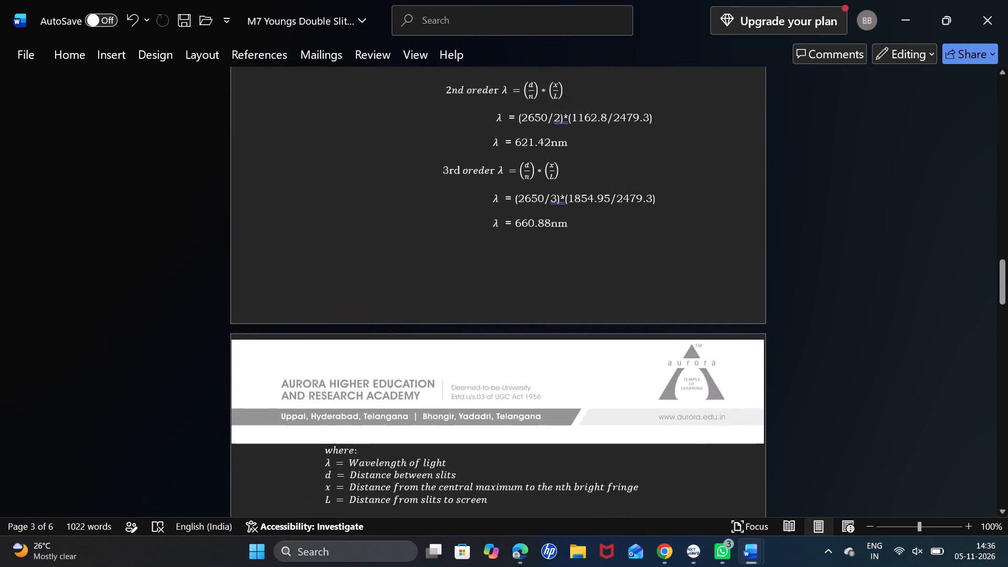
{"action": "scroll", "coordinate": [508, 231], "scroll_direction": "up", "scroll_amount": 1}
{"action": "scroll", "coordinate": [582, 268], "scroll_direction": "up", "scroll_amount": 1}
{"action": "scroll", "coordinate": [575, 337], "scroll_direction": "up", "scroll_amount": 1}
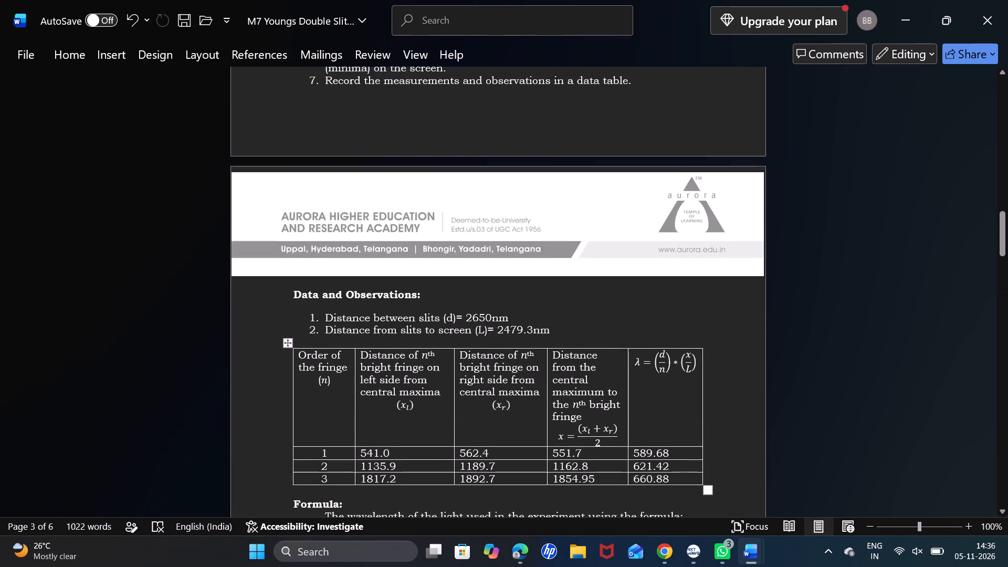
{"action": "scroll", "coordinate": [575, 337], "scroll_direction": "up", "scroll_amount": 3}
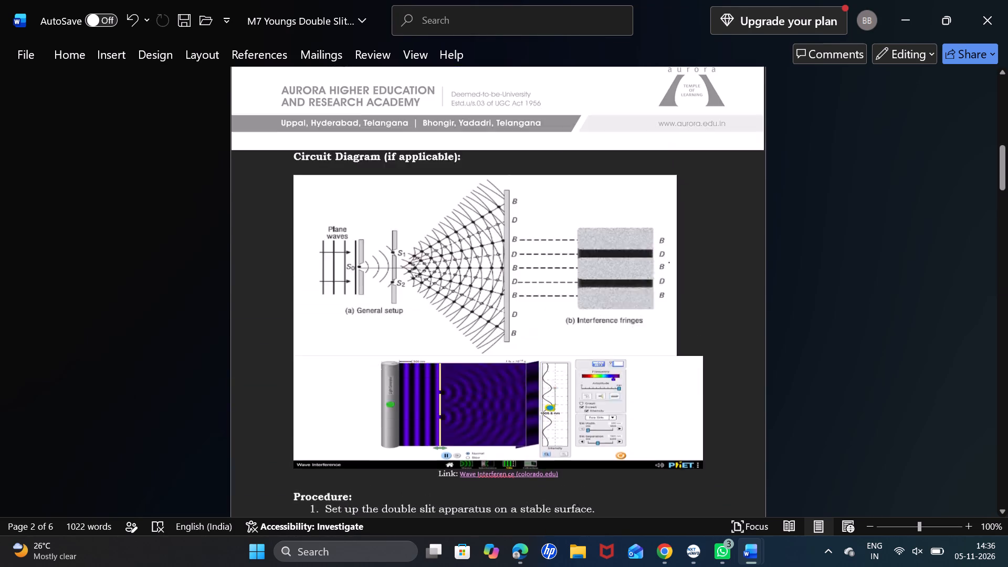
{"action": "scroll", "coordinate": [575, 337], "scroll_direction": "up", "scroll_amount": 4}
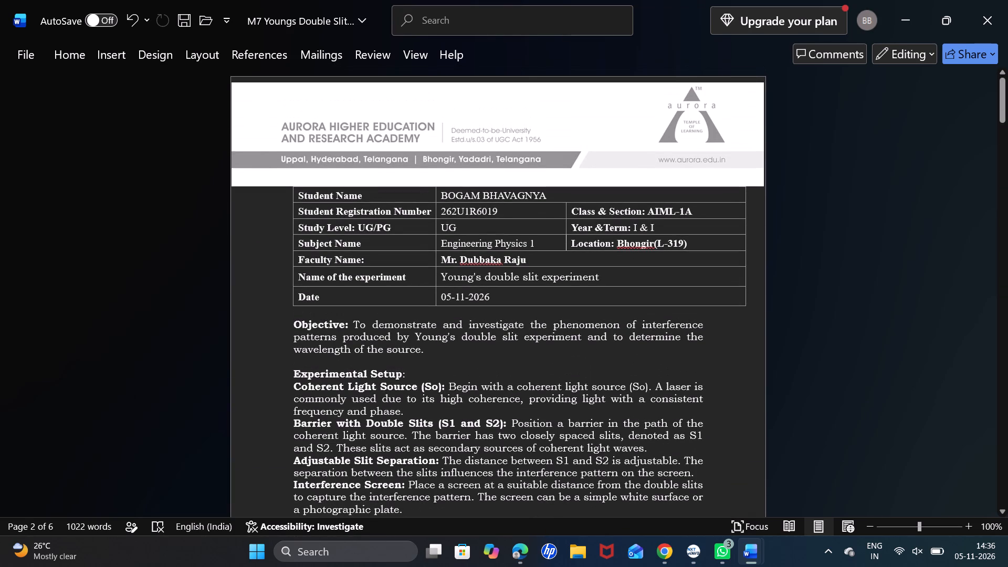
{"action": "scroll", "coordinate": [559, 388], "scroll_direction": "down", "scroll_amount": 7}
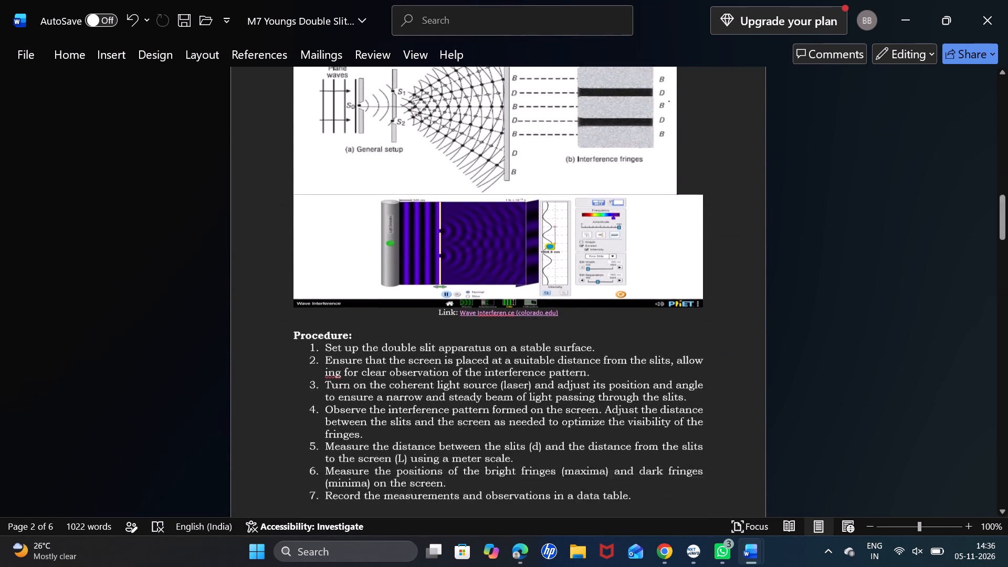
{"action": "scroll", "coordinate": [559, 388], "scroll_direction": "down", "scroll_amount": 10}
{"action": "scroll", "coordinate": [559, 388], "scroll_direction": "up", "scroll_amount": 2}
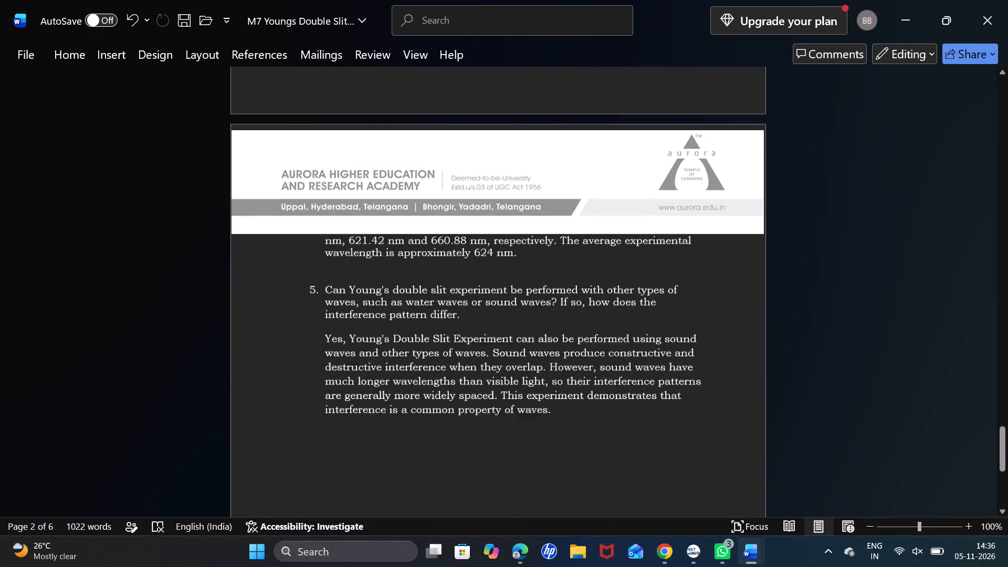
{"action": "scroll", "coordinate": [559, 388], "scroll_direction": "up", "scroll_amount": 1}
{"action": "scroll", "coordinate": [559, 388], "scroll_direction": "down", "scroll_amount": 1}
{"action": "scroll", "coordinate": [559, 388], "scroll_direction": "up", "scroll_amount": 1}
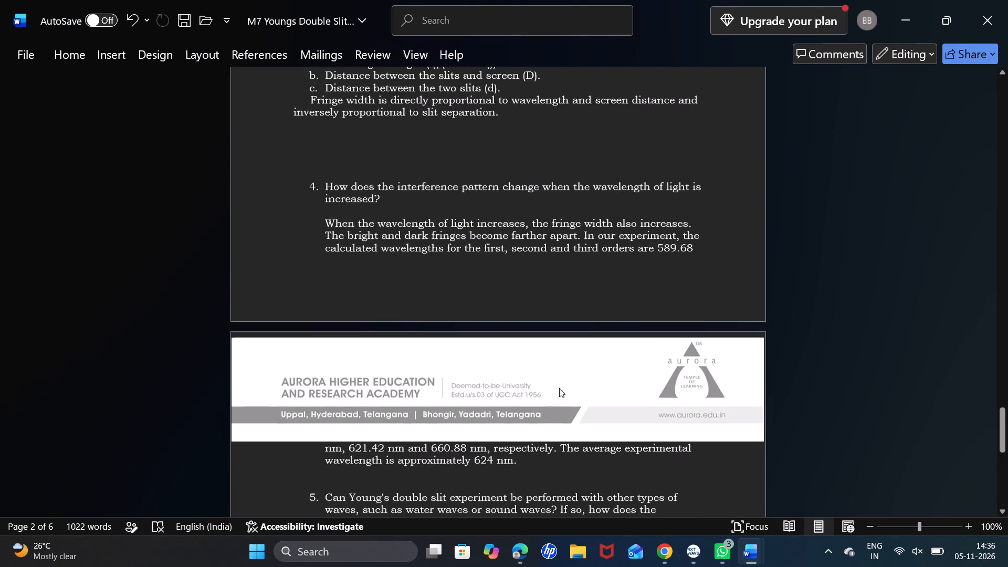
{"action": "scroll", "coordinate": [559, 388], "scroll_direction": "up", "scroll_amount": 2}
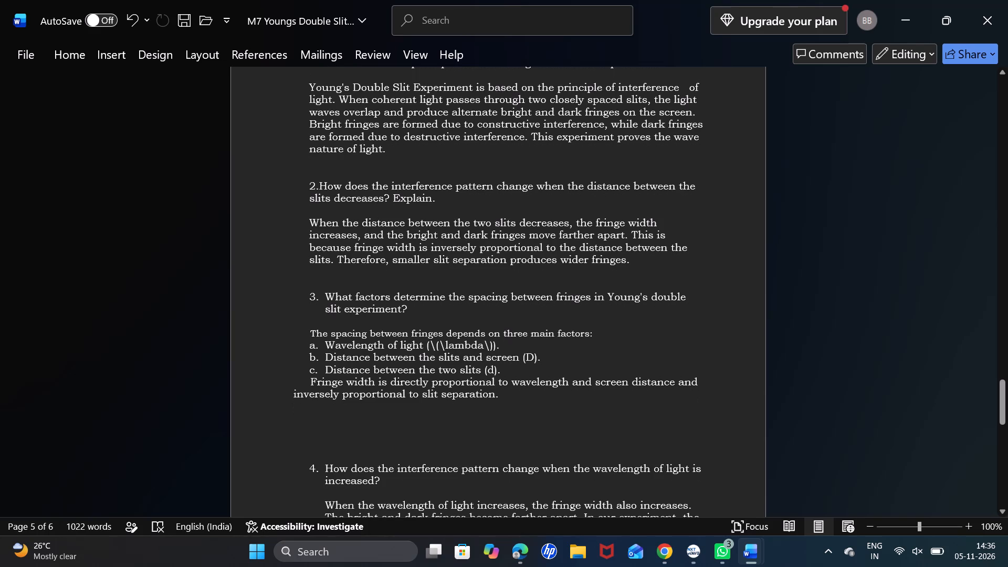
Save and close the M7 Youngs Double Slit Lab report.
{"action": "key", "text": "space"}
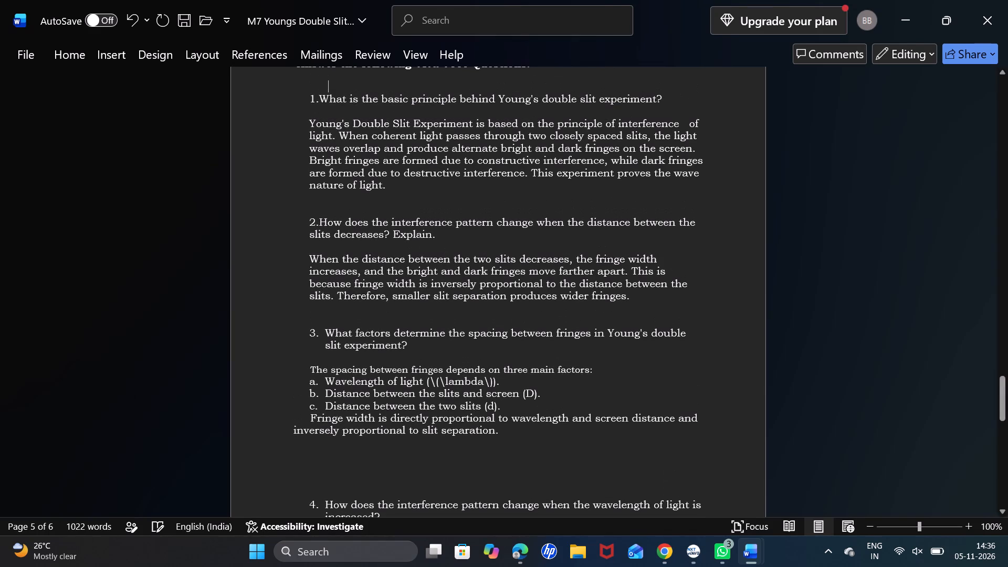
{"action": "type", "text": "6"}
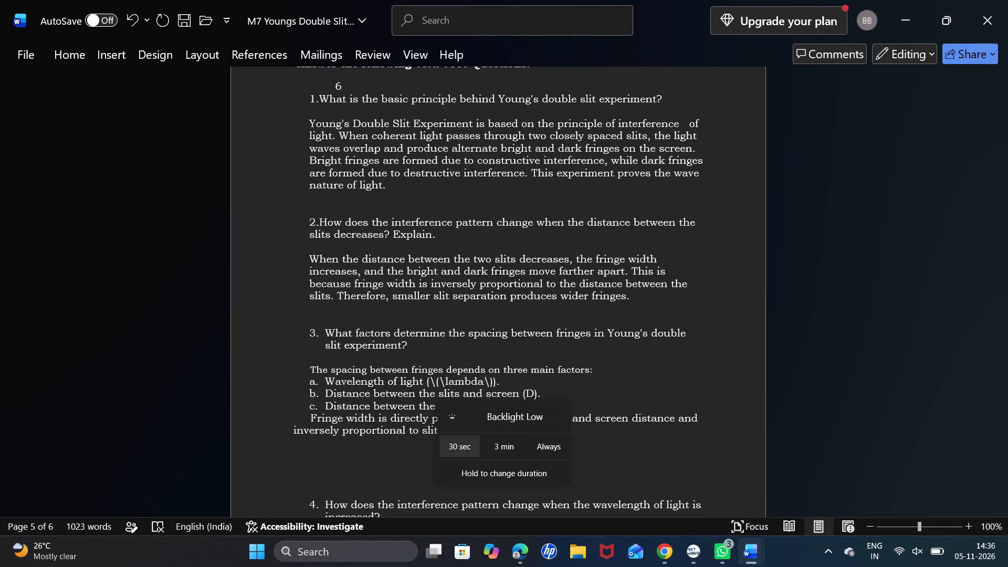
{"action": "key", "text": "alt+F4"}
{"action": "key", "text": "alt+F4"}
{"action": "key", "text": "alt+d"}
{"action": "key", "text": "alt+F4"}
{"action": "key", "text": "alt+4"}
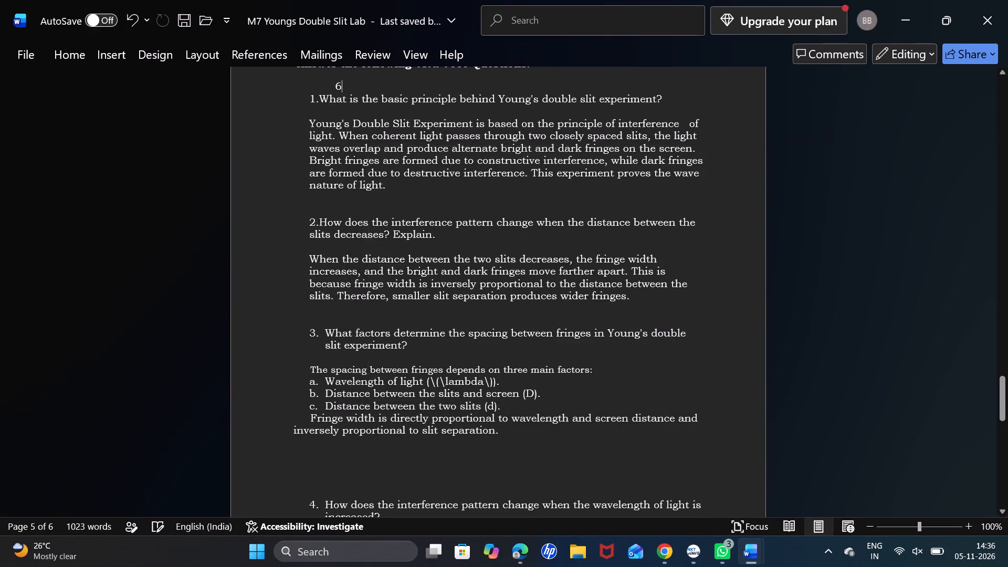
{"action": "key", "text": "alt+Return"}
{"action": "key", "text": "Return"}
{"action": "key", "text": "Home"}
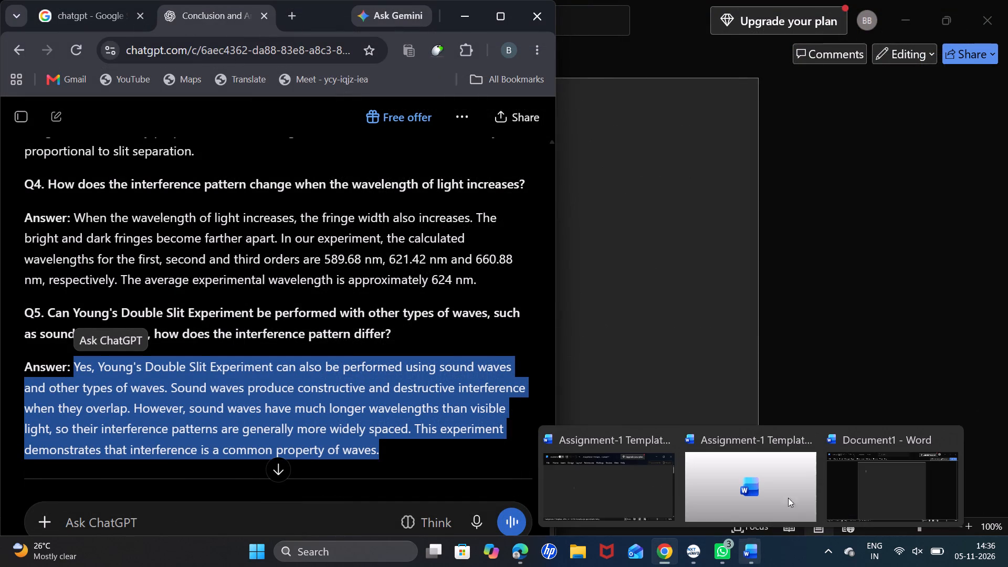
Minimize the open windows and reopen M7 Youngs Double Slit Lab from the recent files in File Explorer, with its window maximized.
{"action": "scroll", "coordinate": [574, 193], "scroll_direction": "down", "scroll_amount": 1}
{"action": "left_click", "coordinate": [560, 145]}
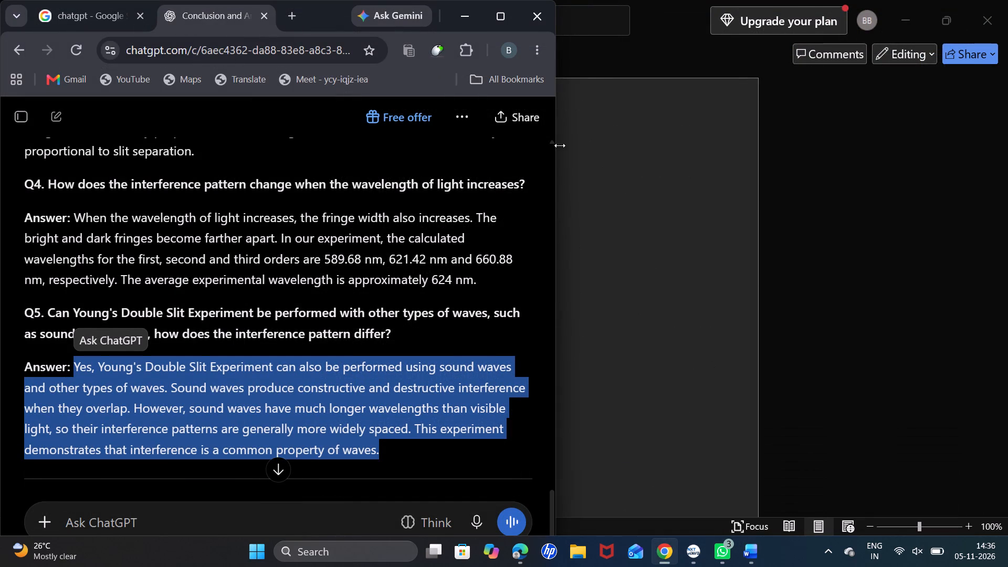
{"action": "left_click", "coordinate": [921, 8]}
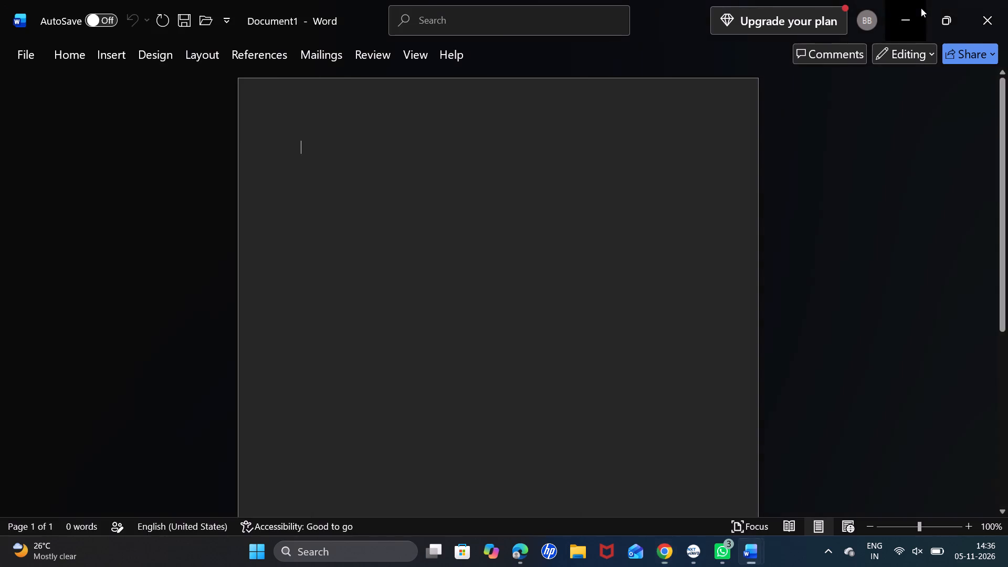
{"action": "left_click", "coordinate": [461, 14]}
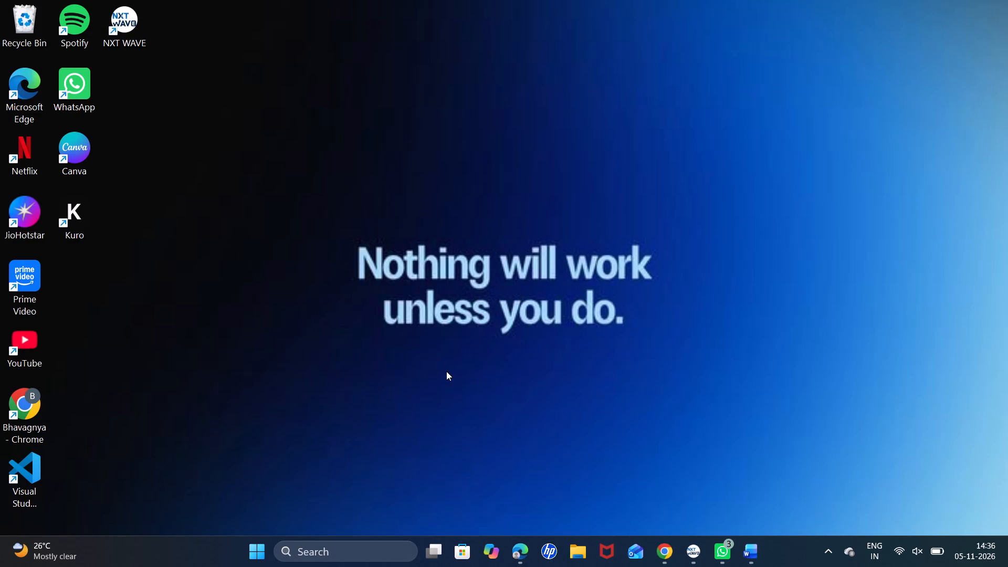
{"action": "left_click", "coordinate": [570, 555]}
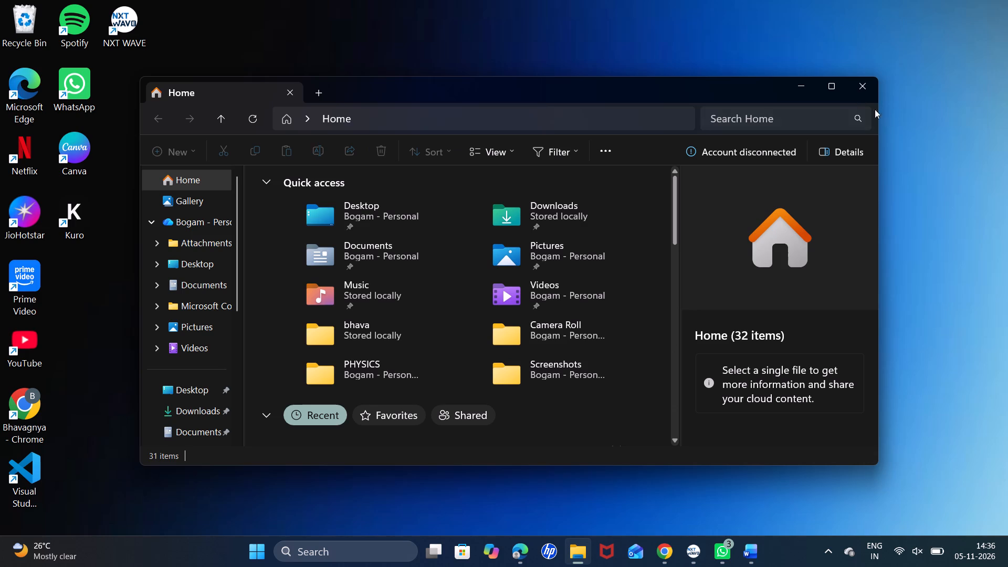
{"action": "left_click", "coordinate": [835, 89]}
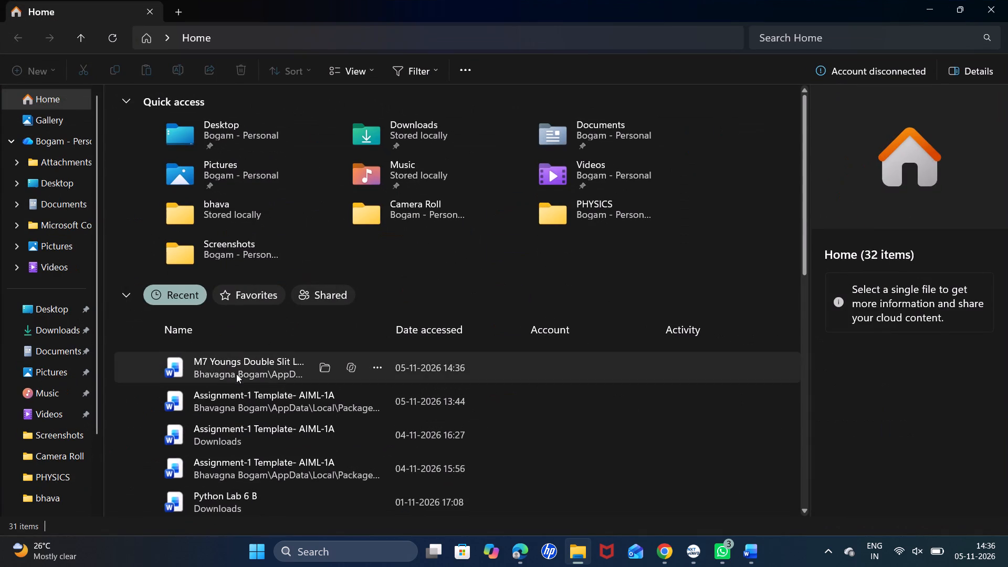
{"action": "double_click", "coordinate": [236, 374]}
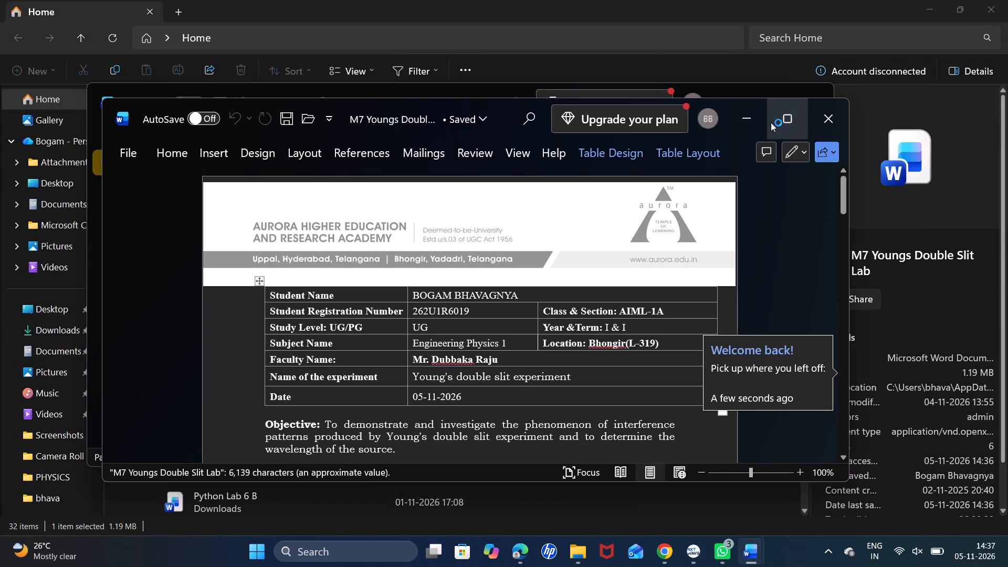
{"action": "left_click", "coordinate": [771, 122]}
Delete the stray "6" on the line above question 1 in the viva voce section.
{"action": "scroll", "coordinate": [614, 313], "scroll_direction": "down", "scroll_amount": 2}
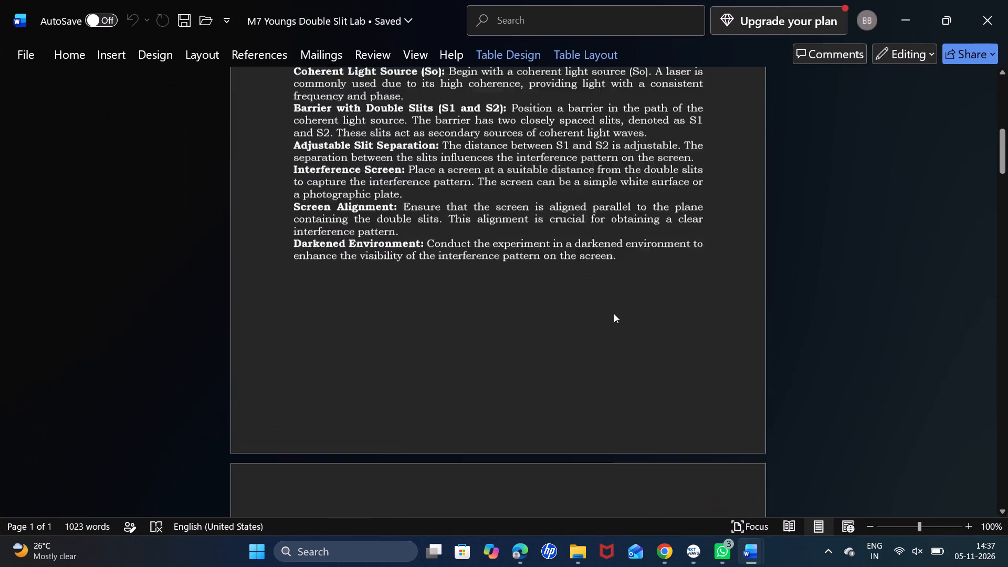
{"action": "scroll", "coordinate": [614, 313], "scroll_direction": "down", "scroll_amount": 7}
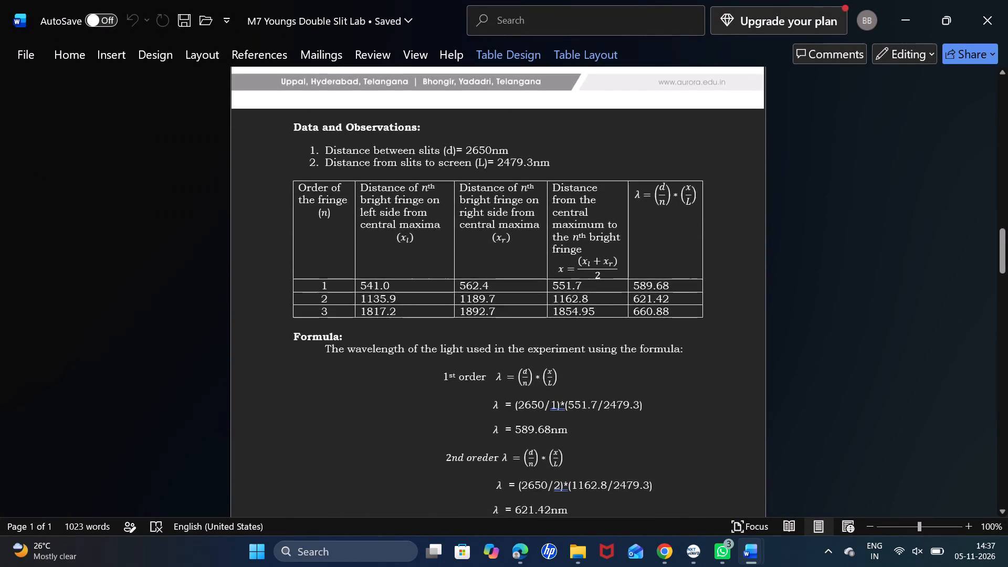
{"action": "scroll", "coordinate": [614, 313], "scroll_direction": "down", "scroll_amount": 6}
{"action": "scroll", "coordinate": [614, 313], "scroll_direction": "up", "scroll_amount": 1}
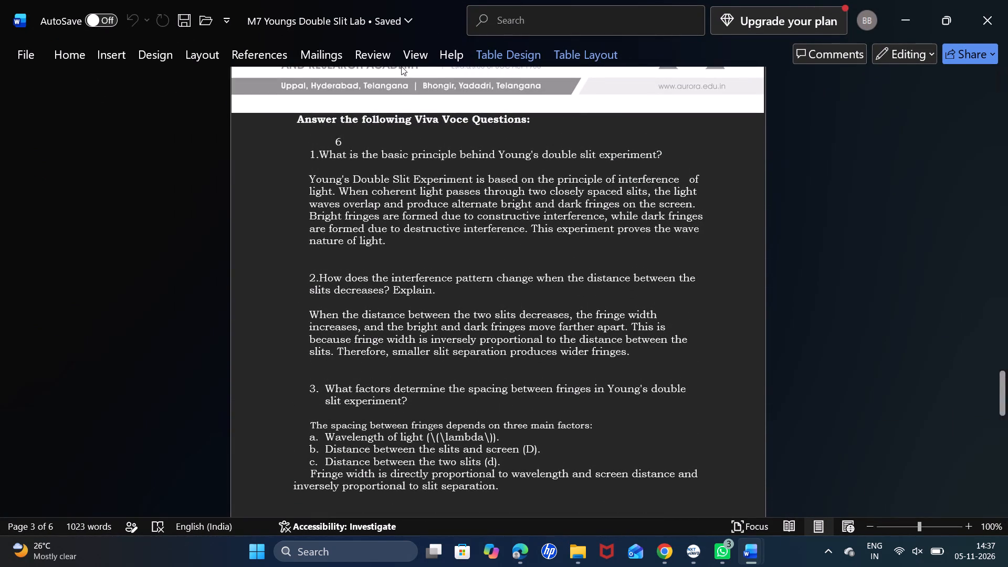
{"action": "left_click", "coordinate": [353, 146]}
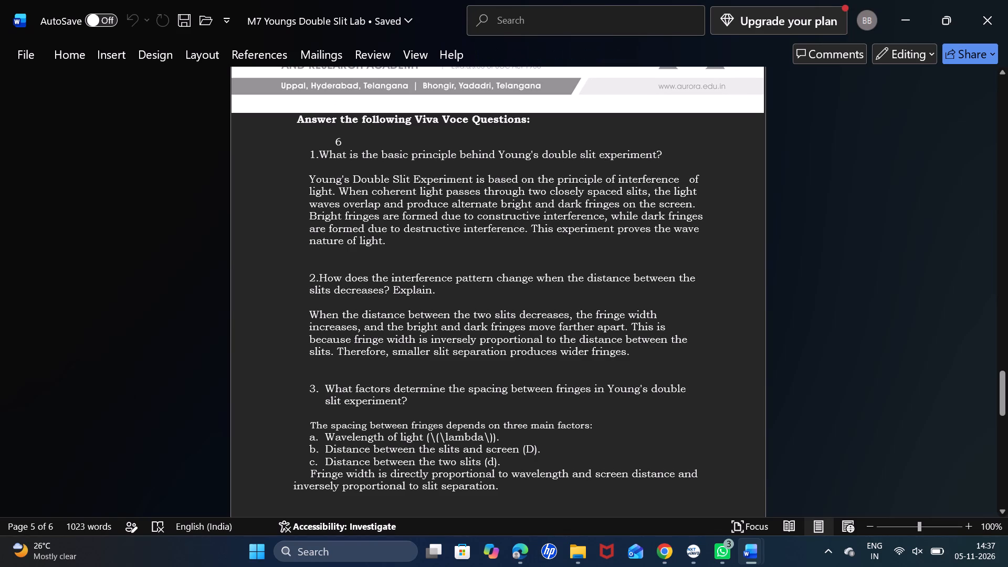
{"action": "key", "text": "BackSpace"}
Check the viva voce answers through question 5 and save the lab report.
{"action": "scroll", "coordinate": [474, 182], "scroll_direction": "down", "scroll_amount": 2}
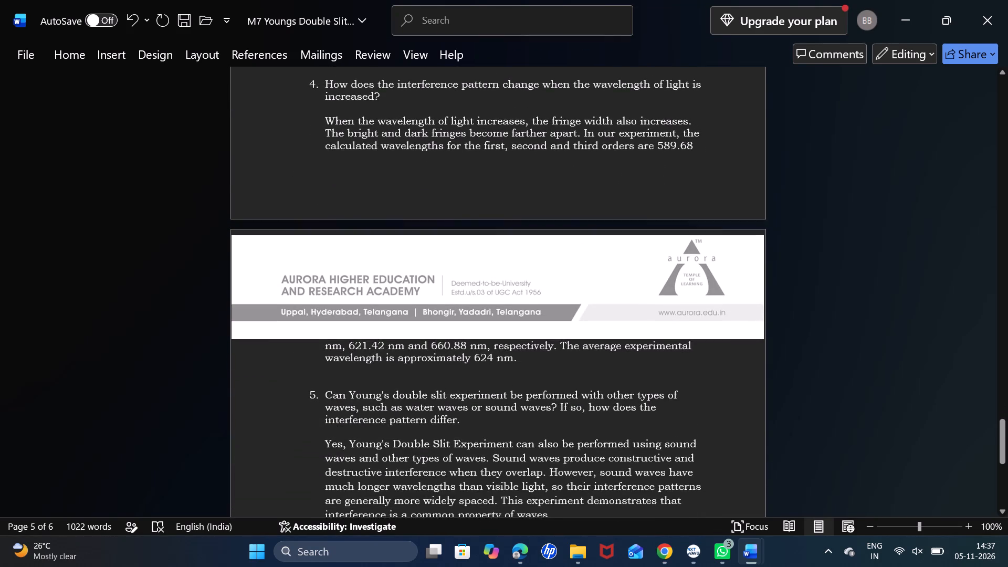
{"action": "scroll", "coordinate": [474, 182], "scroll_direction": "down", "scroll_amount": 2}
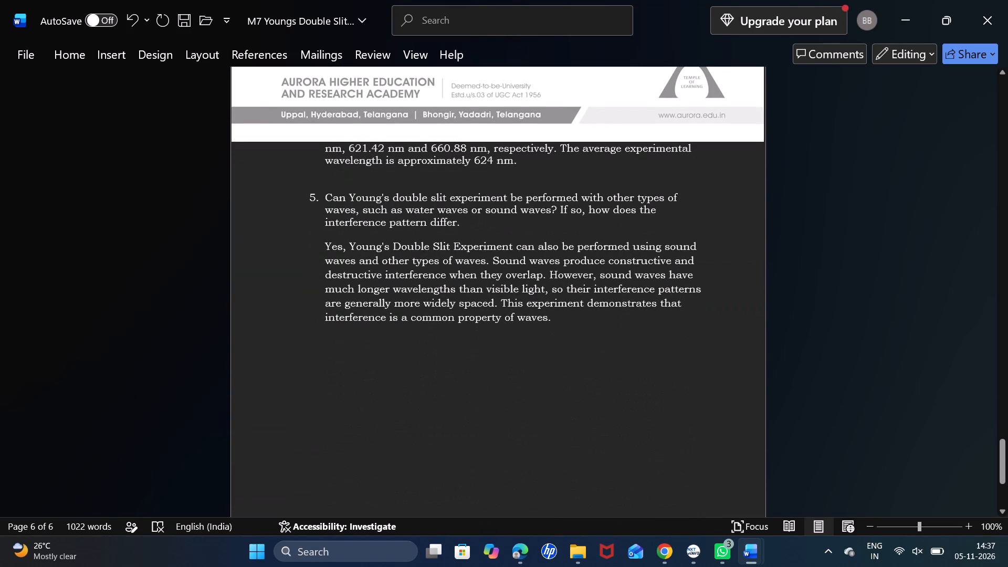
{"action": "scroll", "coordinate": [451, 228], "scroll_direction": "up", "scroll_amount": 2}
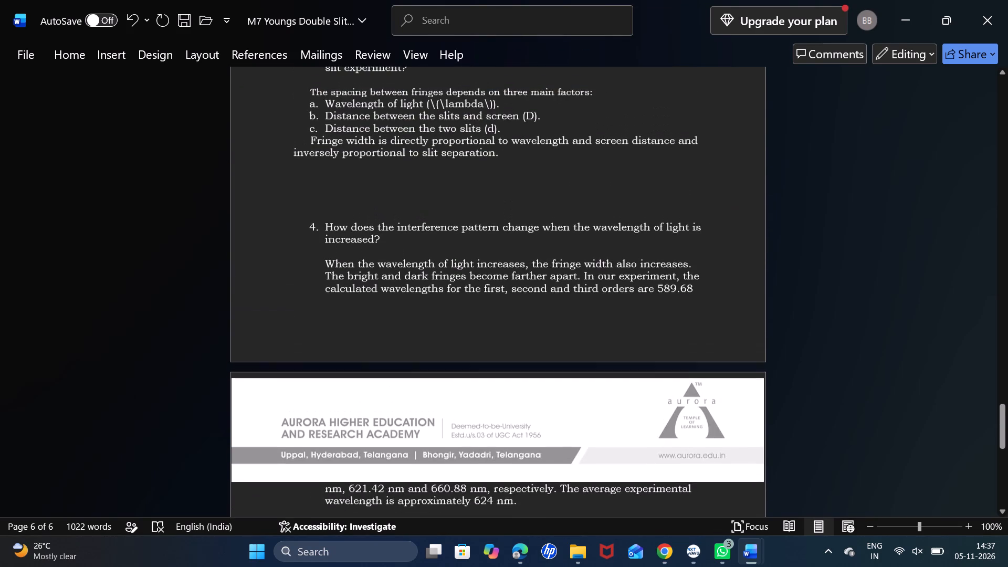
{"action": "scroll", "coordinate": [451, 228], "scroll_direction": "up", "scroll_amount": 3}
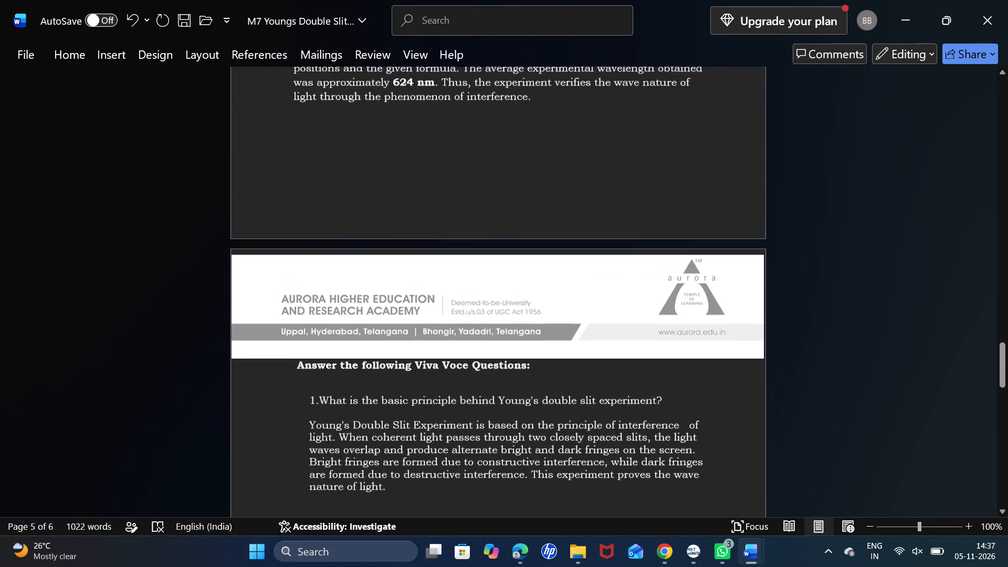
{"action": "scroll", "coordinate": [451, 228], "scroll_direction": "up", "scroll_amount": 1}
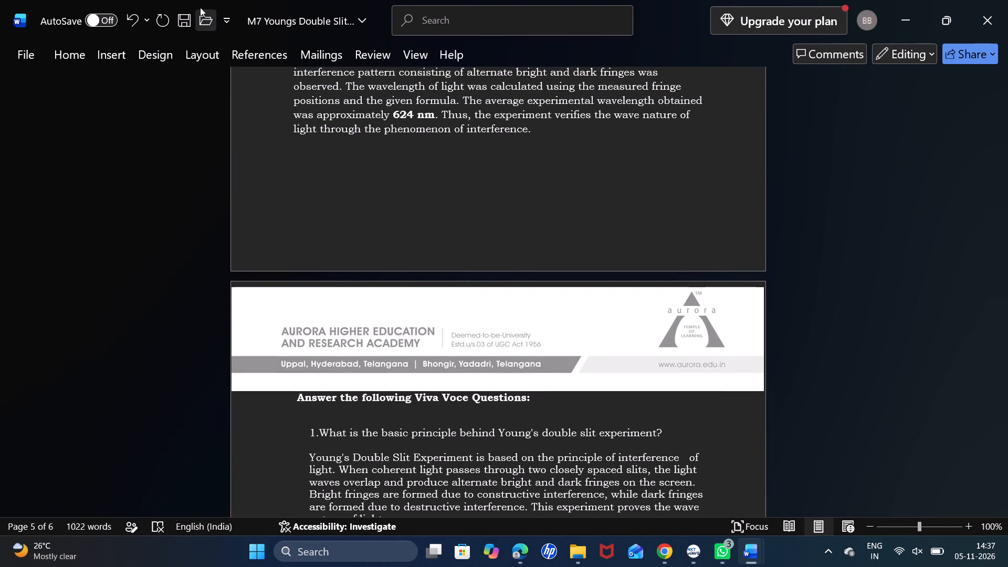
{"action": "left_click", "coordinate": [185, 18]}
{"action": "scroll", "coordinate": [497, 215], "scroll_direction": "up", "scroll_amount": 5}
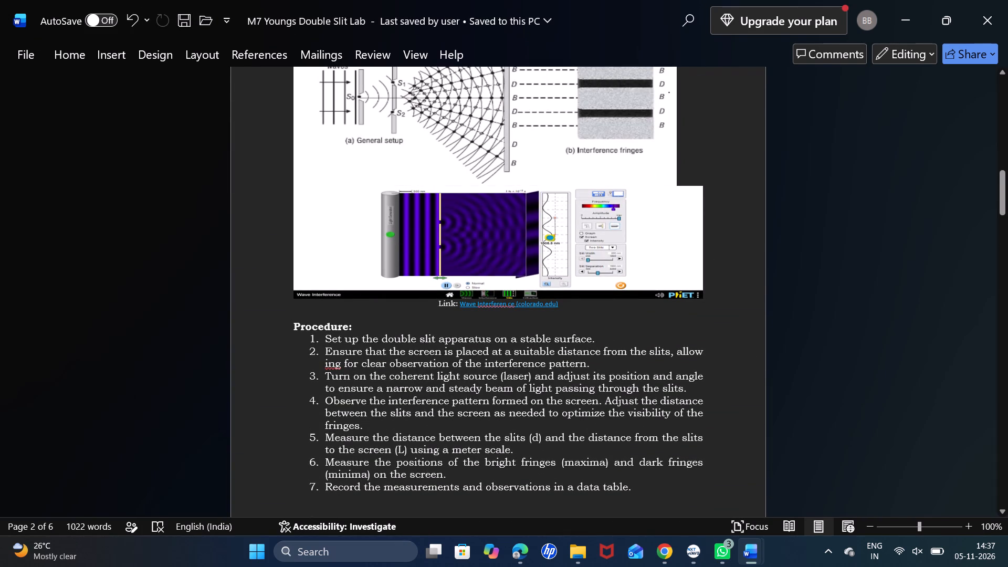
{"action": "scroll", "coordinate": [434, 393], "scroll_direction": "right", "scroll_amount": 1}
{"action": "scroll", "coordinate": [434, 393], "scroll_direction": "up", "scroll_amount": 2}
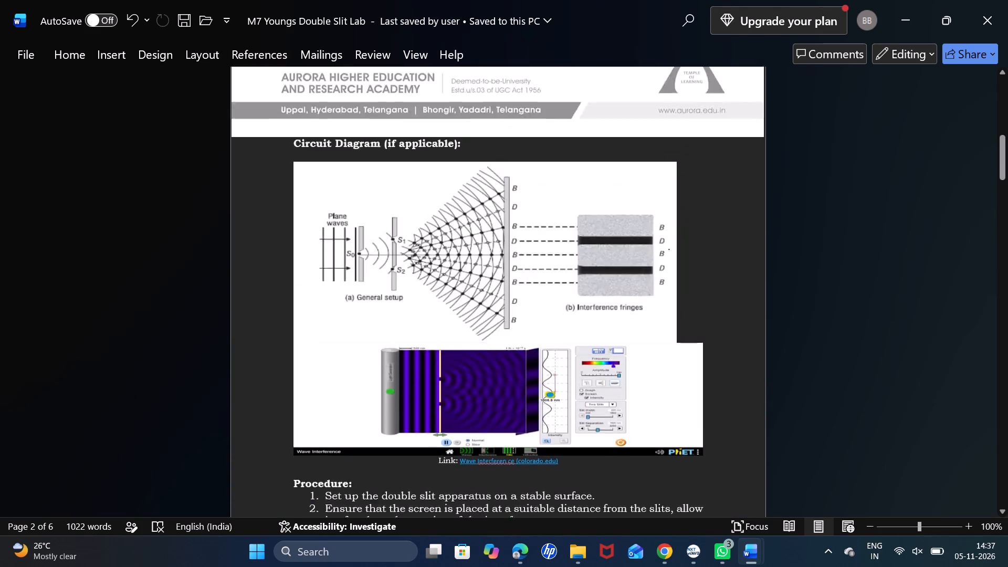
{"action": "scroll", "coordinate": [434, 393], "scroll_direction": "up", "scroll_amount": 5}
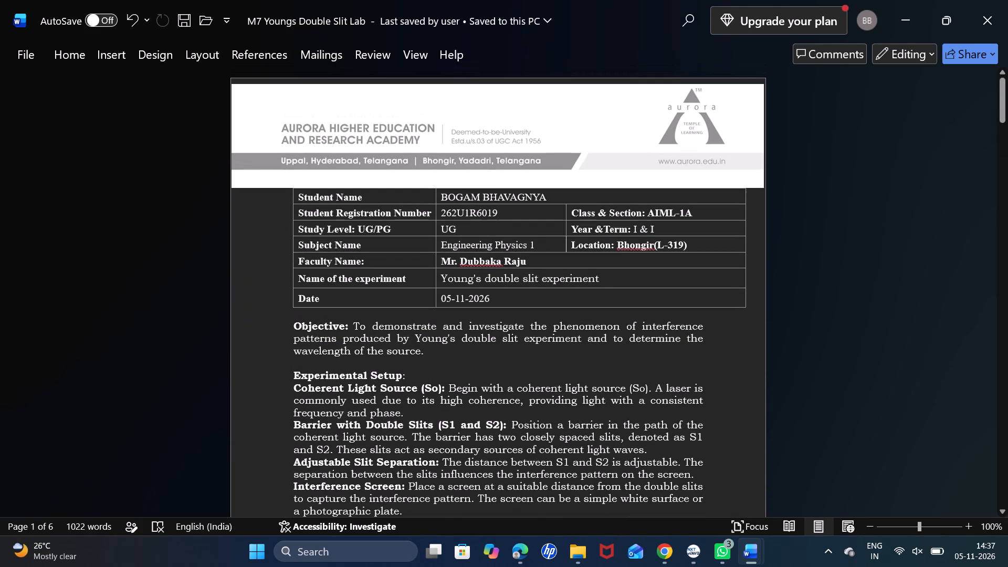
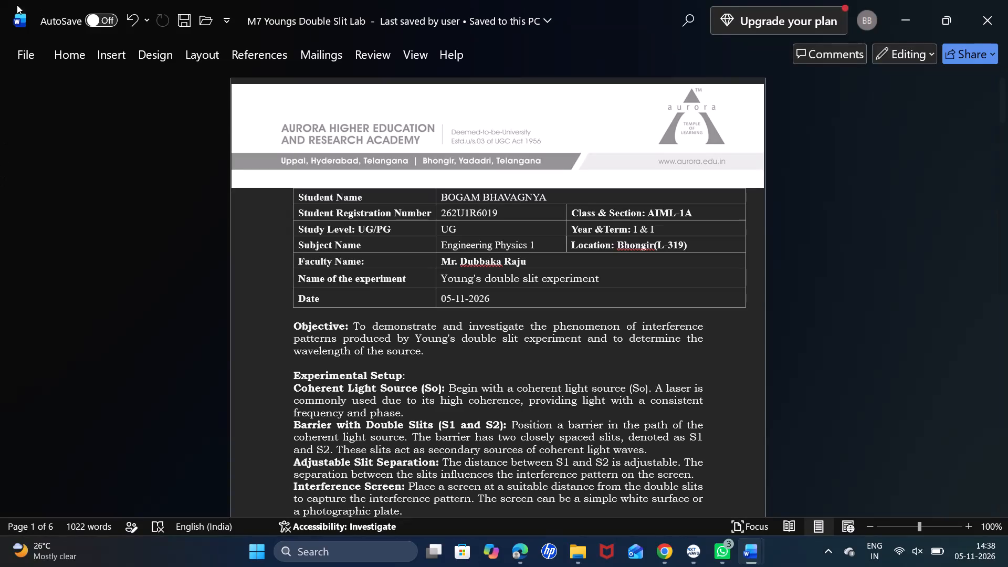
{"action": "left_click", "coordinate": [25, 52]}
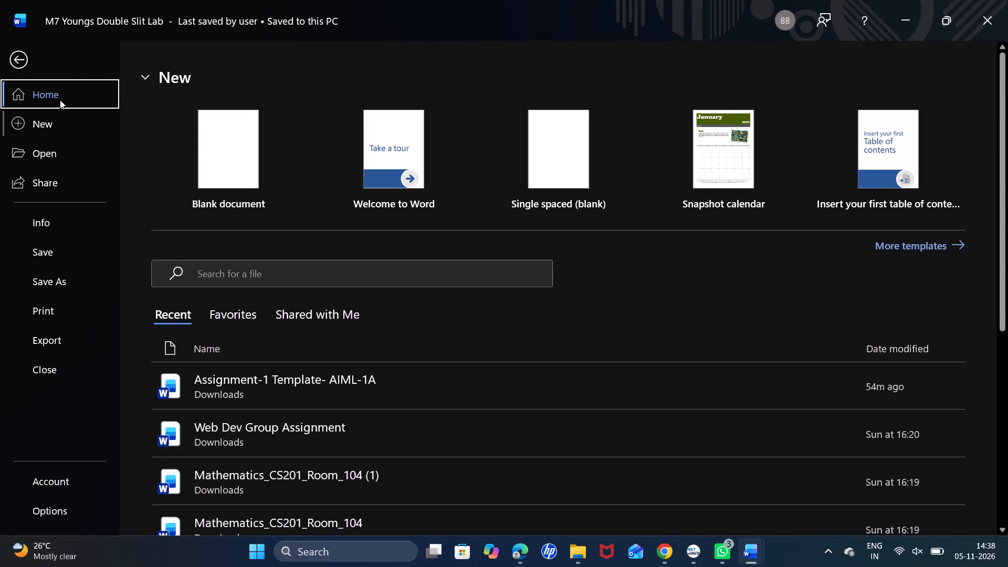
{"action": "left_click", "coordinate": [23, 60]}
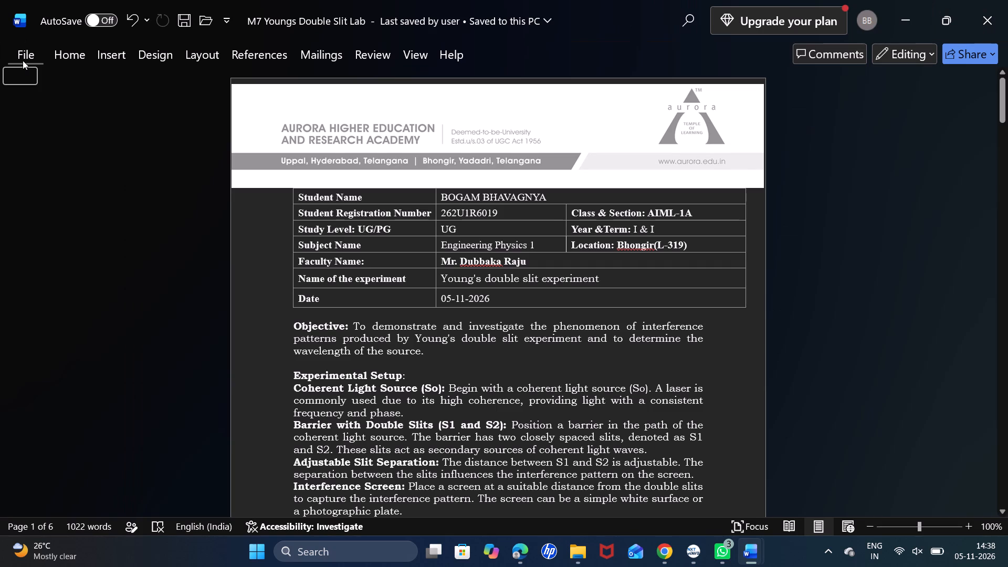
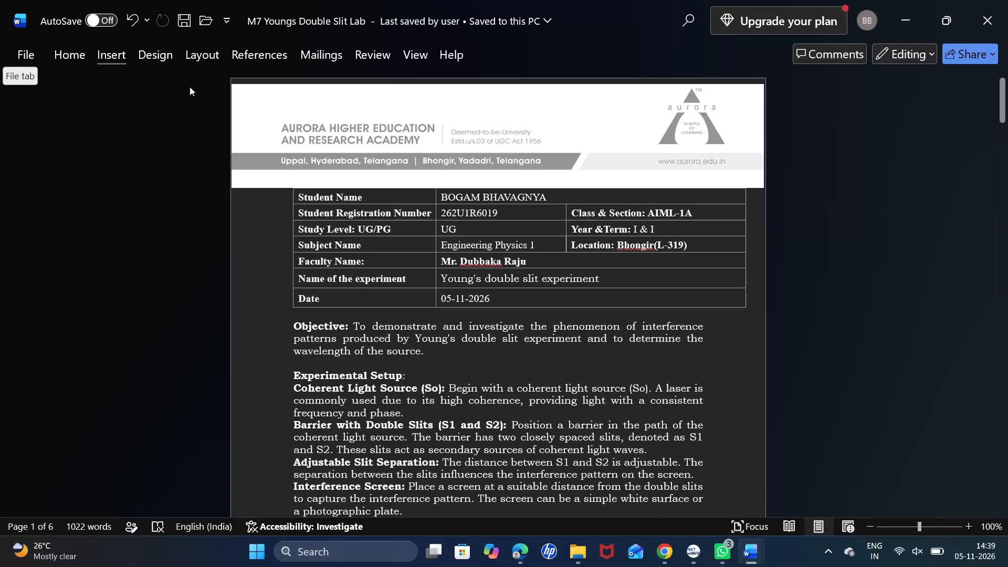
Review the lab report from start to end, checking the readings table, wavelength calculations, result, discussion and conclusion.
{"action": "left_click", "coordinate": [577, 363]}
{"action": "scroll", "coordinate": [577, 363], "scroll_direction": "down", "scroll_amount": 5}
{"action": "scroll", "coordinate": [577, 363], "scroll_direction": "up", "scroll_amount": 2}
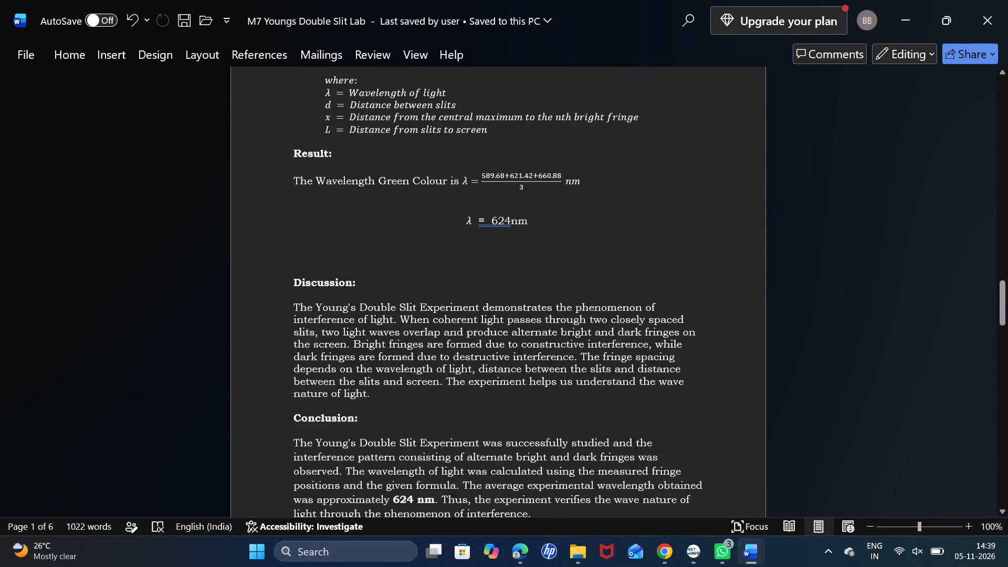
{"action": "scroll", "coordinate": [577, 363], "scroll_direction": "up", "scroll_amount": 3}
{"action": "scroll", "coordinate": [577, 363], "scroll_direction": "down", "scroll_amount": 1}
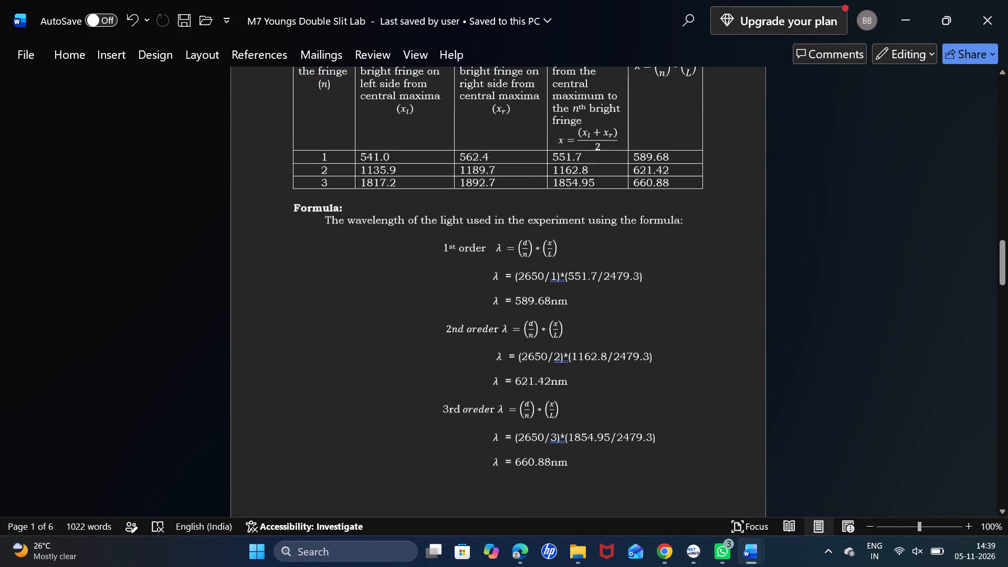
{"action": "scroll", "coordinate": [577, 363], "scroll_direction": "down", "scroll_amount": 6}
{"action": "scroll", "coordinate": [577, 363], "scroll_direction": "up", "scroll_amount": 8}
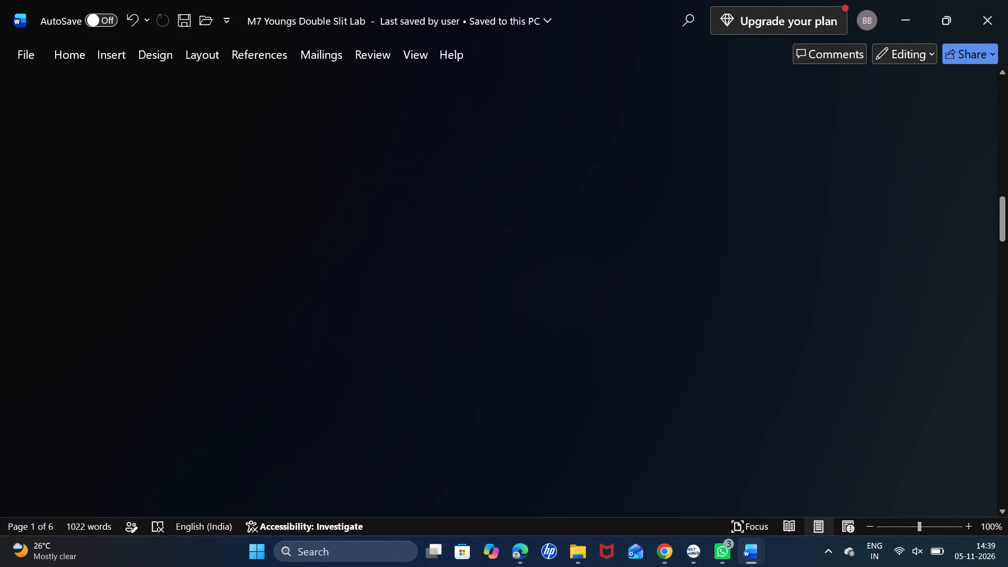
{"action": "scroll", "coordinate": [577, 363], "scroll_direction": "up", "scroll_amount": 6}
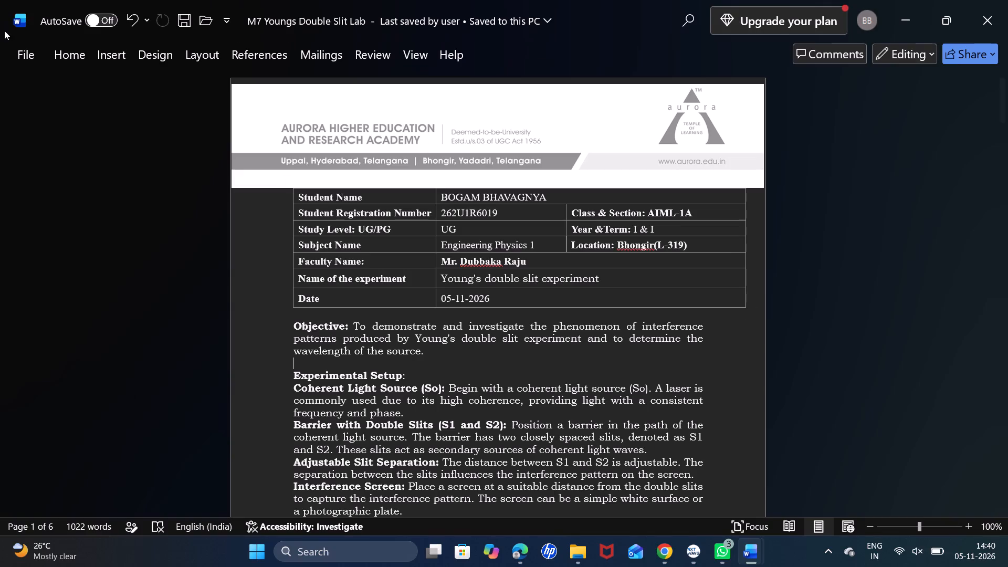
Save a copy of the document in Downloads as a Word document named "M7 Youngs Double Slit Lab Report 7".
{"action": "left_click", "coordinate": [25, 62]}
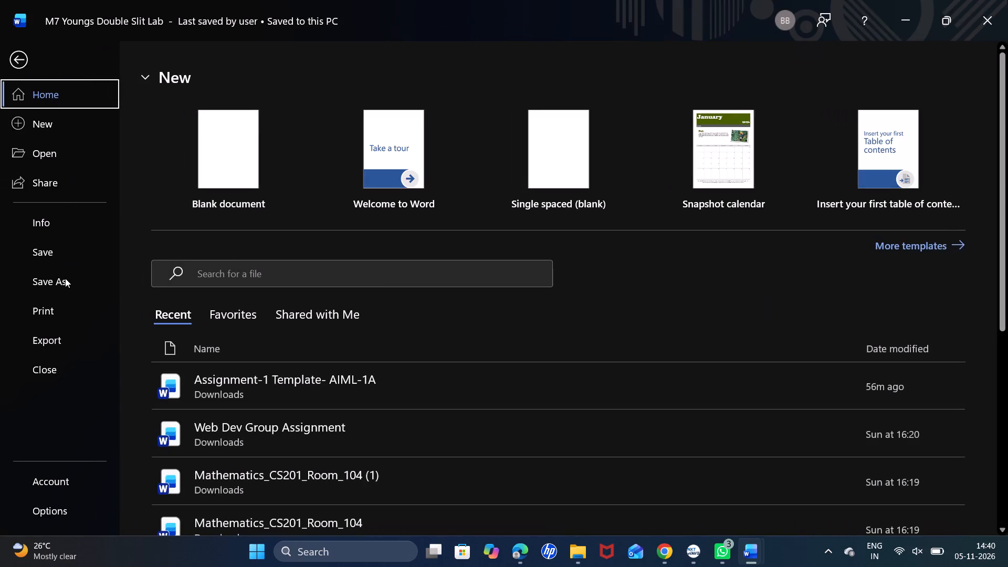
{"action": "left_click", "coordinate": [65, 278]}
{"action": "left_click", "coordinate": [300, 354]}
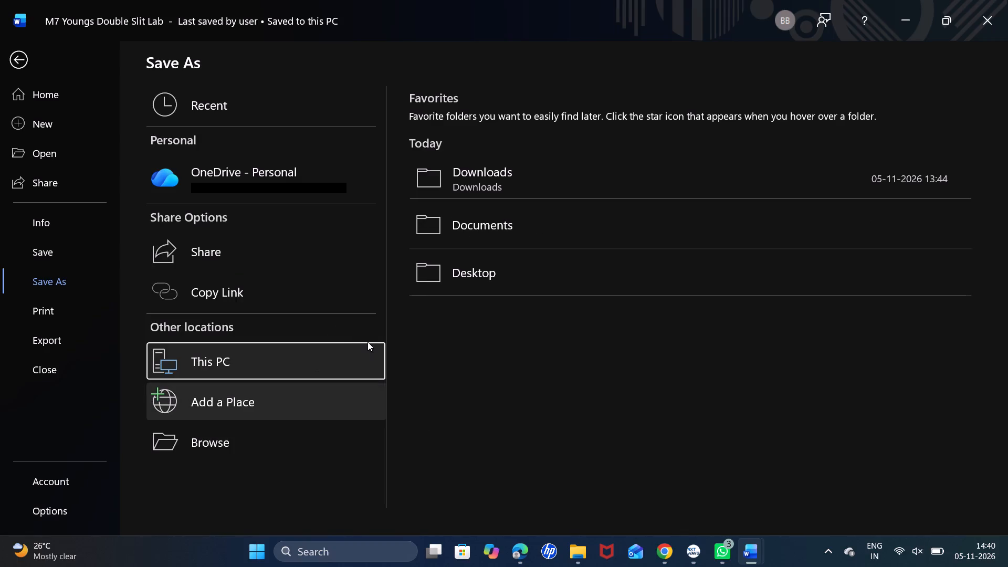
{"action": "left_click", "coordinate": [497, 195]}
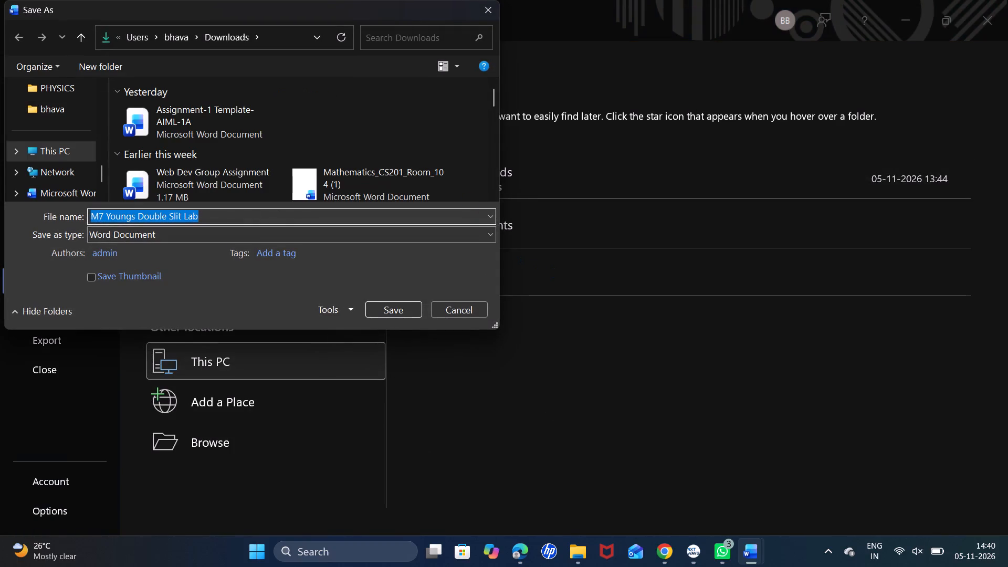
{"action": "left_click", "coordinate": [249, 214]}
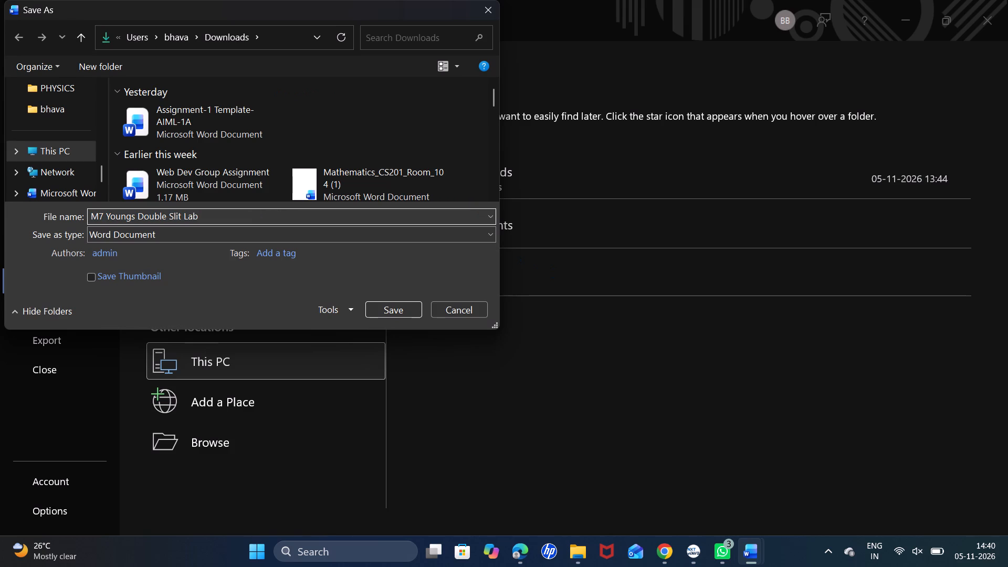
{"action": "key", "text": "space"}
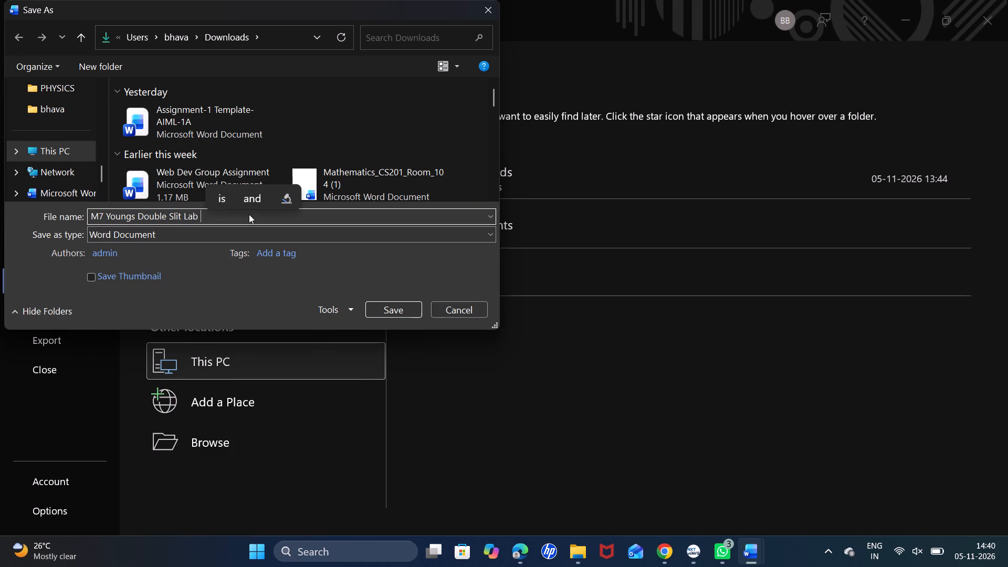
{"action": "key", "text": "7"}
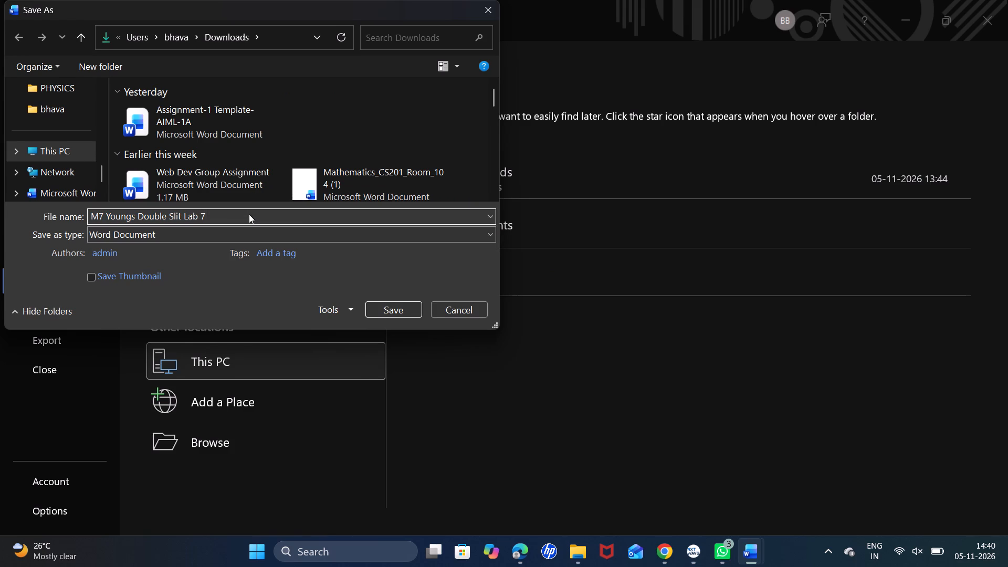
{"action": "key", "text": "space"}
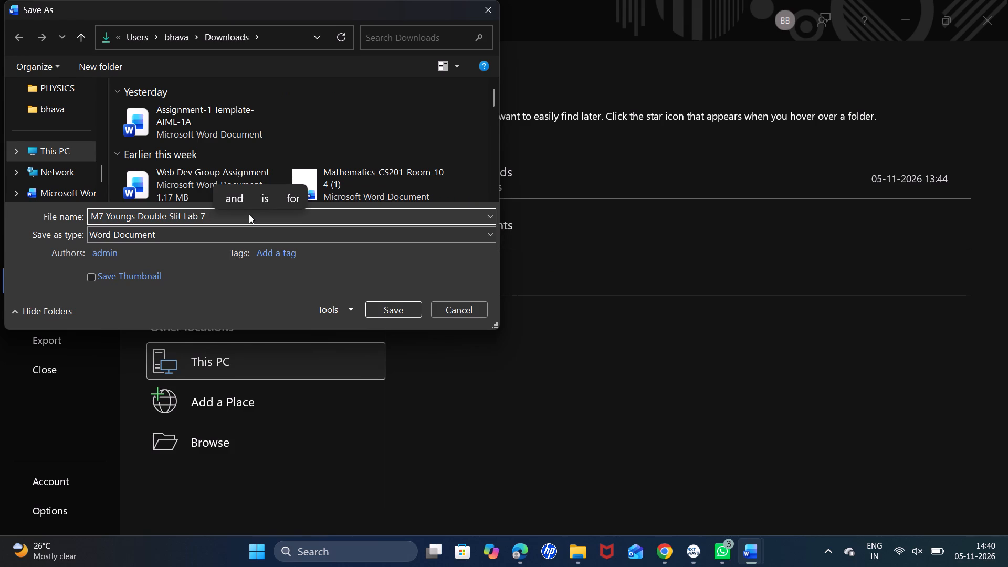
{"action": "key", "text": "Left"}
{"action": "key", "text": "Left"}
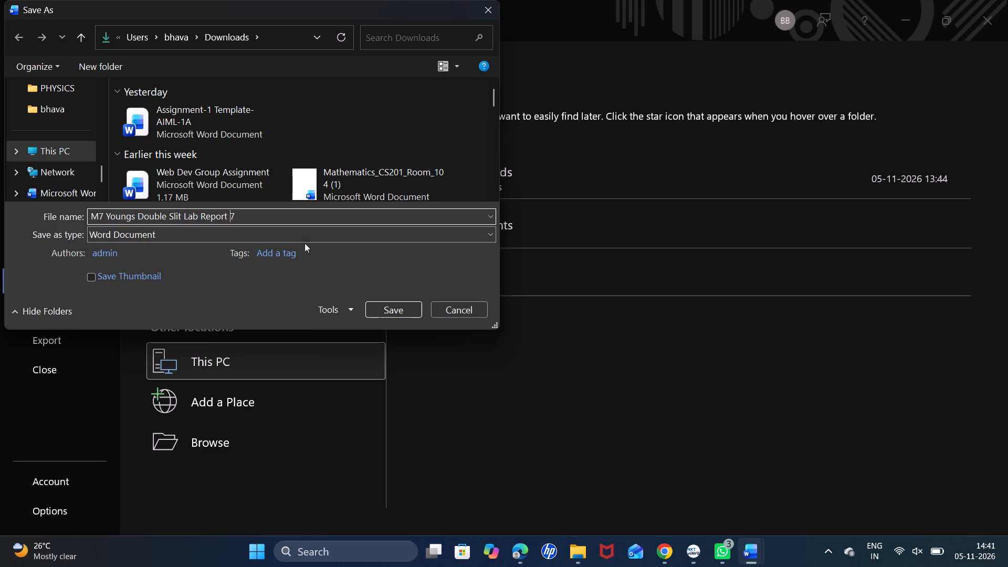
{"action": "left_click", "coordinate": [252, 218]}
{"action": "left_click", "coordinate": [381, 306]}
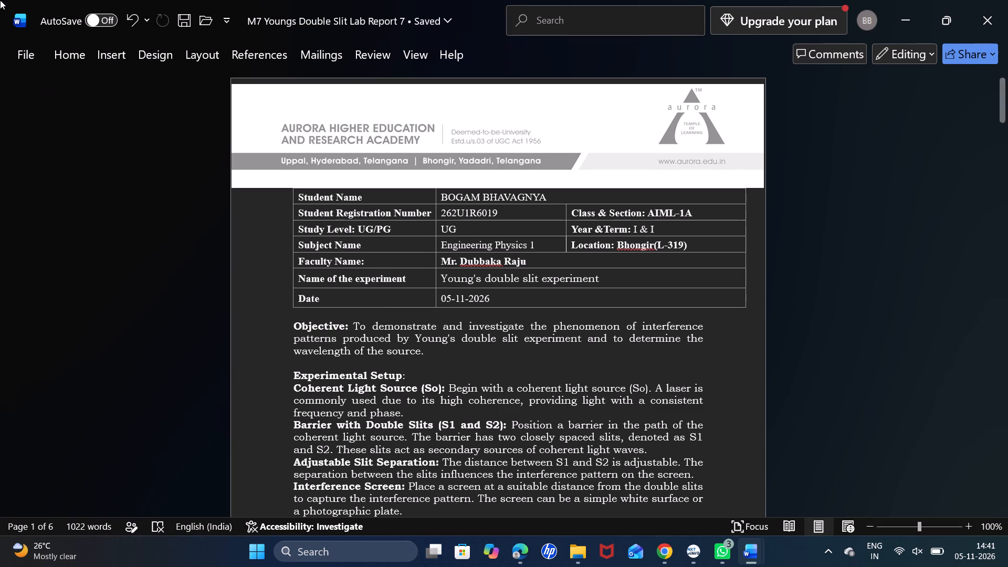
Save the report as a PDF in Downloads under the same file name, and return from the opened PDF to the document.
{"action": "left_click", "coordinate": [23, 51]}
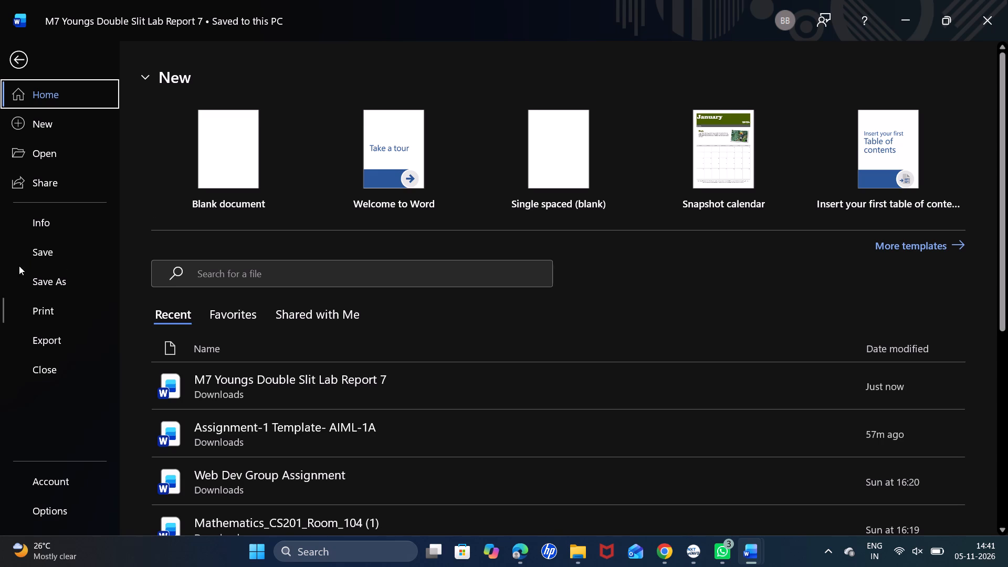
{"action": "left_click", "coordinate": [287, 378]}
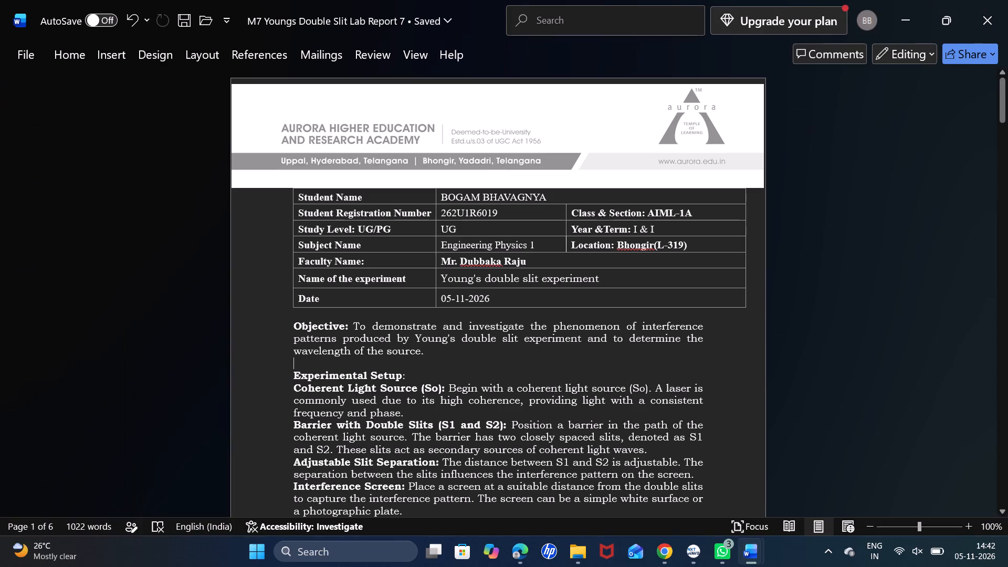
{"action": "left_click", "coordinate": [16, 57]}
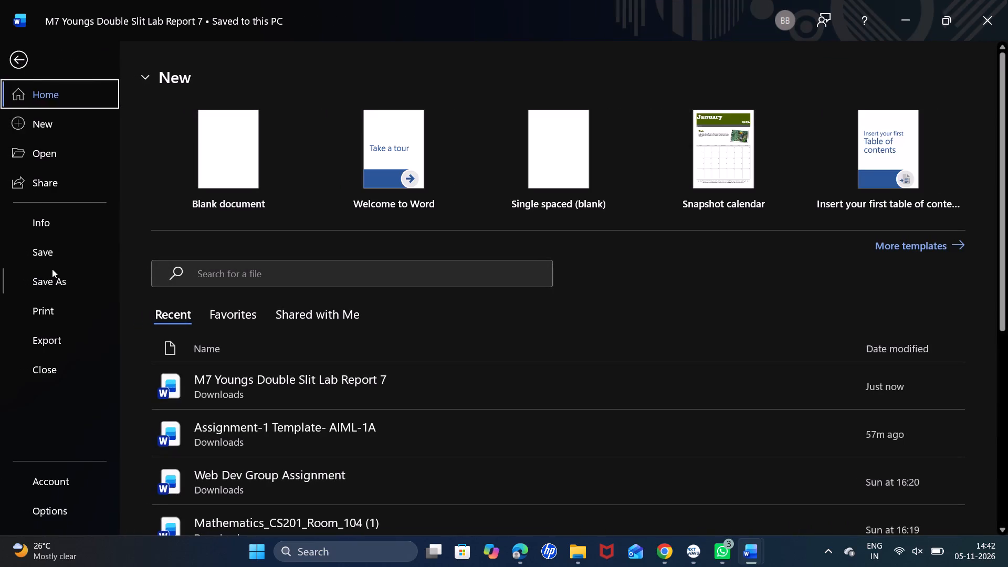
{"action": "left_click", "coordinate": [60, 285]}
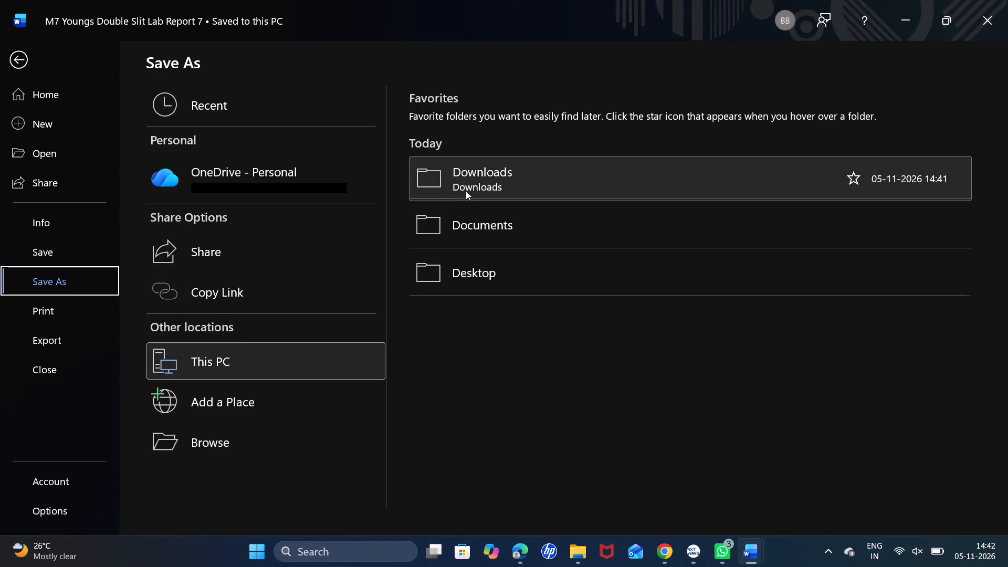
{"action": "left_click", "coordinate": [466, 191]}
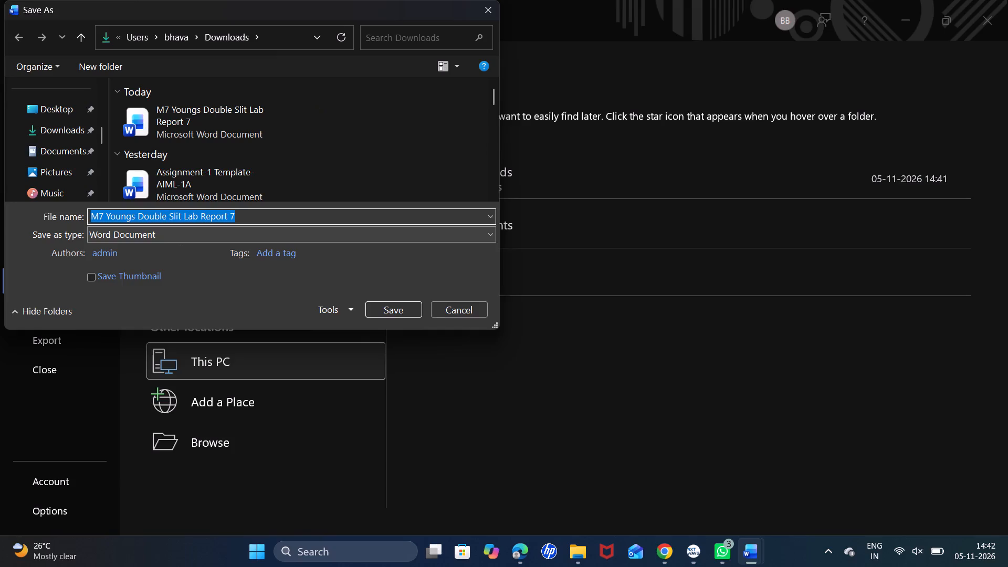
{"action": "left_click", "coordinate": [206, 237]}
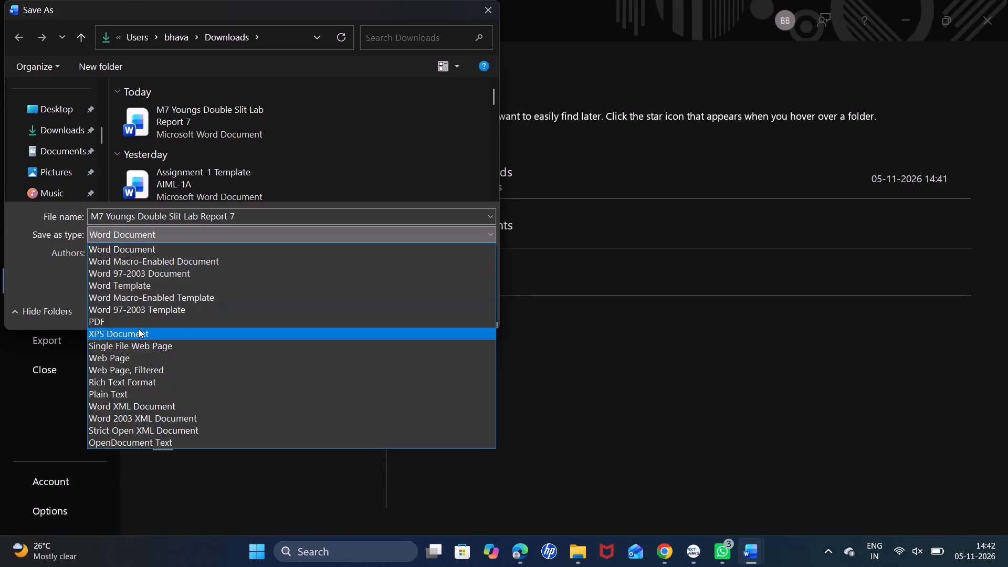
{"action": "left_click", "coordinate": [140, 321]}
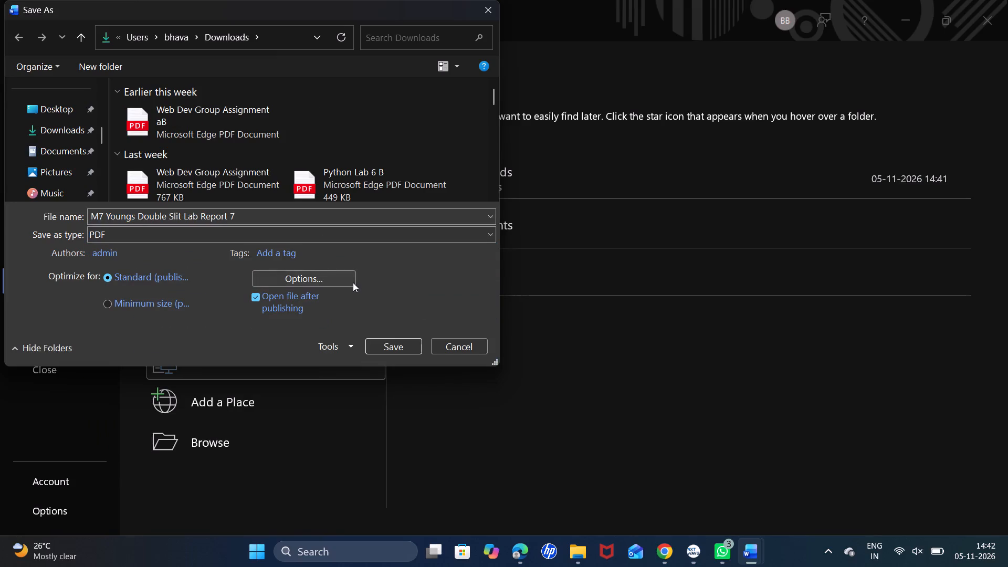
{"action": "left_click", "coordinate": [392, 344]}
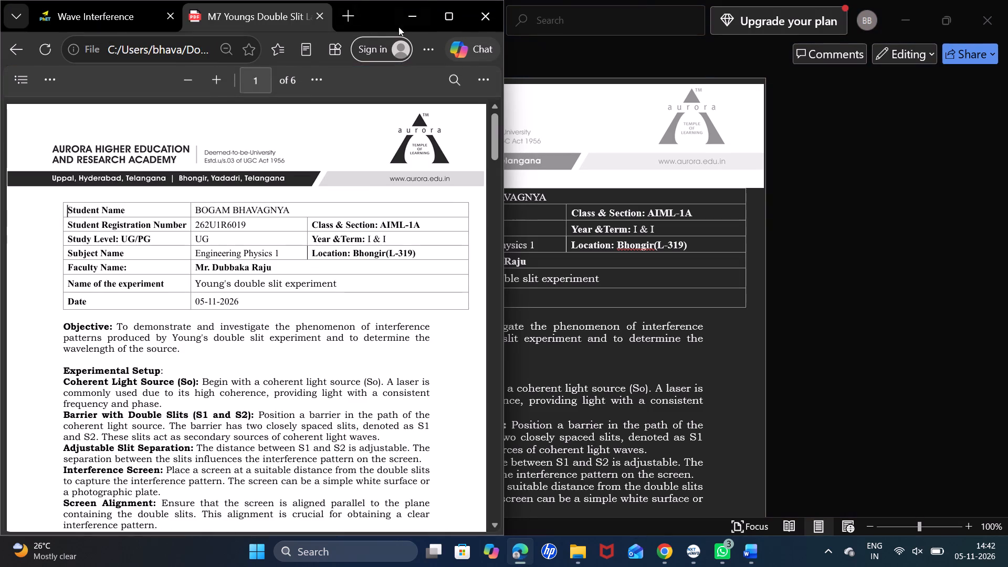
{"action": "left_click", "coordinate": [405, 23]}
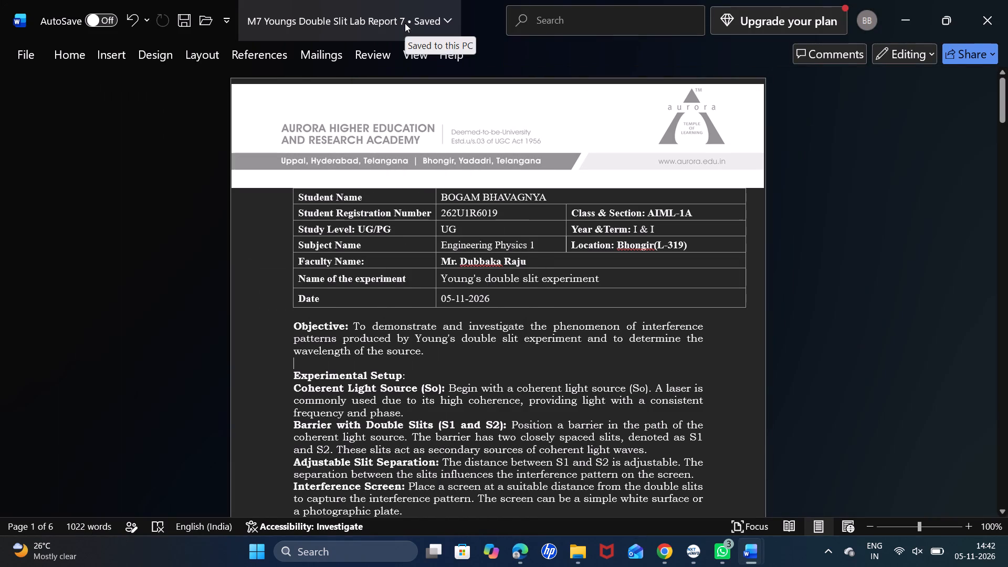